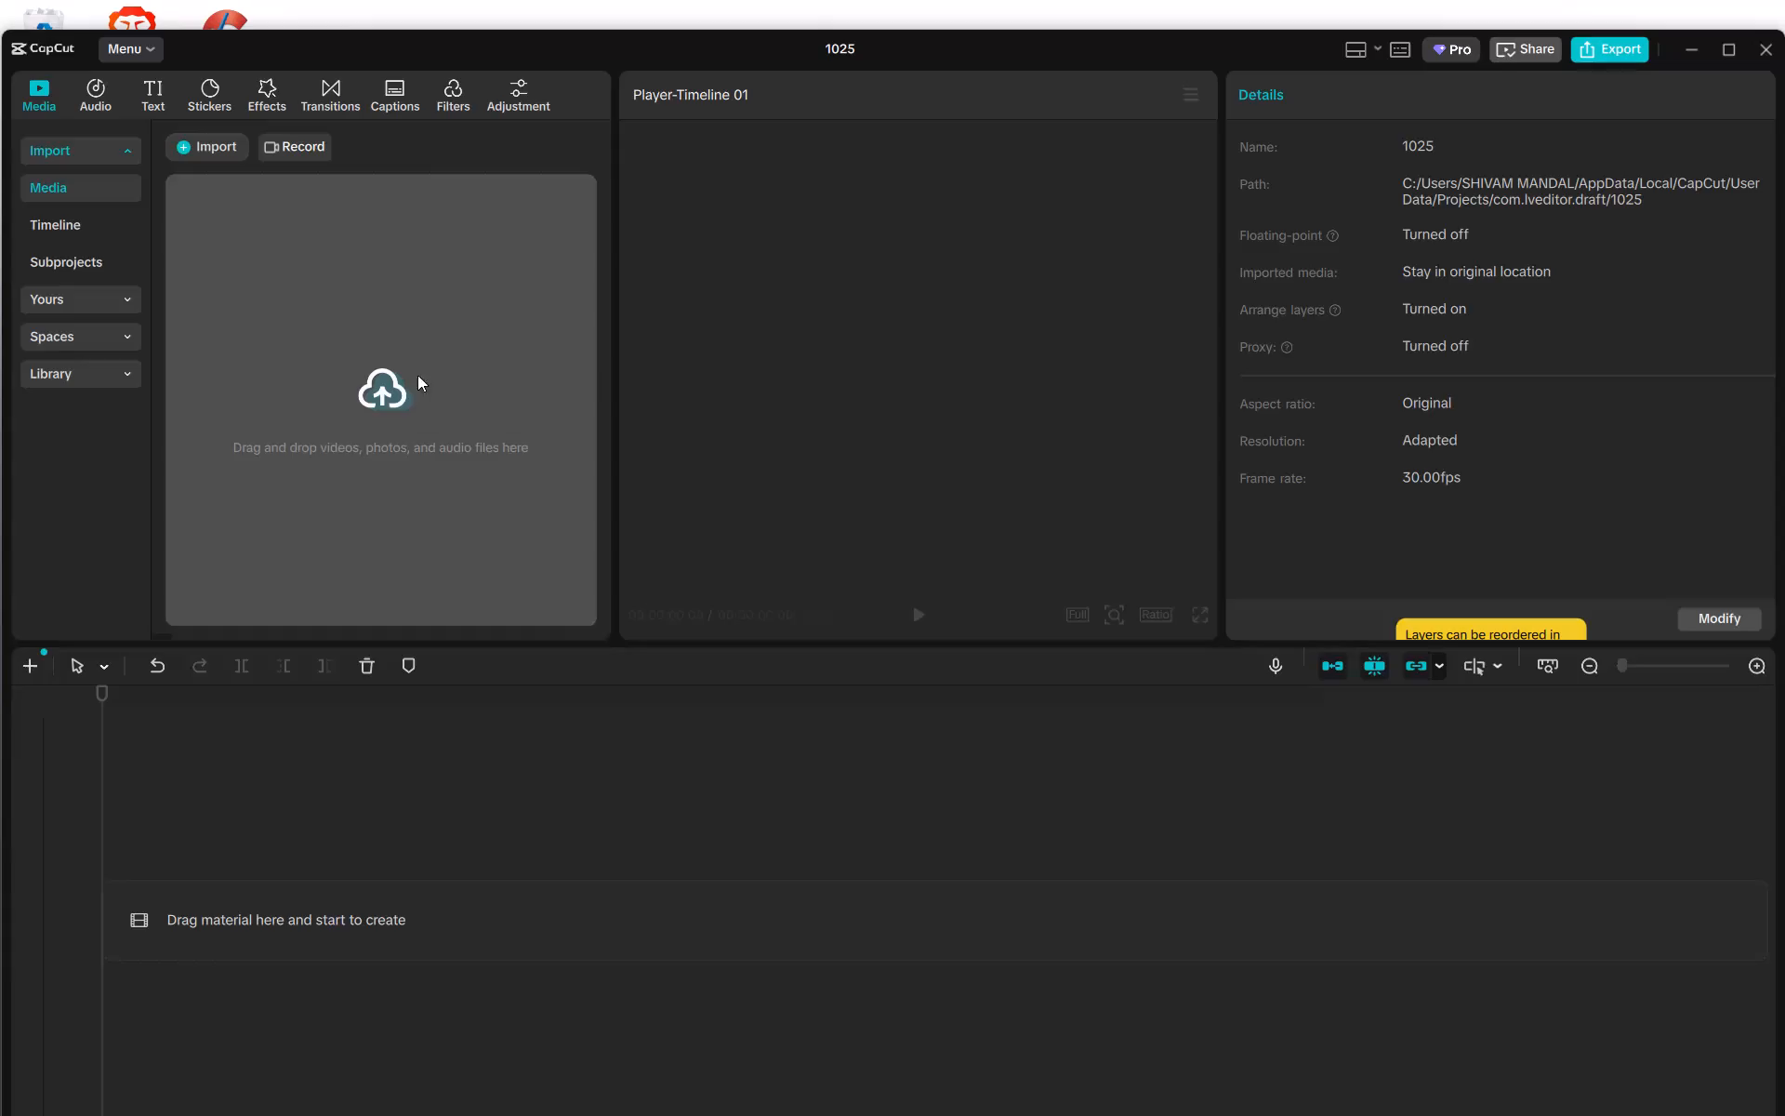
Open the import dialog for device files and look through Downloads, Gallery and Home for the gameplay recording.
click(220, 150)
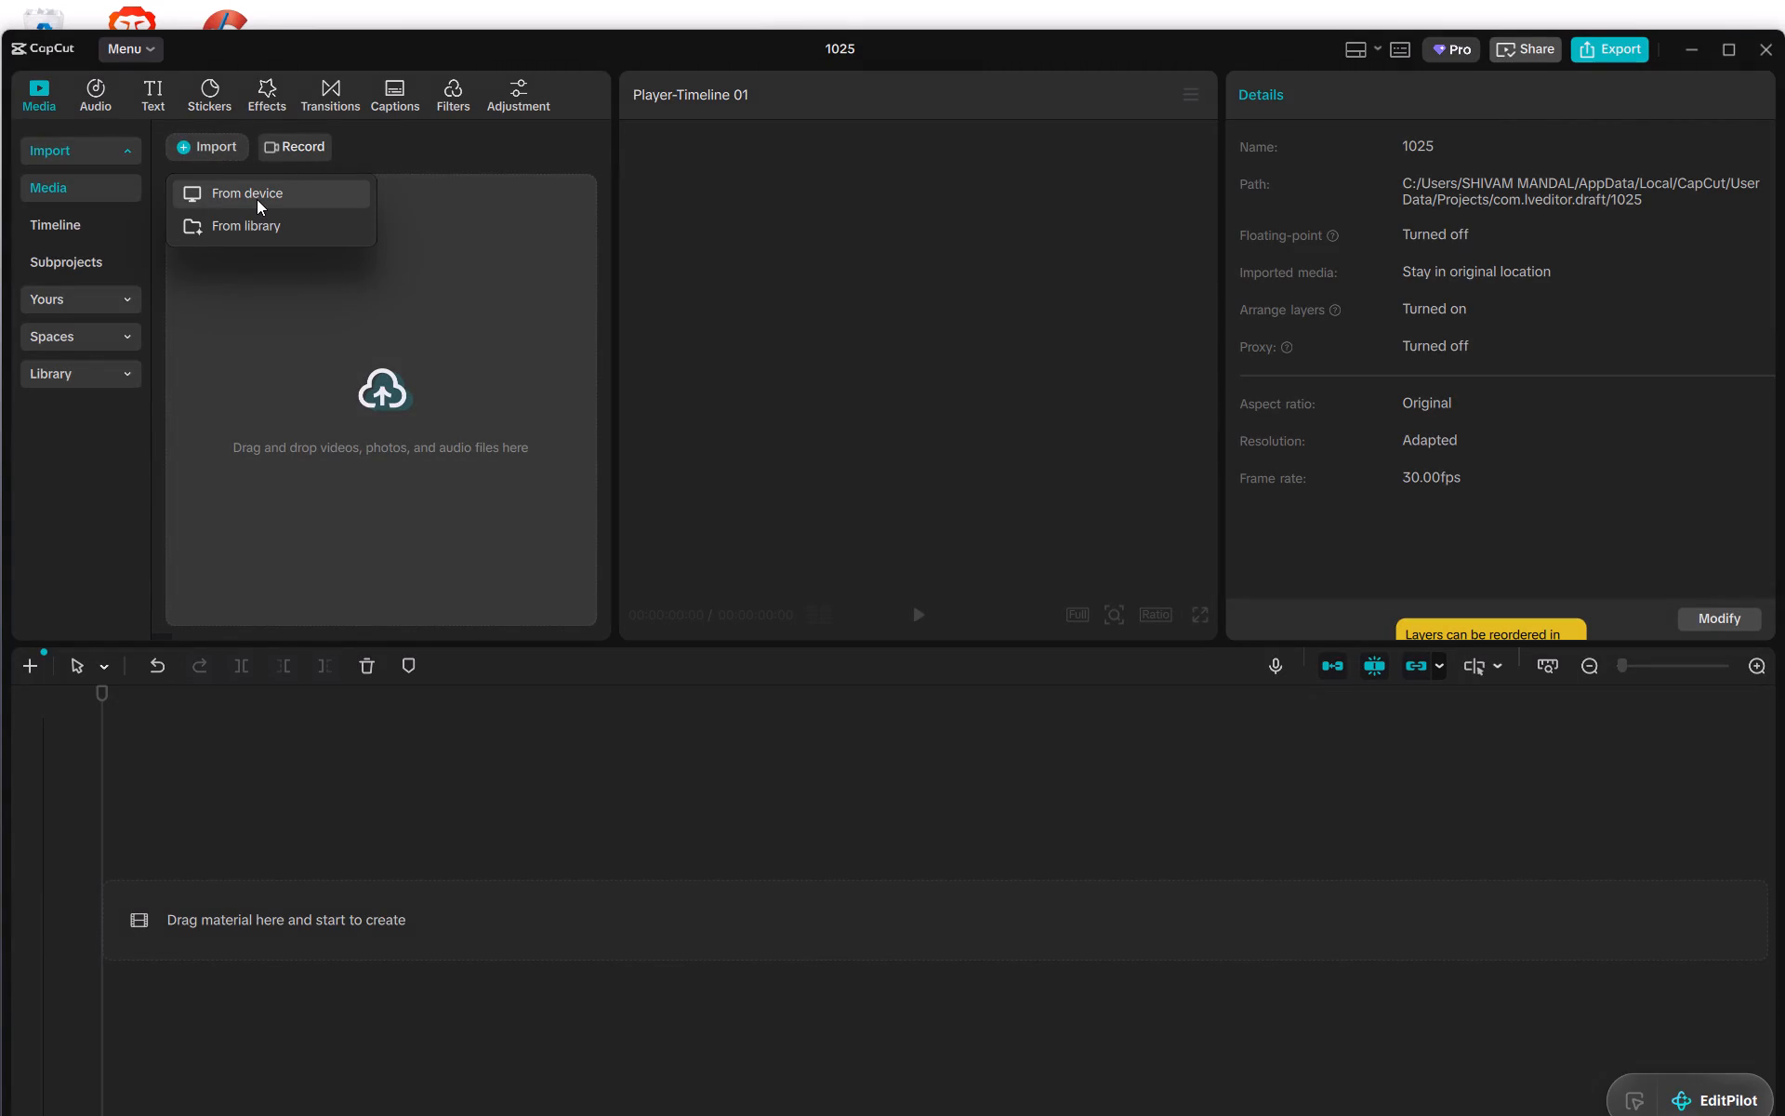
click(257, 199)
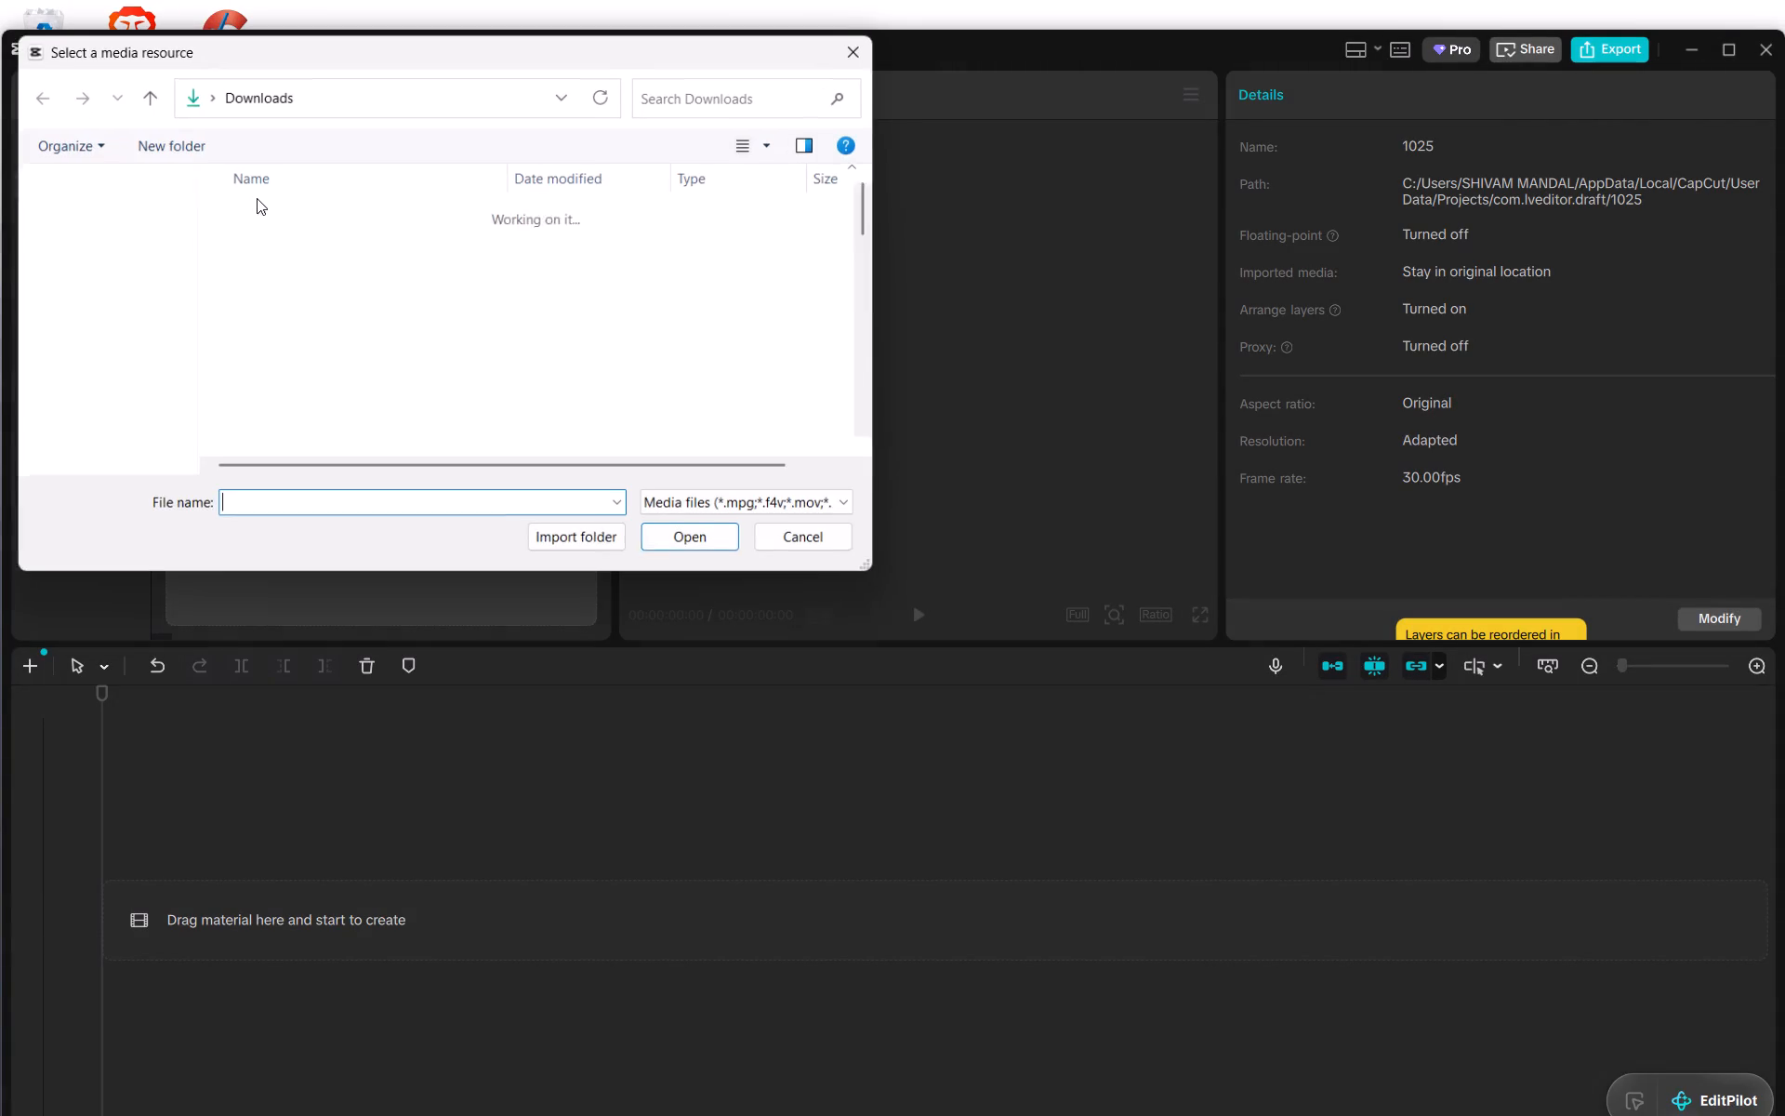
click(271, 242)
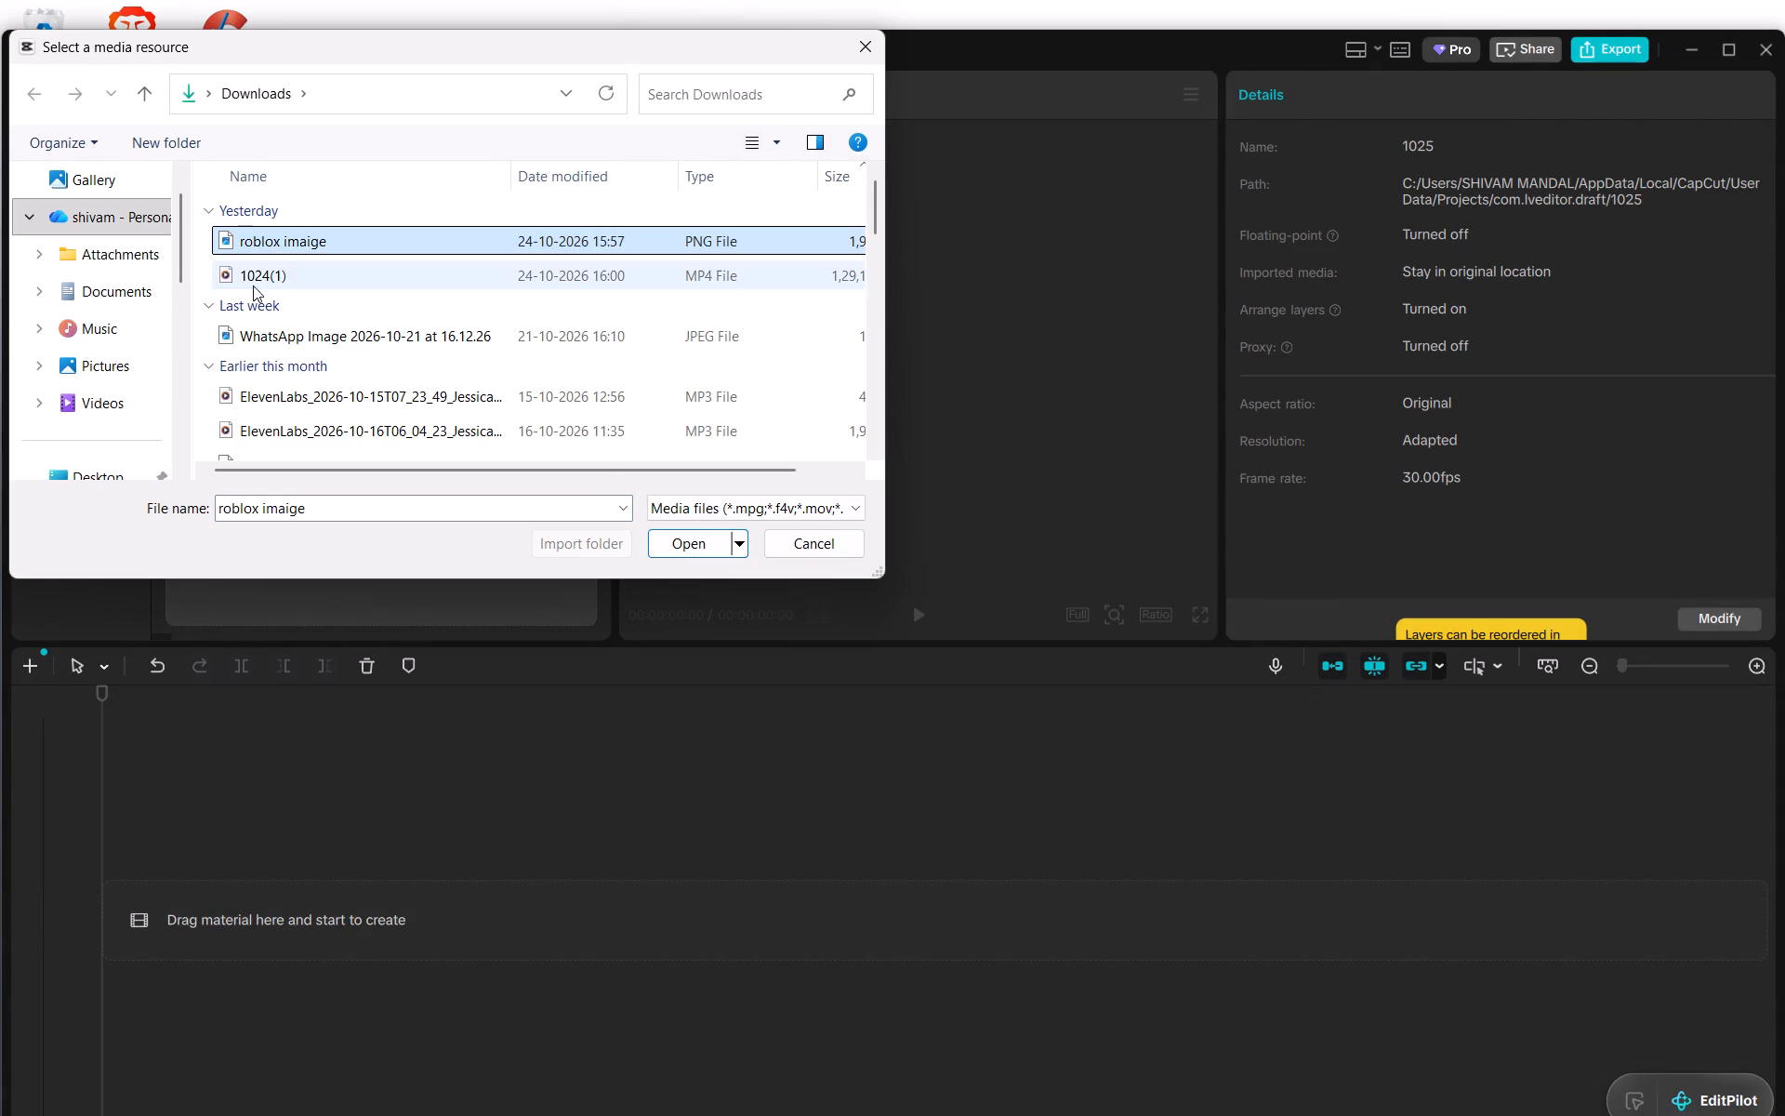
click(121, 188)
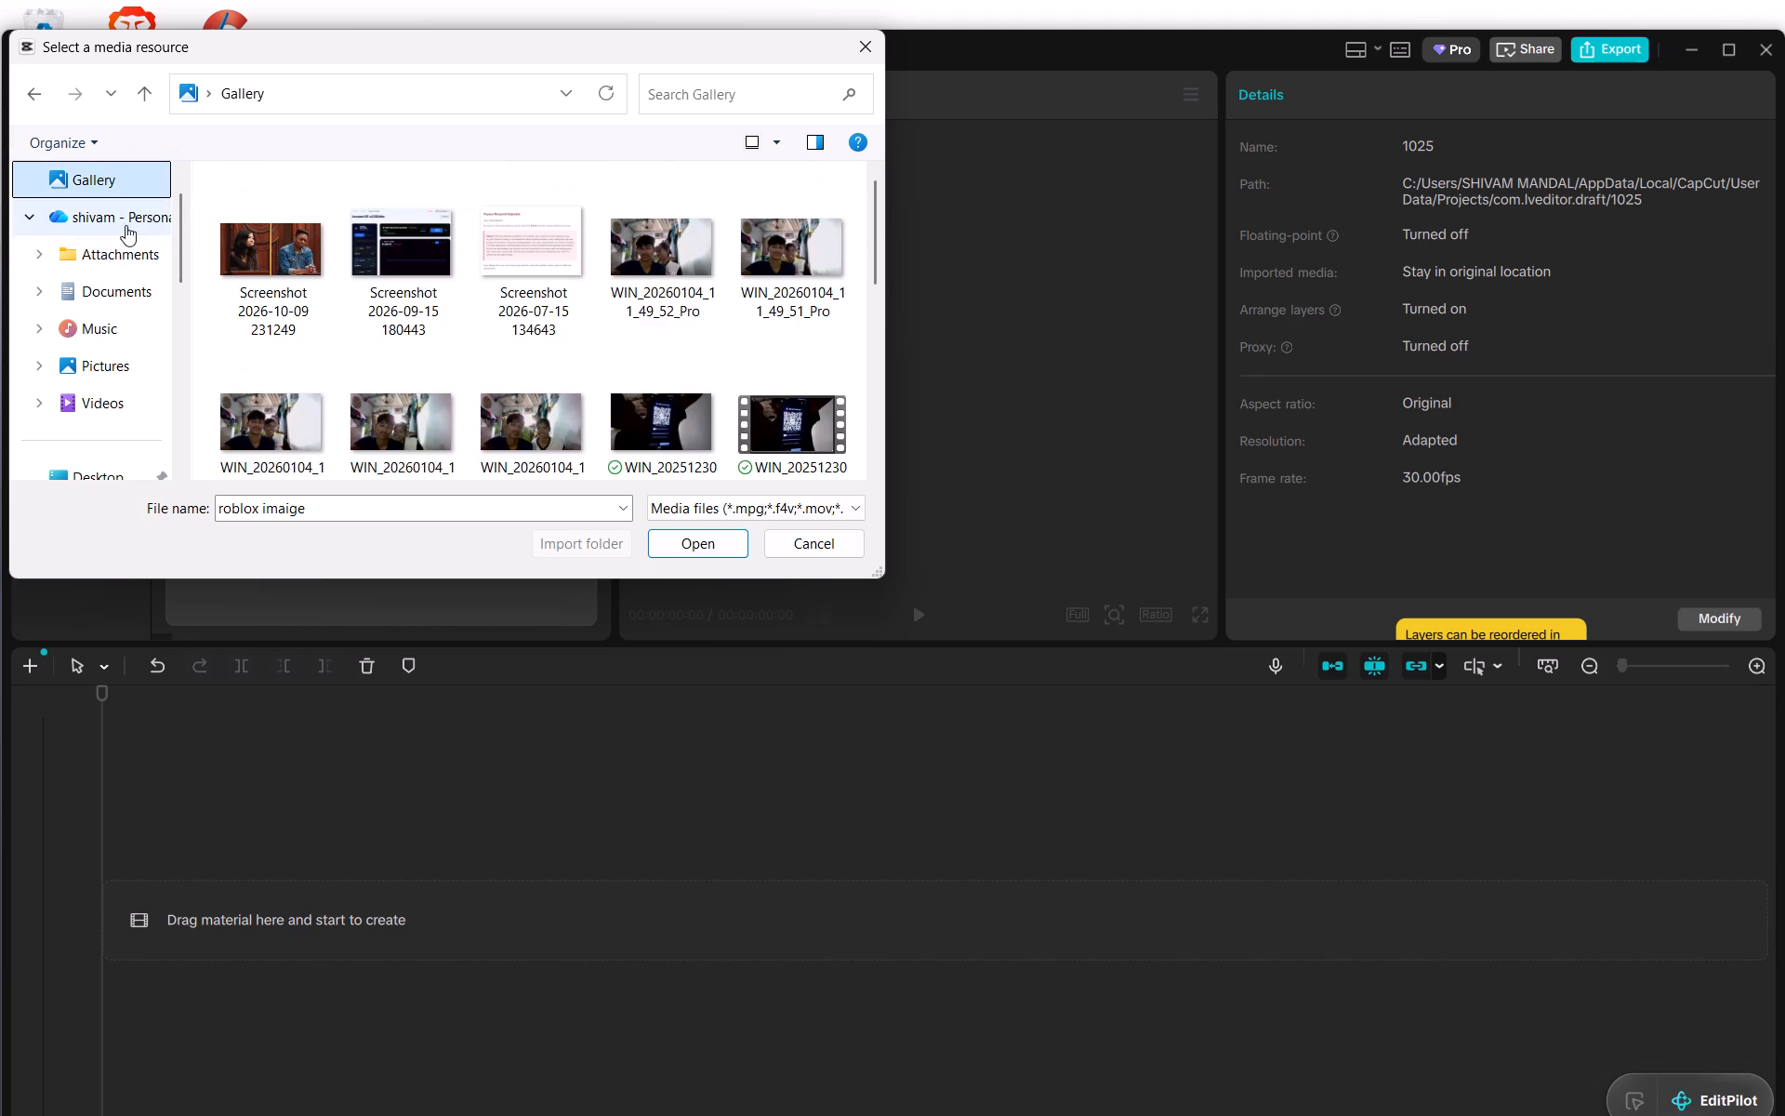
scroll(105, 260, up, 3)
click(117, 177)
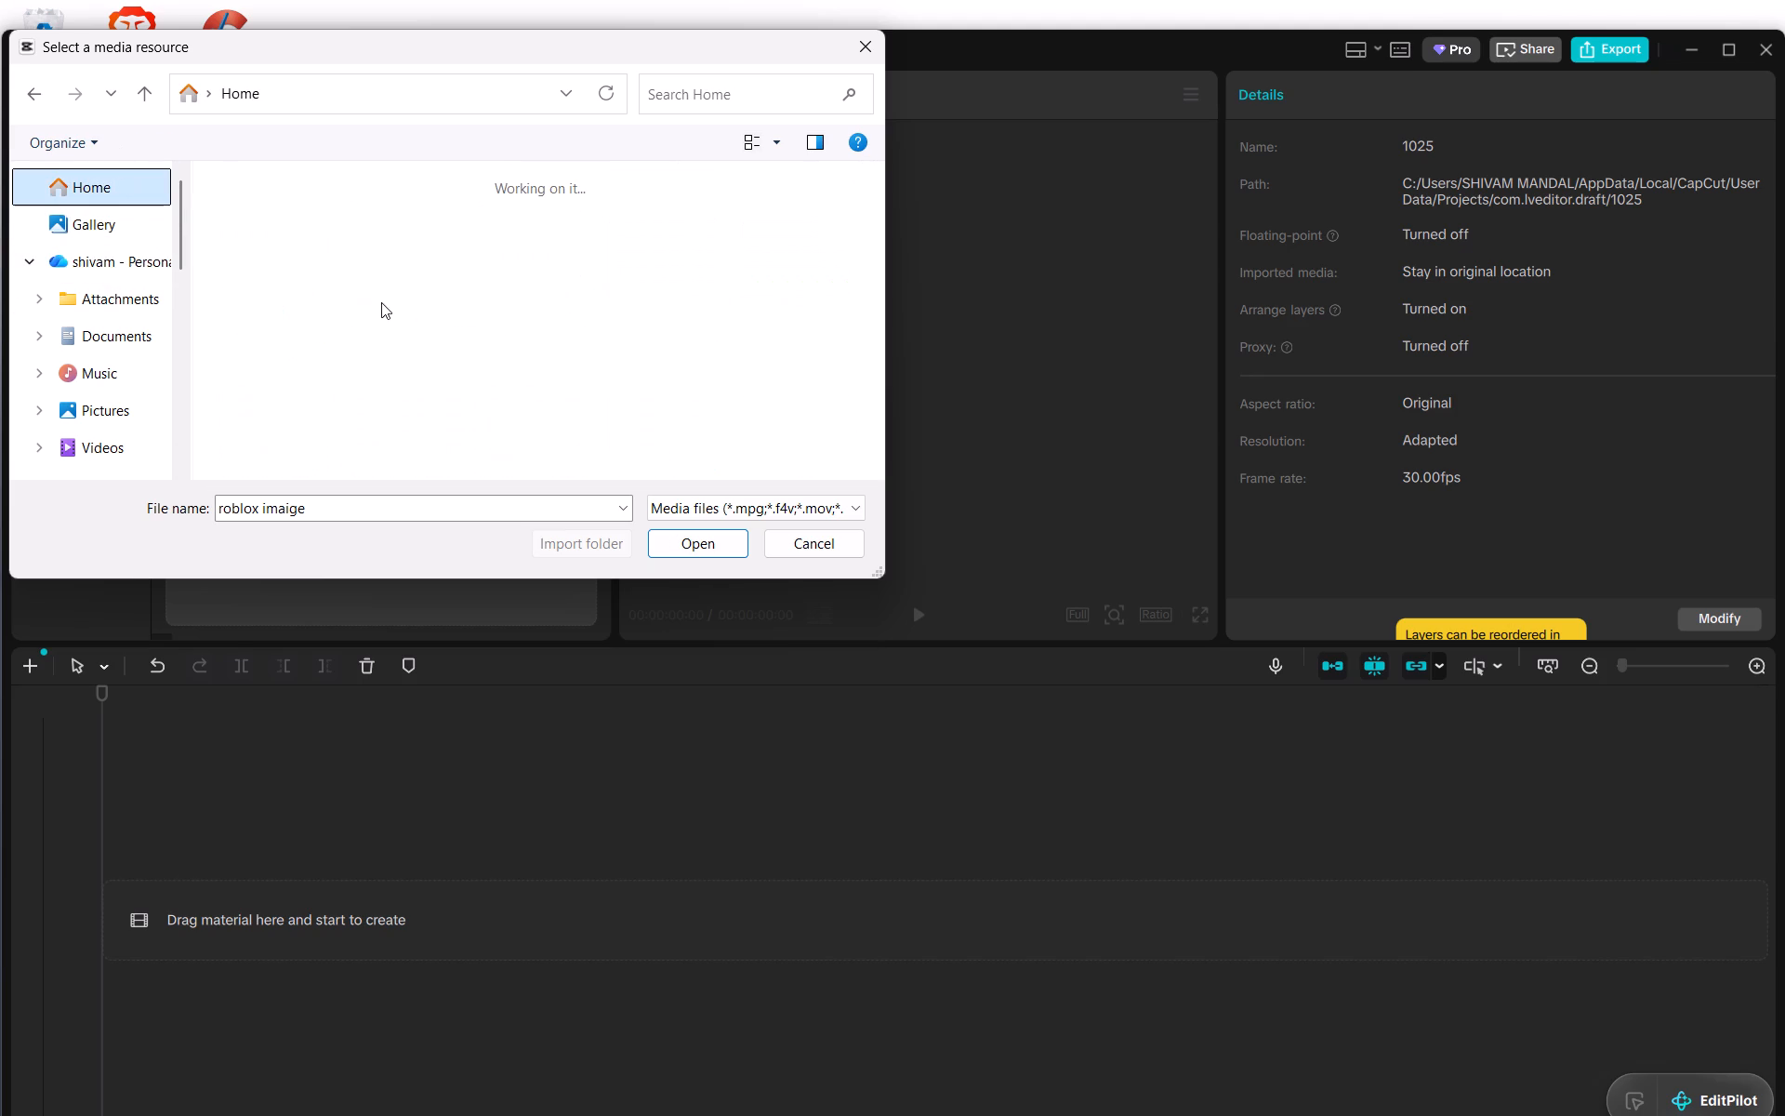
scroll(456, 342, down, 5)
scroll(456, 343, up, 3)
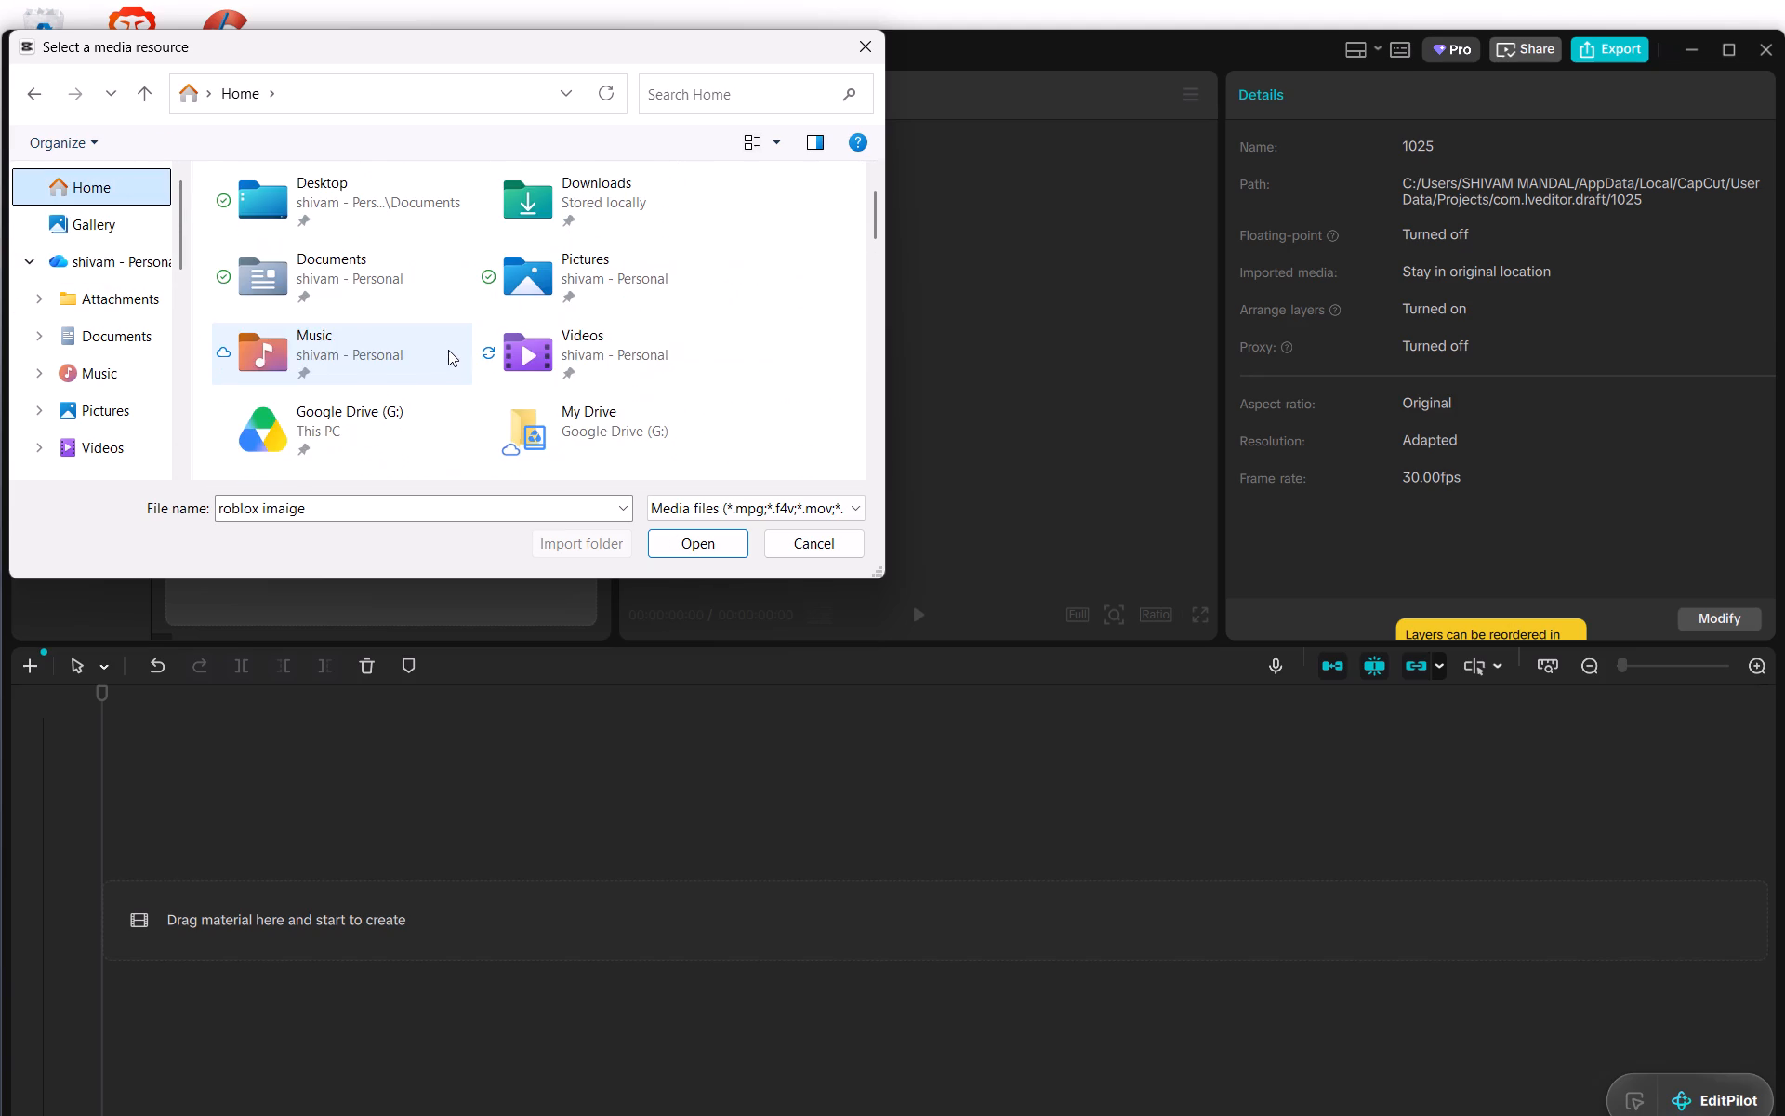
scroll(412, 392, down, 3)
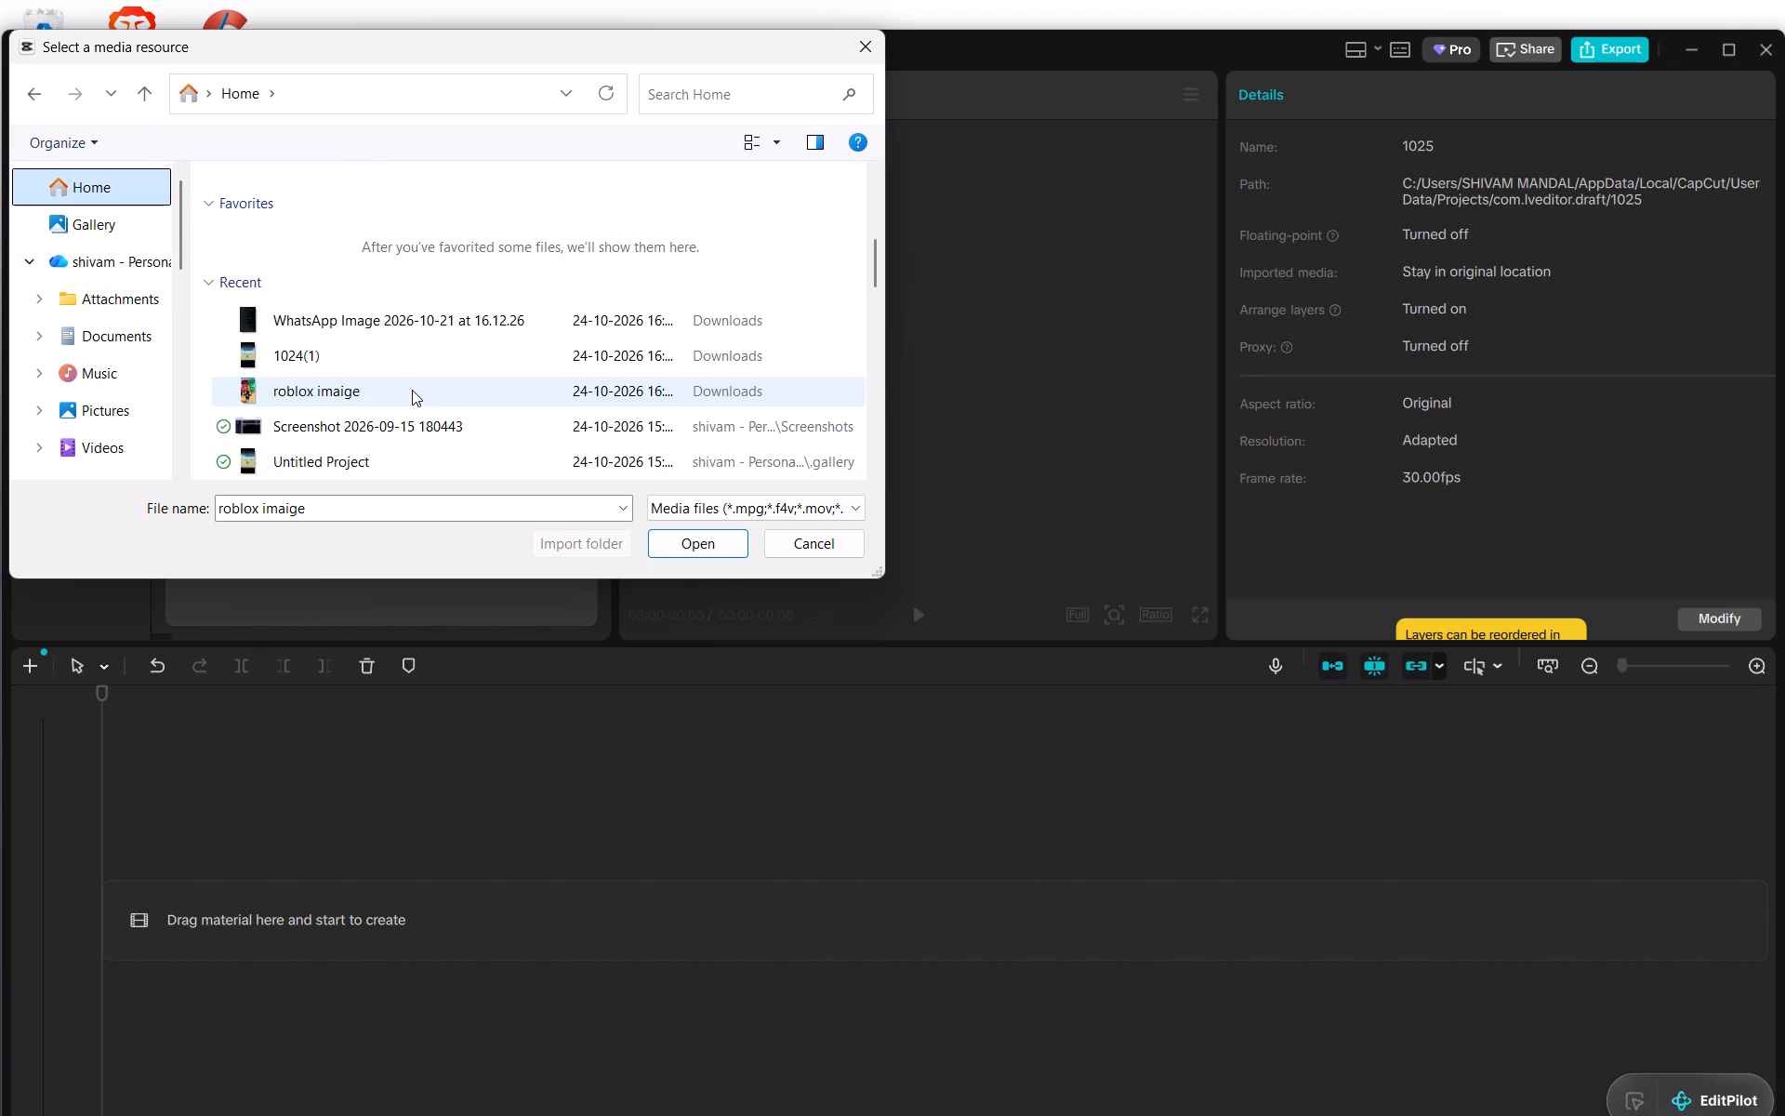
scroll(412, 390, down, 1)
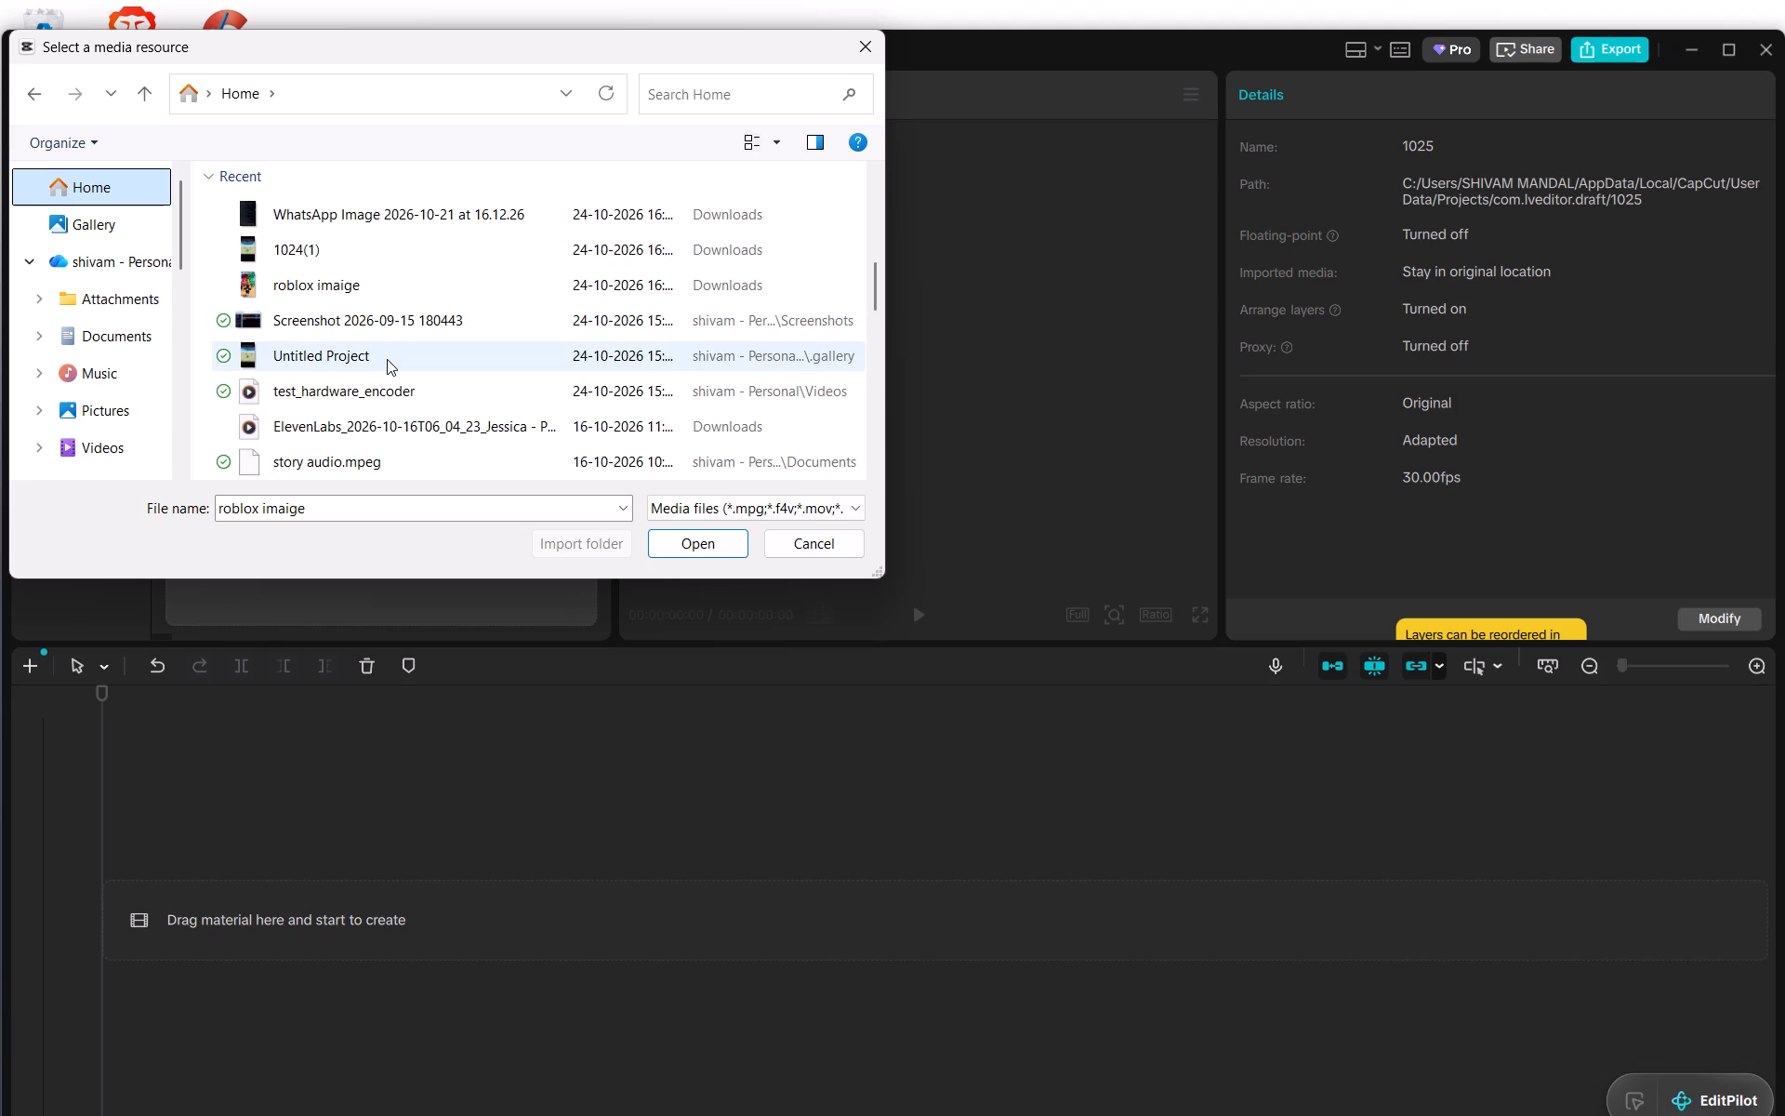
Find the Recording ROBLOX 1 video in the personal Videos folder and import it into the project.
click(54, 219)
click(100, 272)
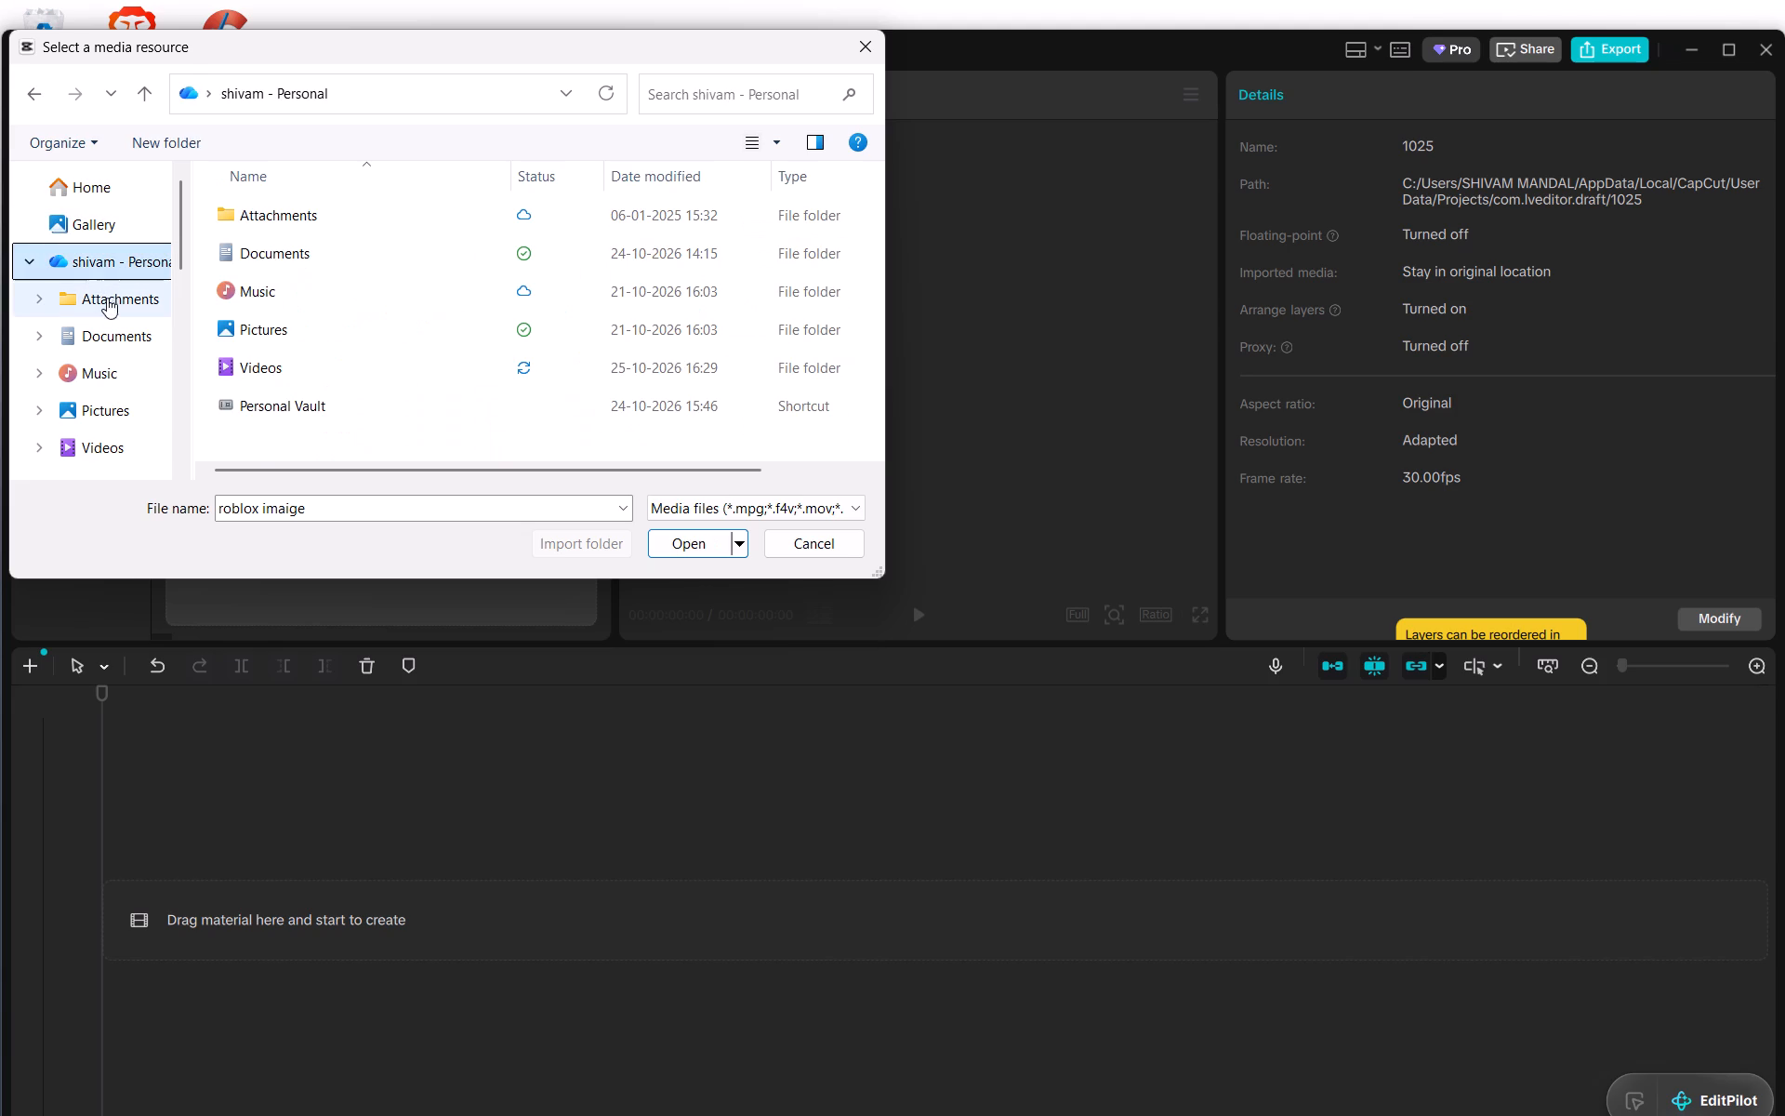
click(107, 302)
click(111, 333)
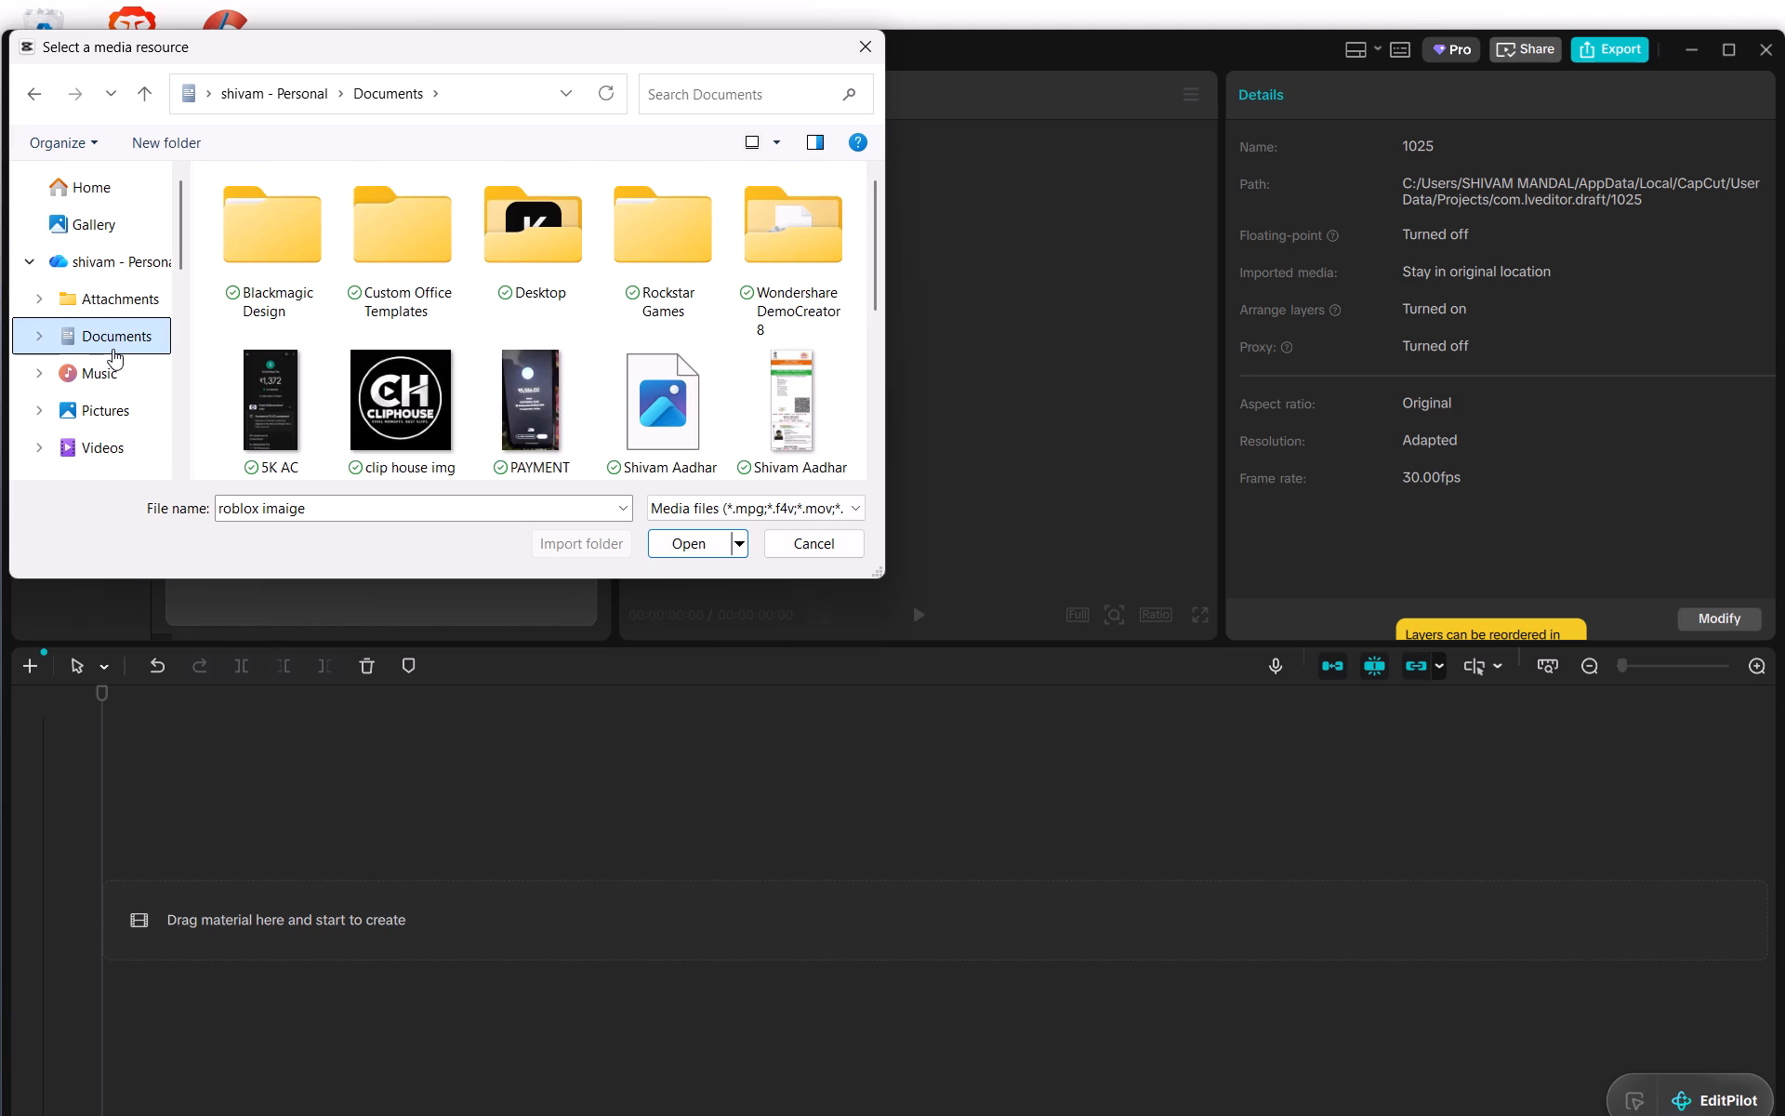
click(112, 349)
click(112, 363)
click(115, 394)
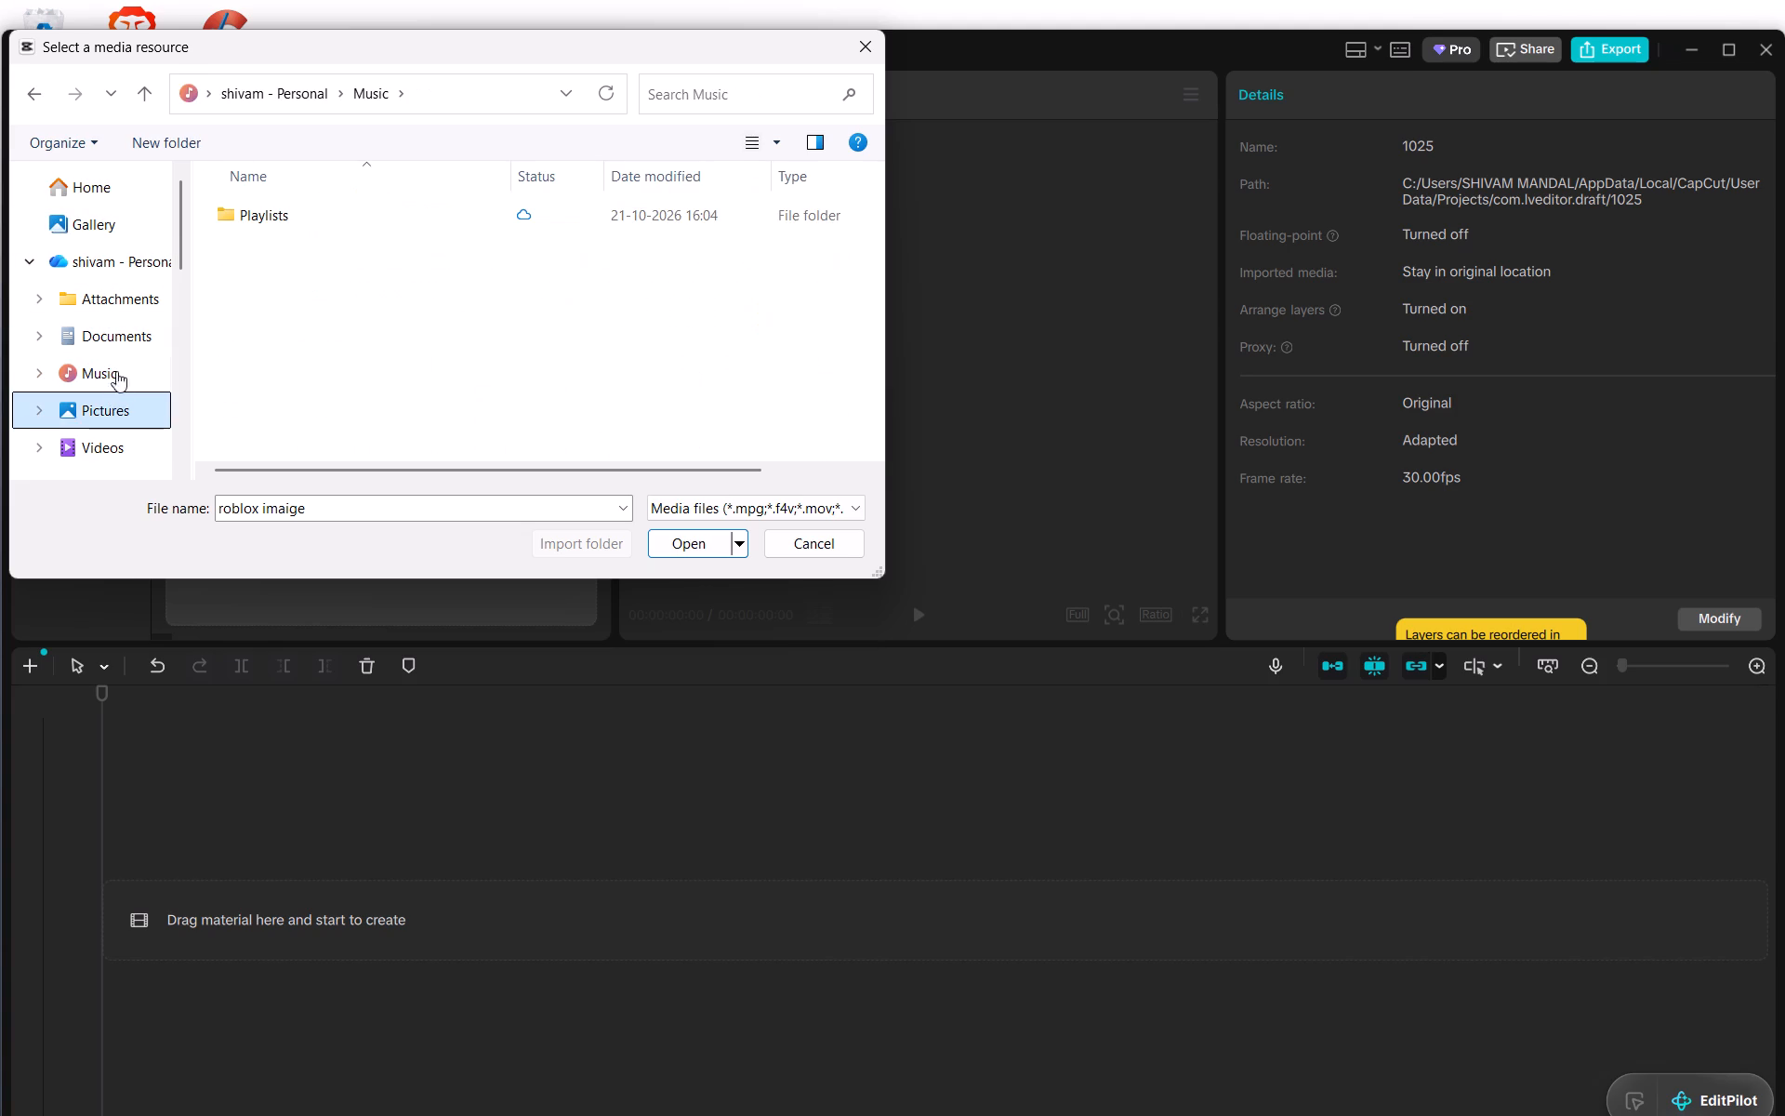
scroll(98, 334, down, 1)
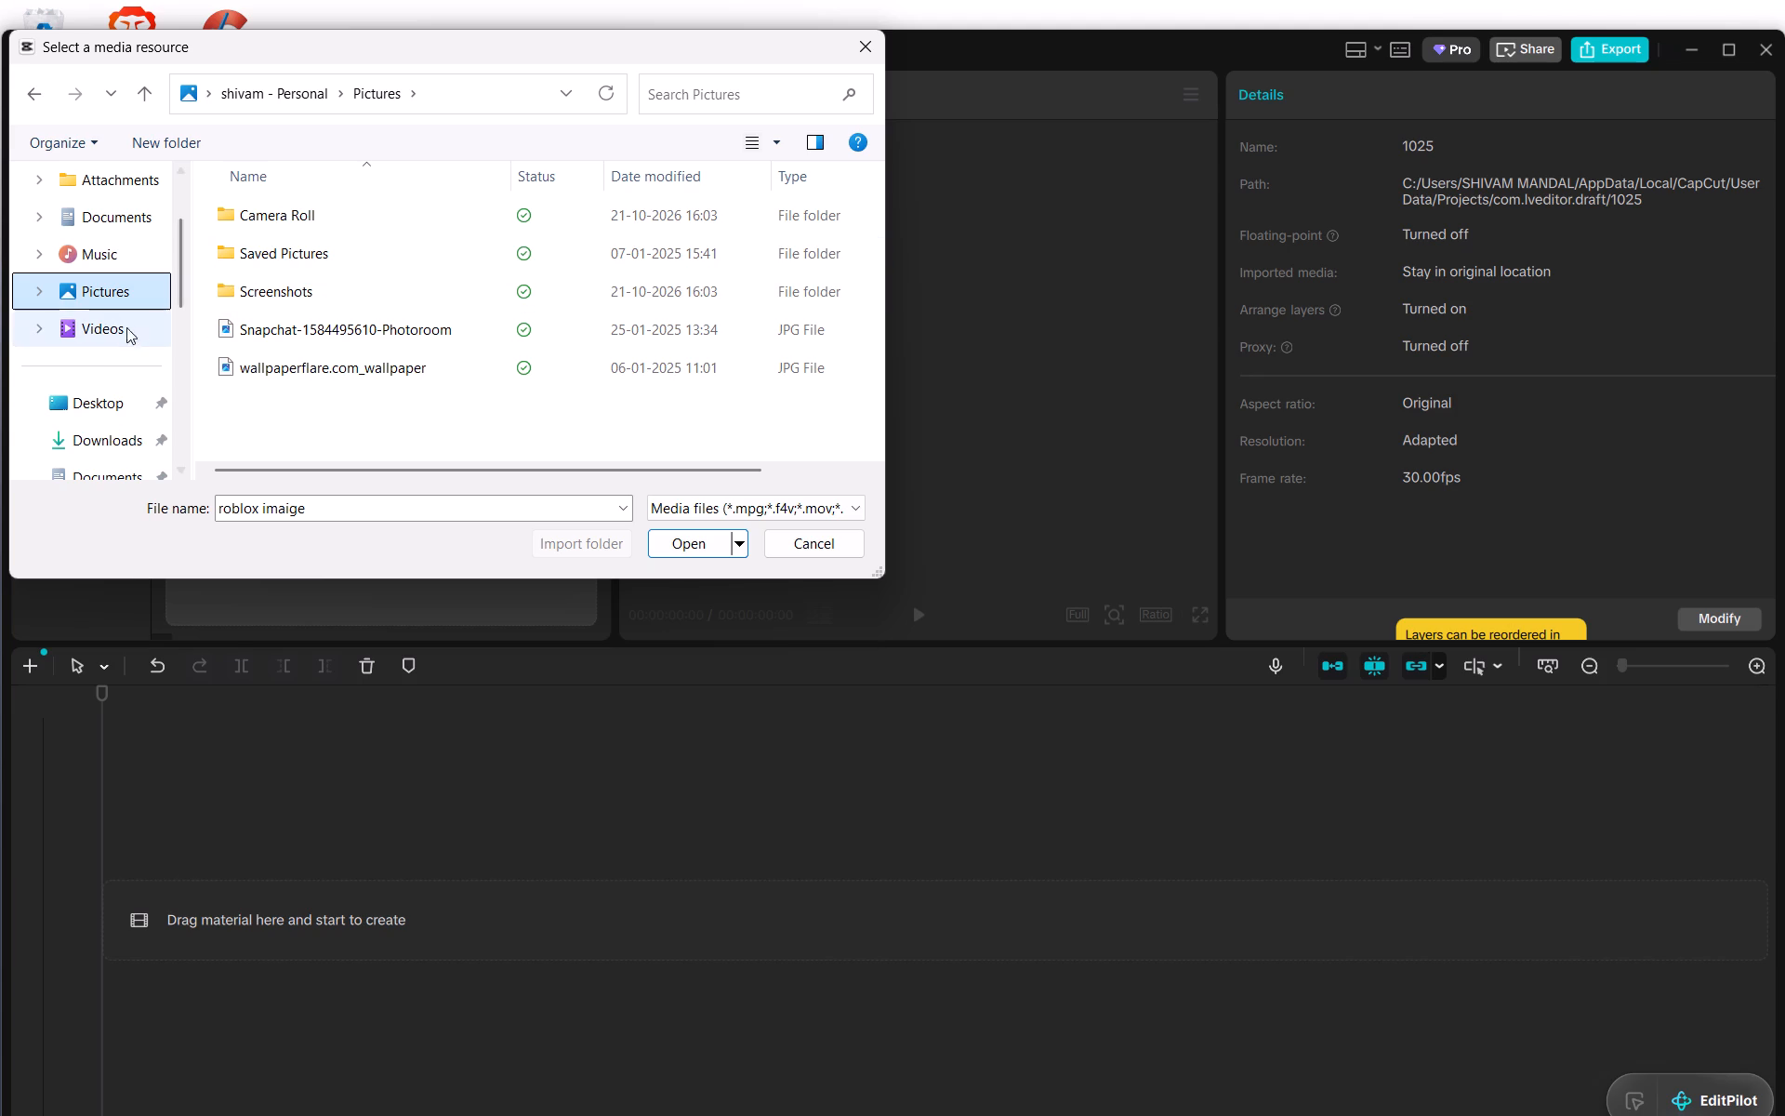
click(125, 327)
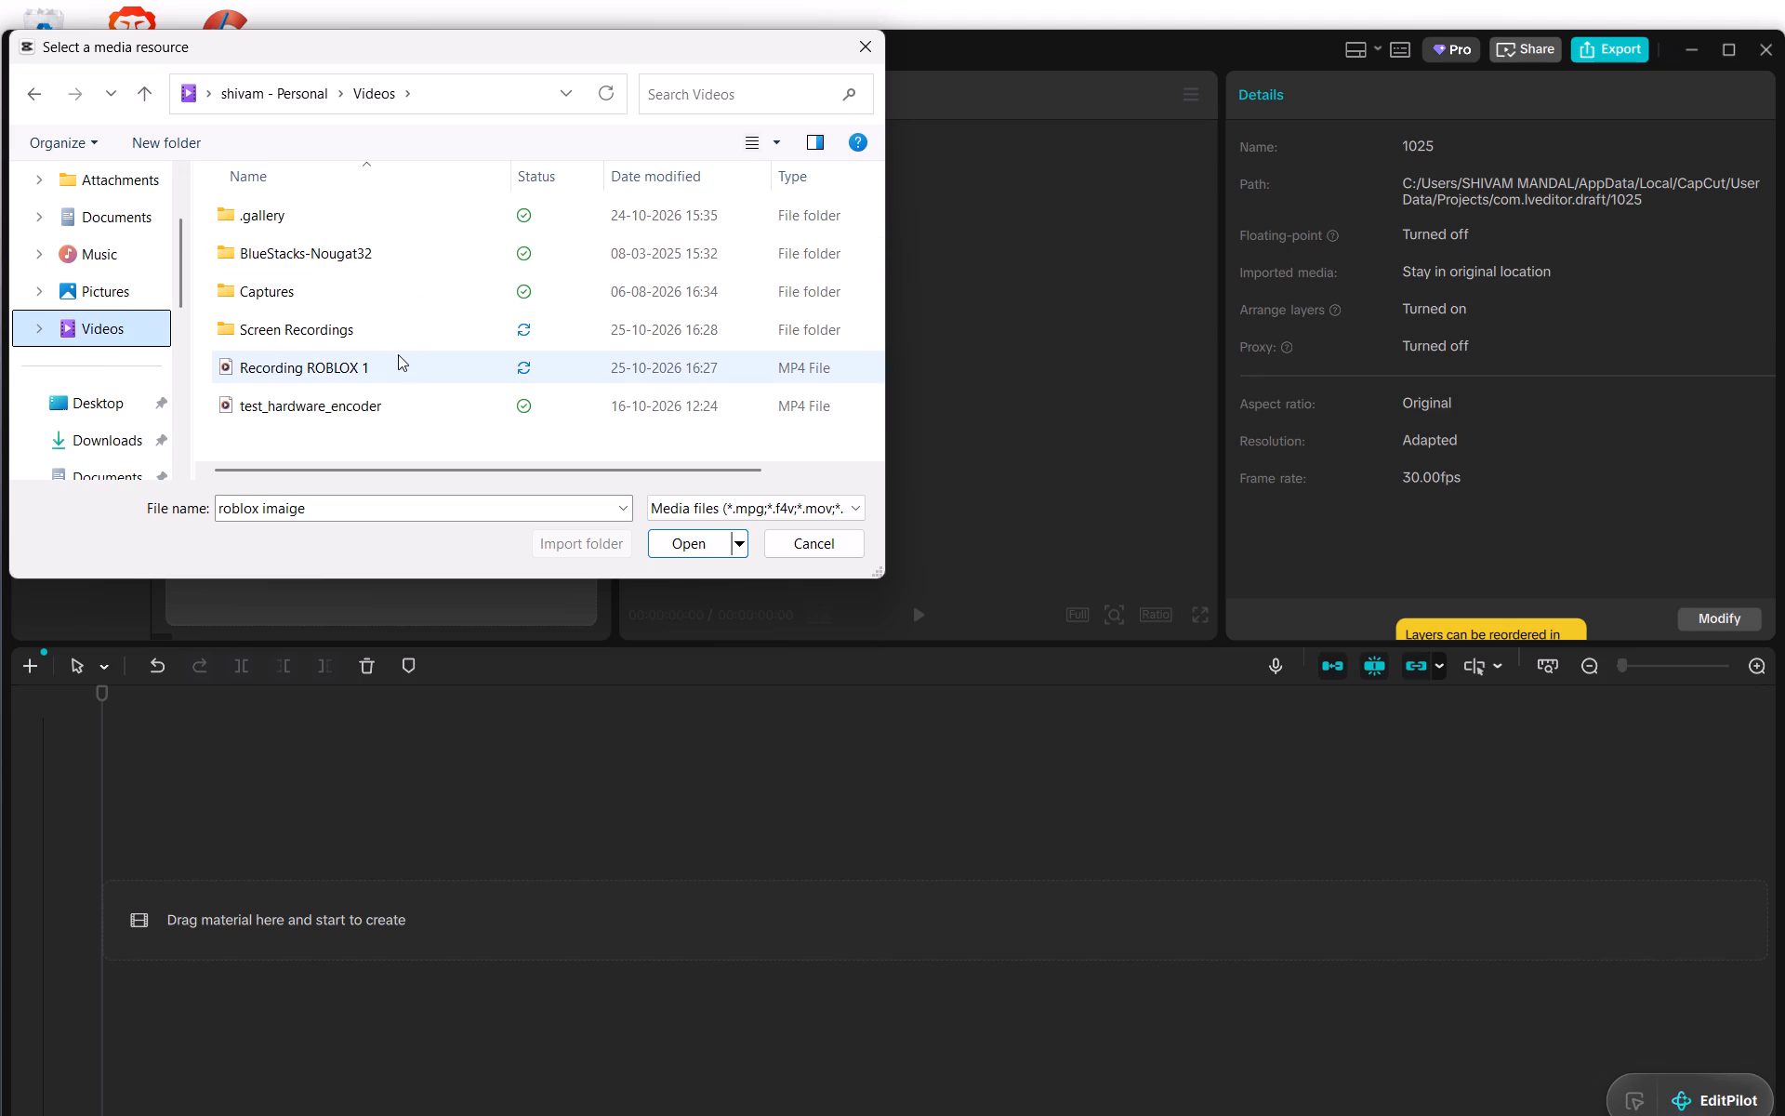
click(398, 368)
click(694, 545)
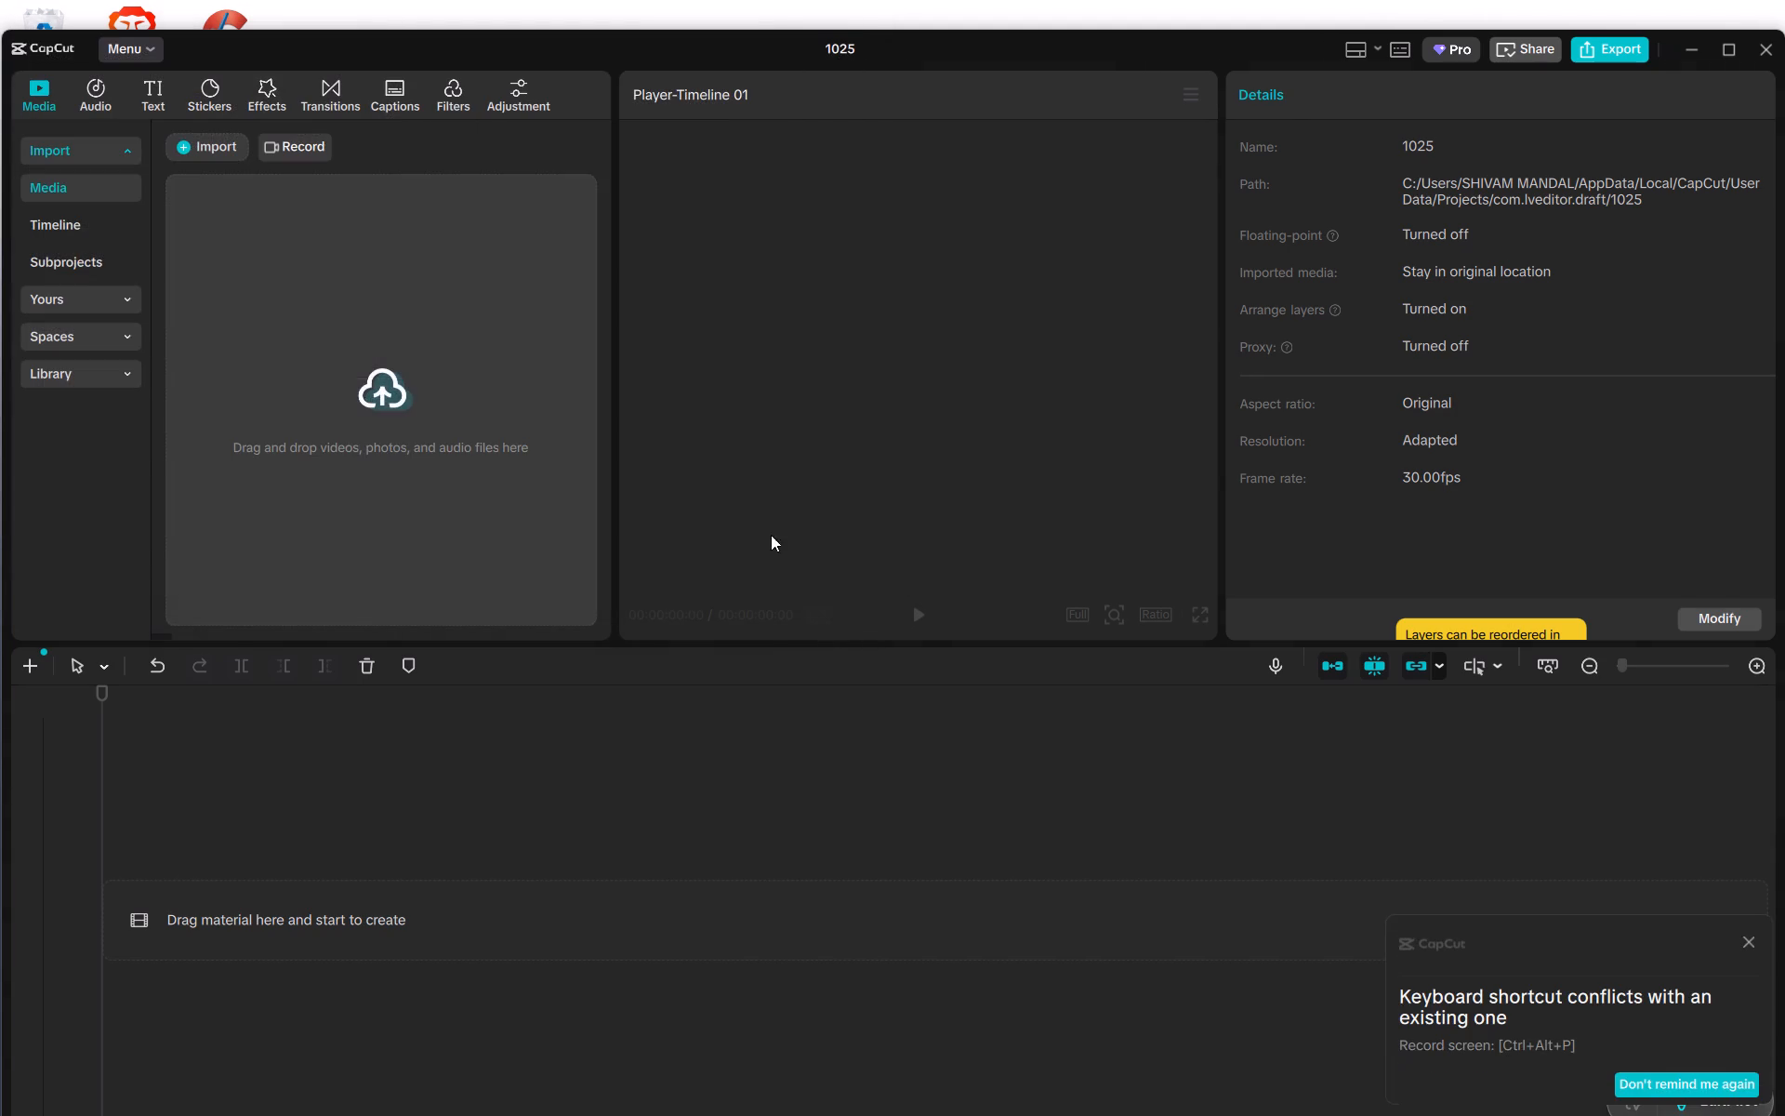
Place the imported Recording ROBLOX 1 clip at the start of the timeline.
drag(235, 263, 350, 771)
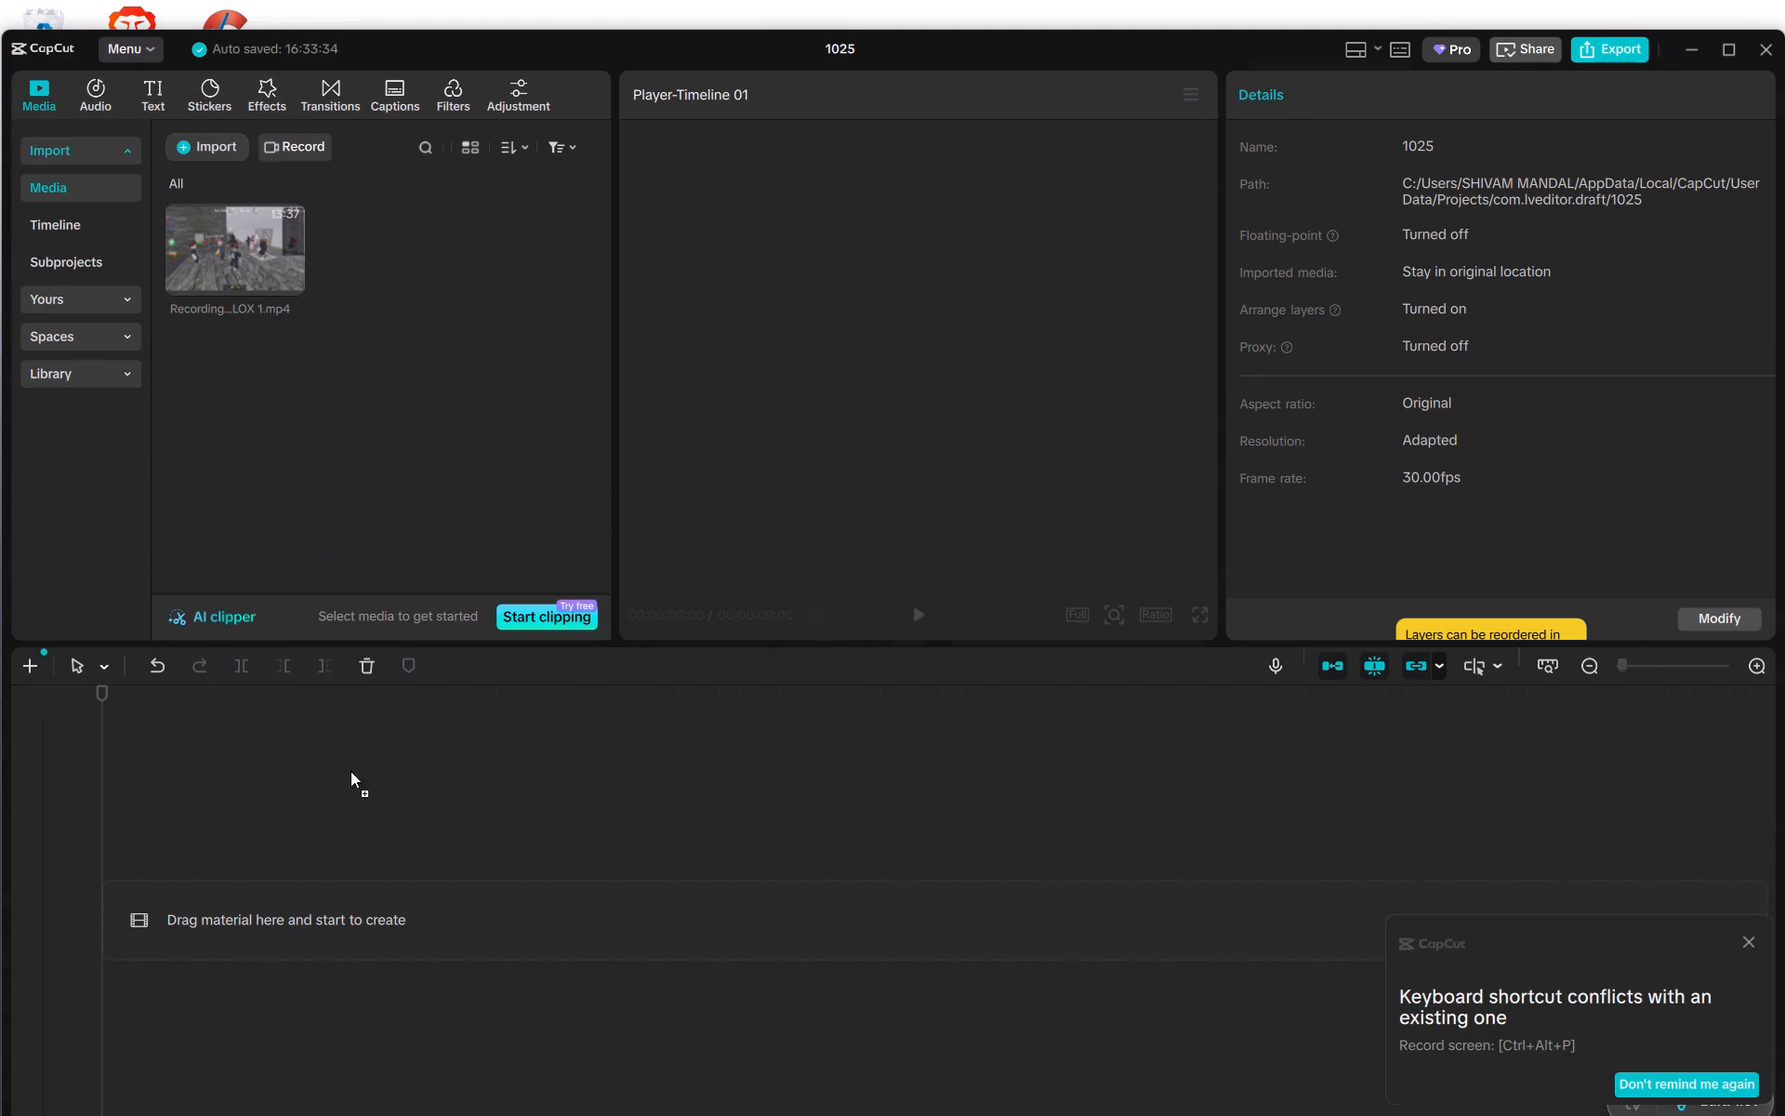
drag(350, 771, 218, 855)
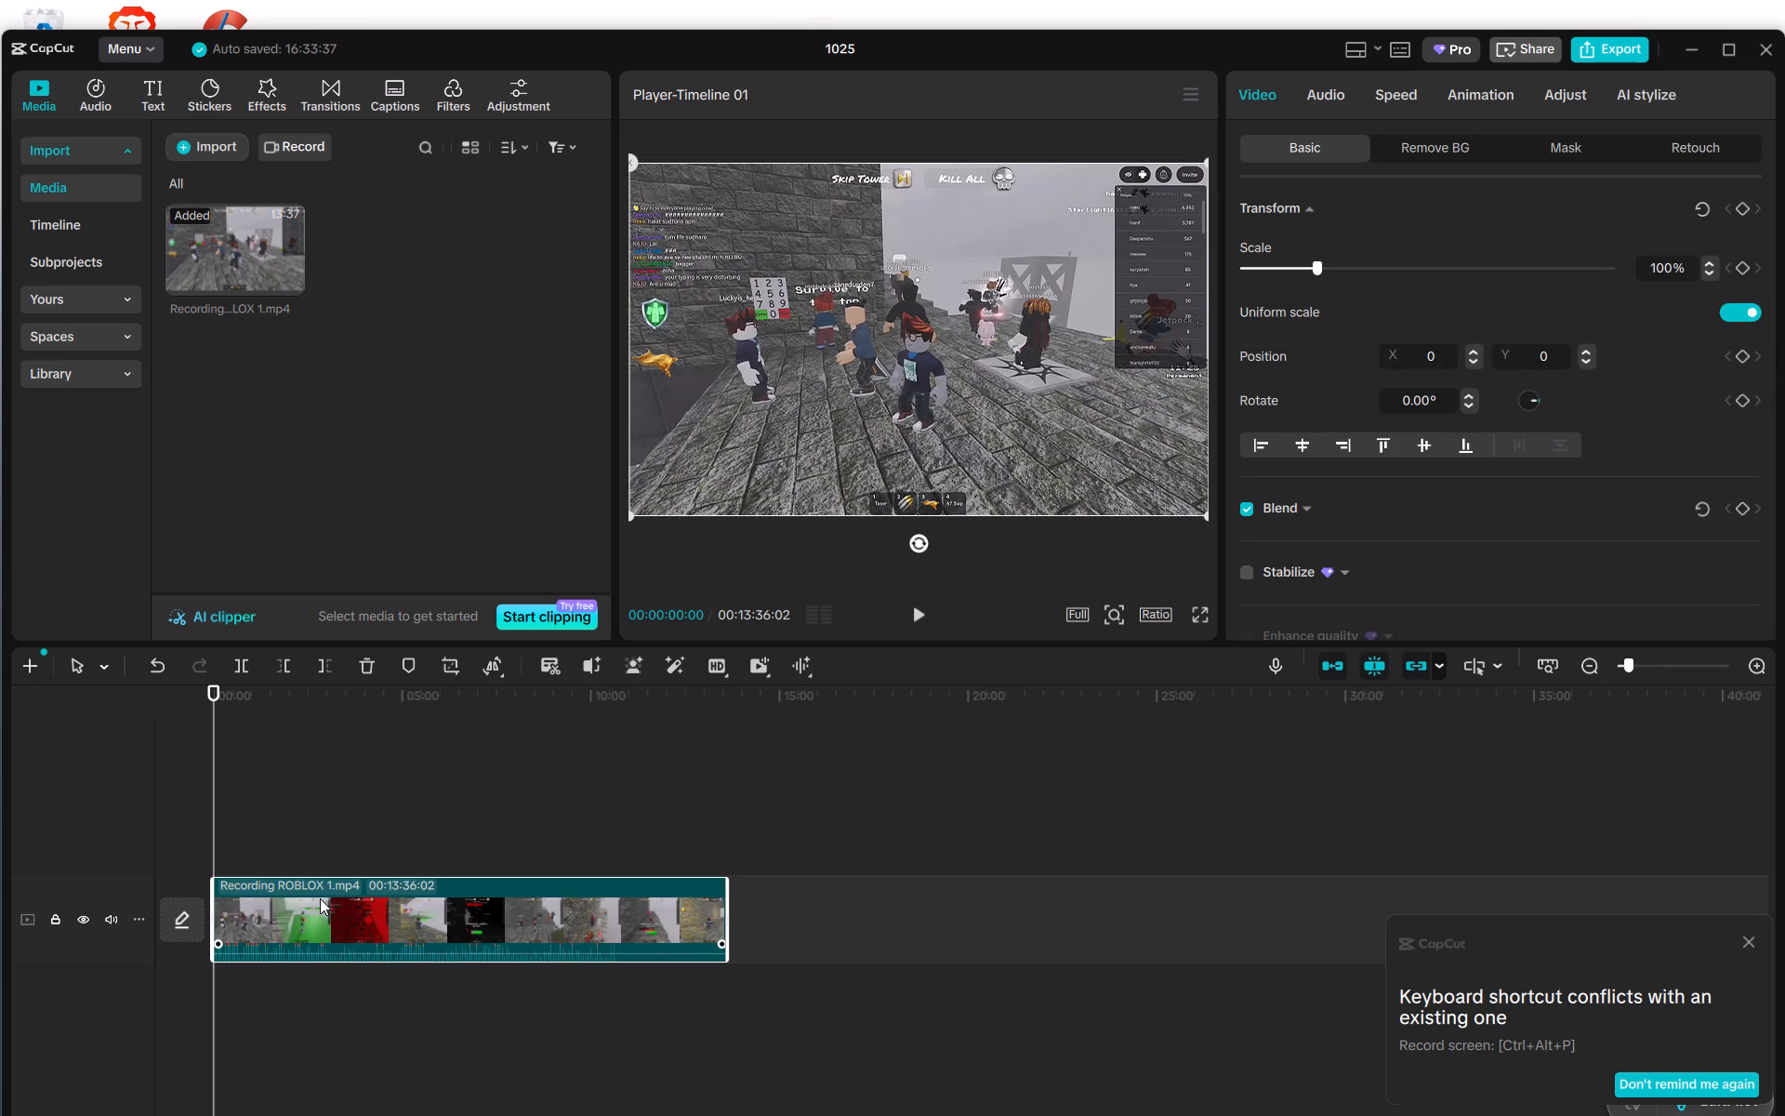
Play the recording from the beginning and pause it at about 18 seconds.
click(915, 620)
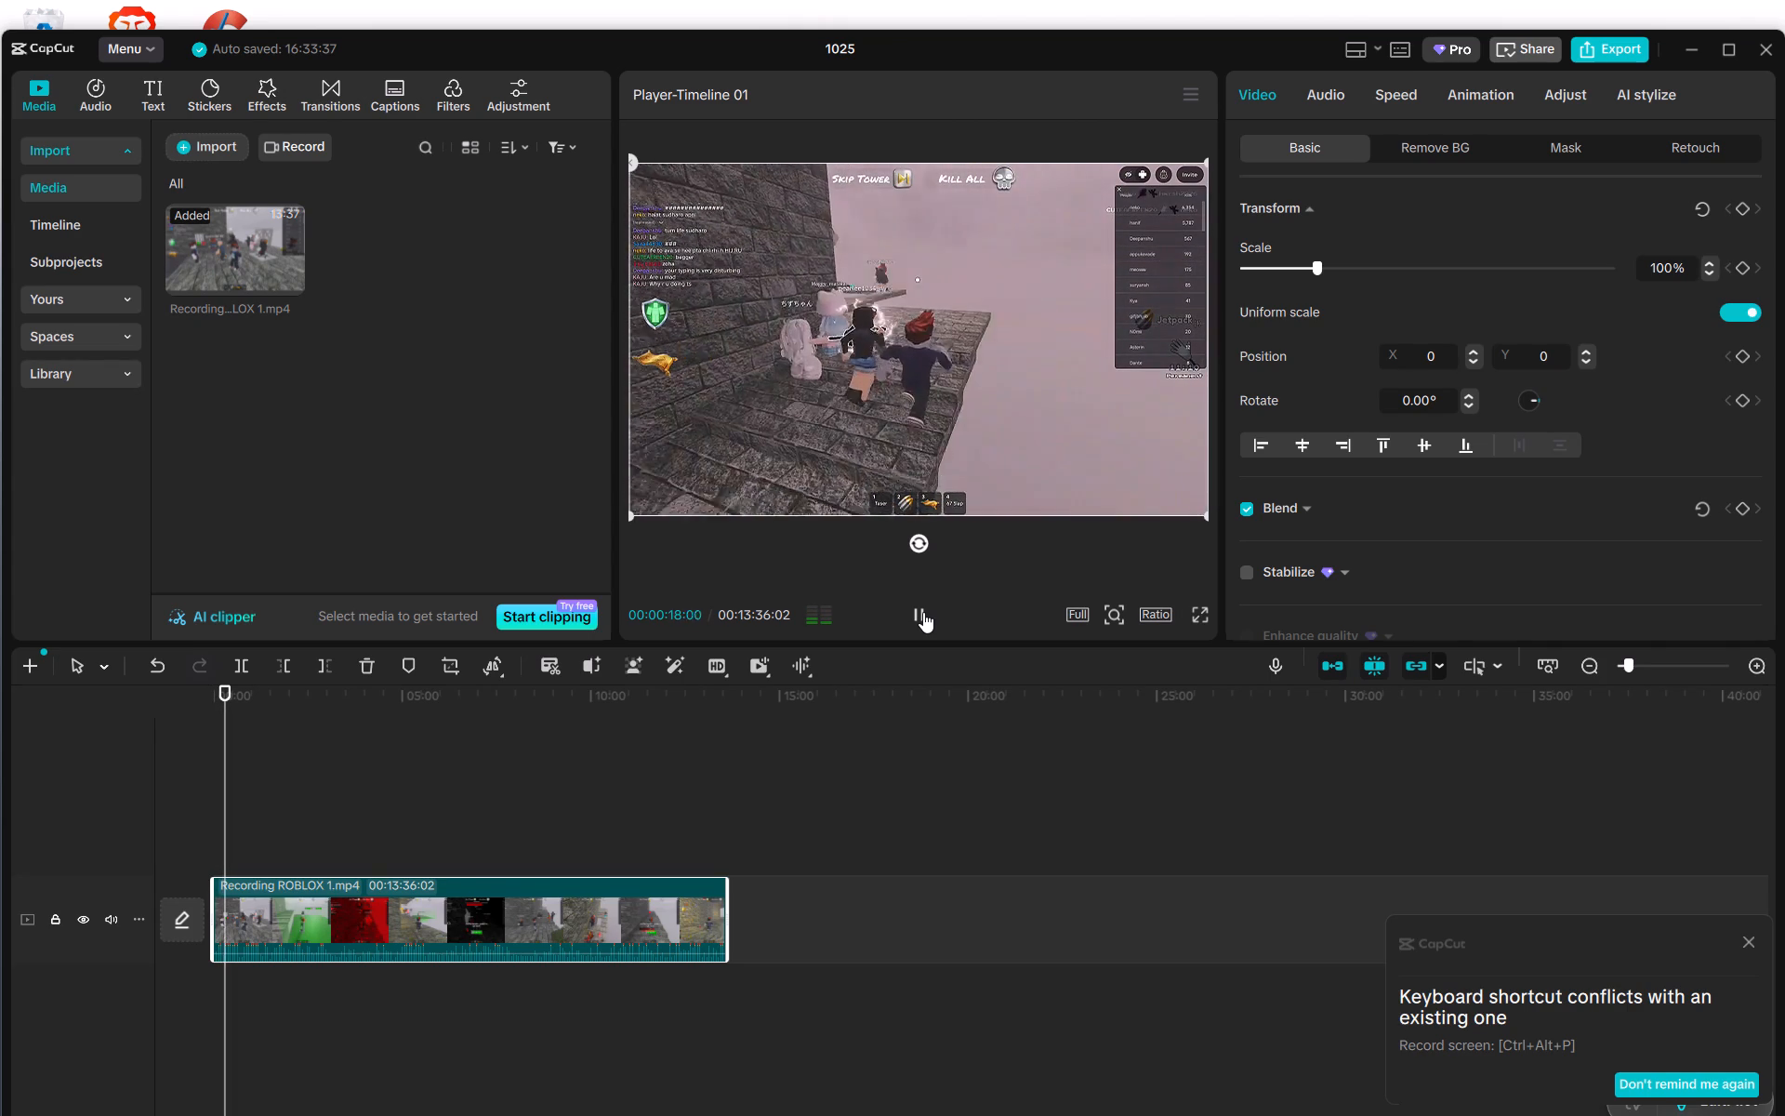
click(923, 612)
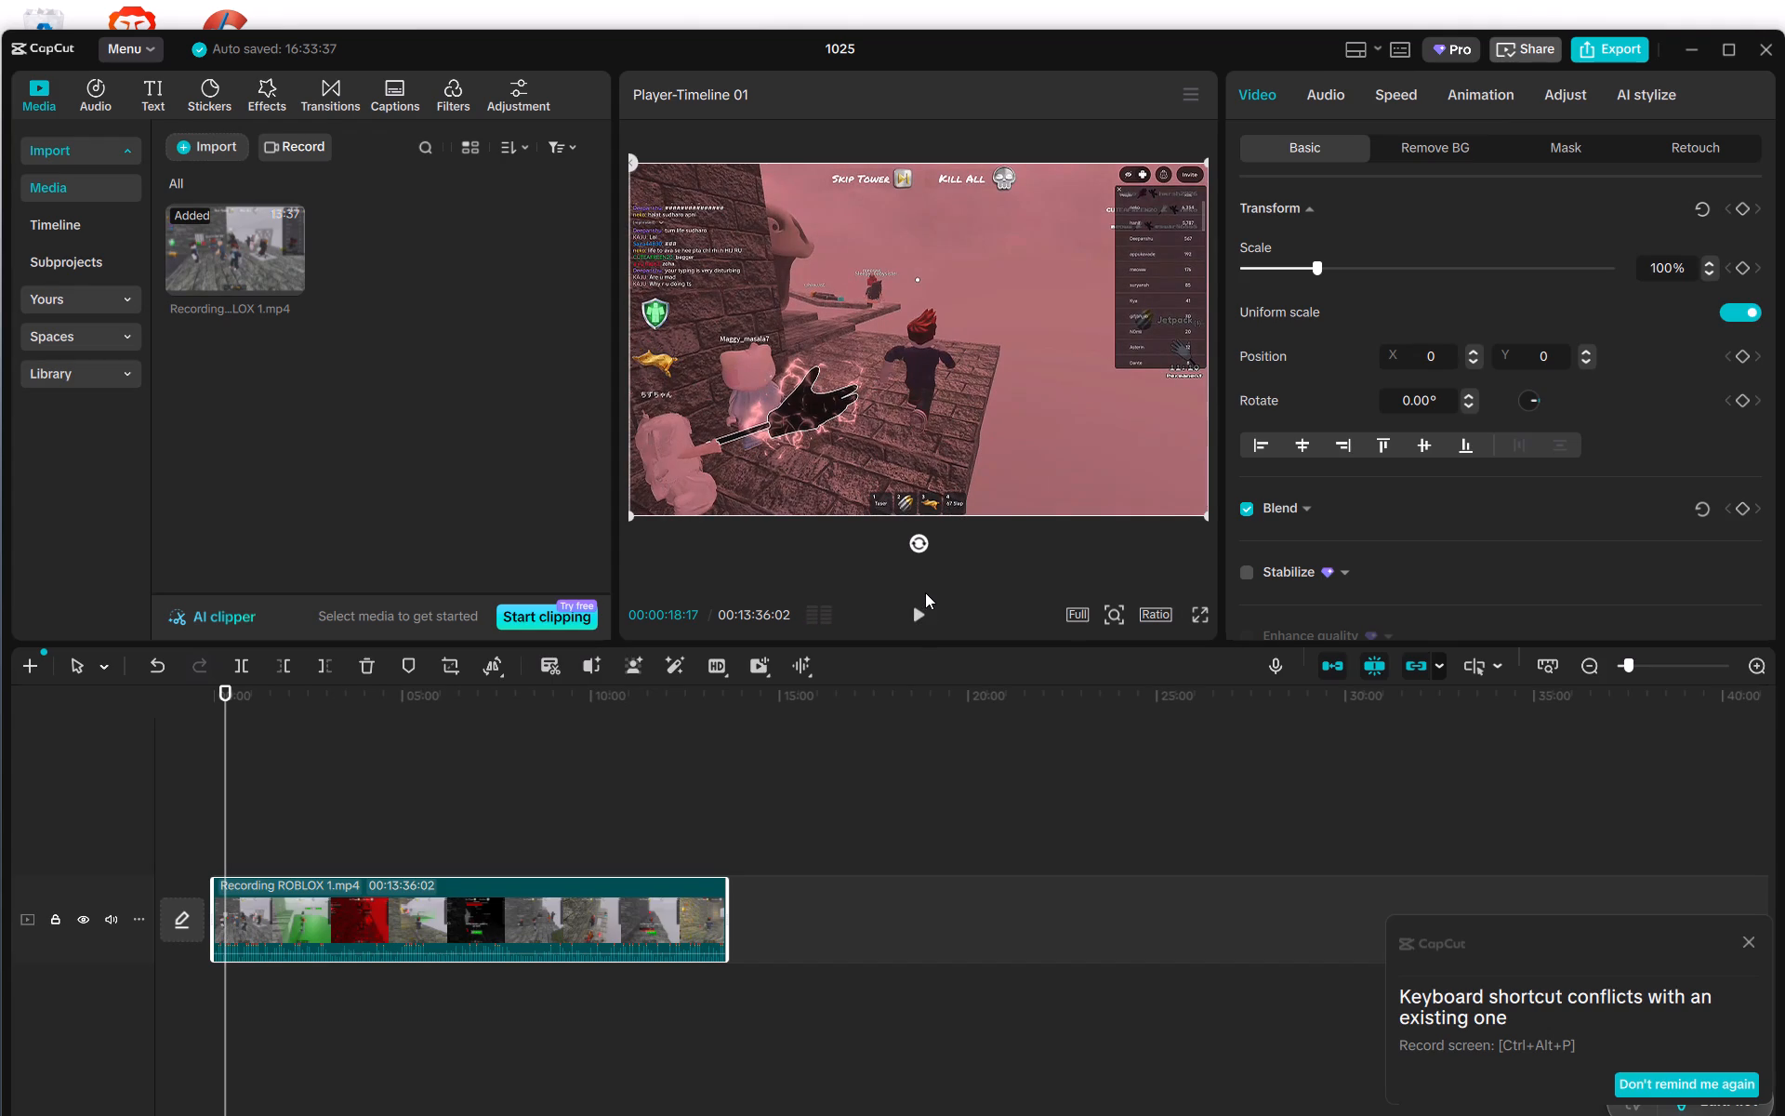
Dismiss the keyboard shortcut conflict notification.
click(1740, 942)
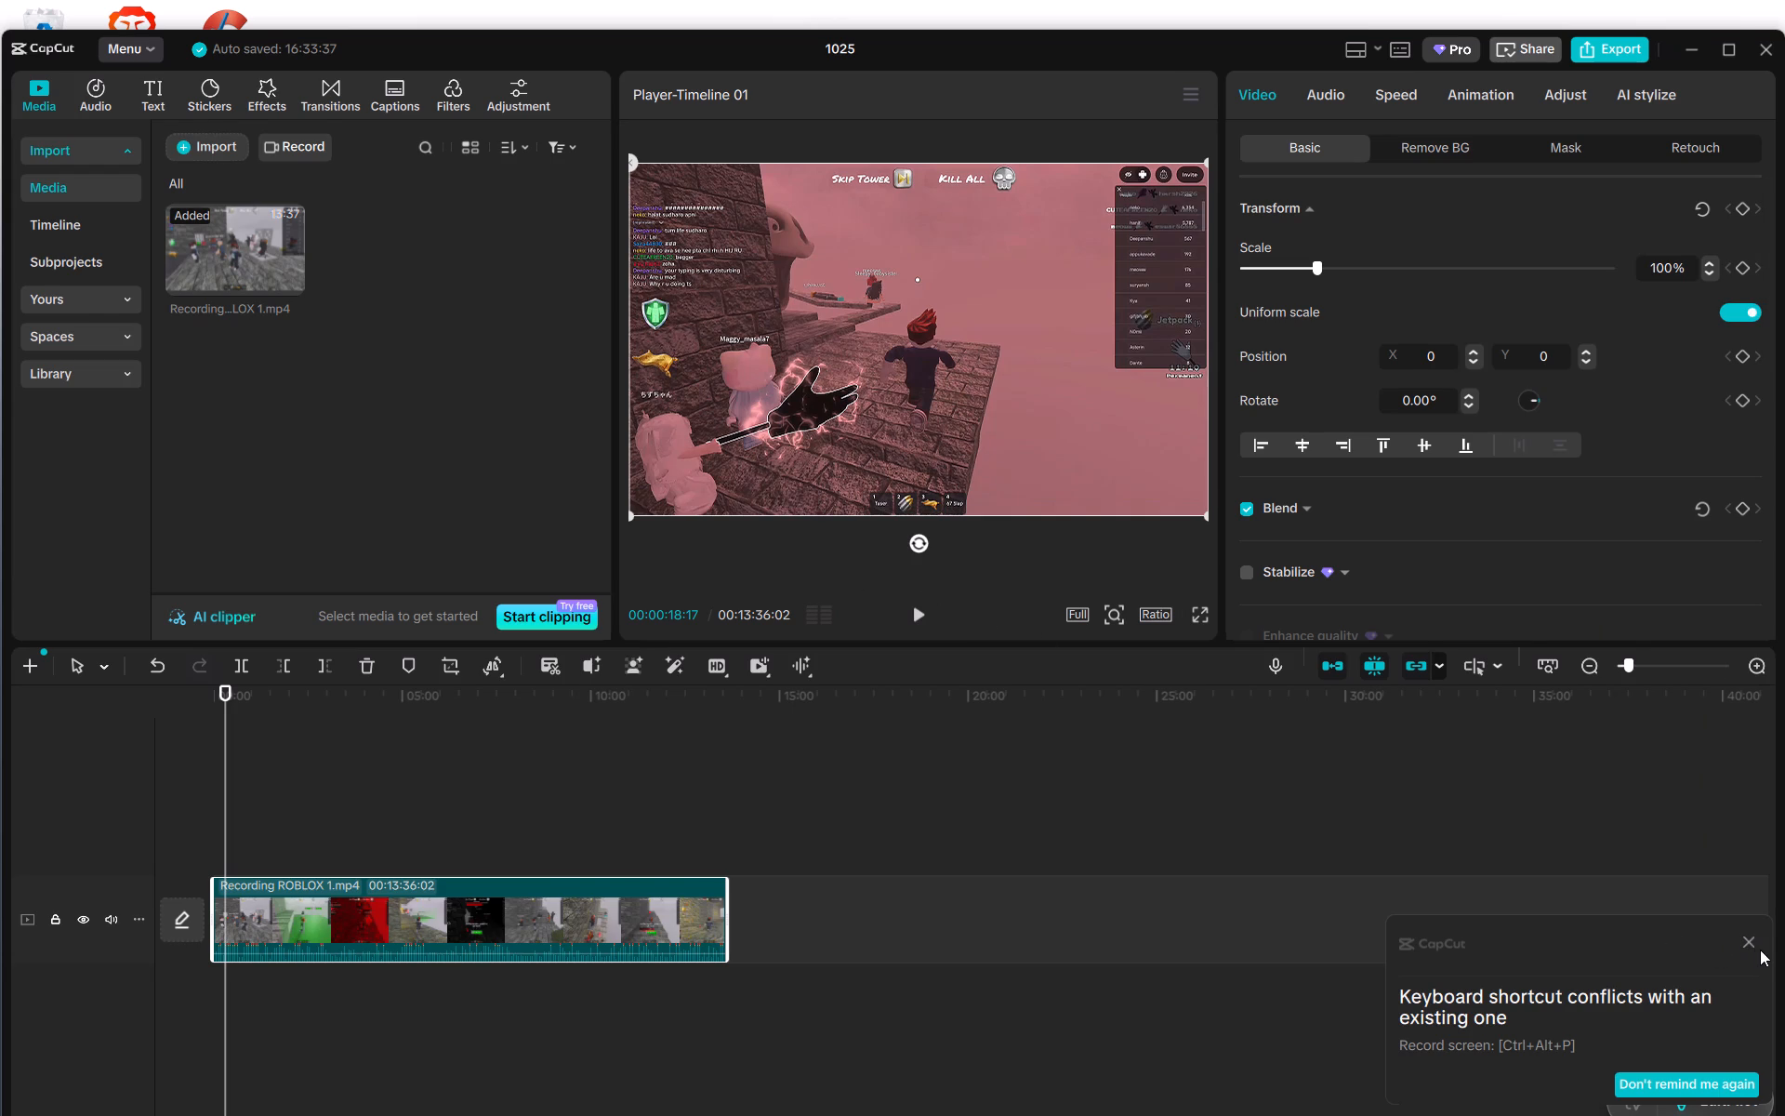
click(1755, 945)
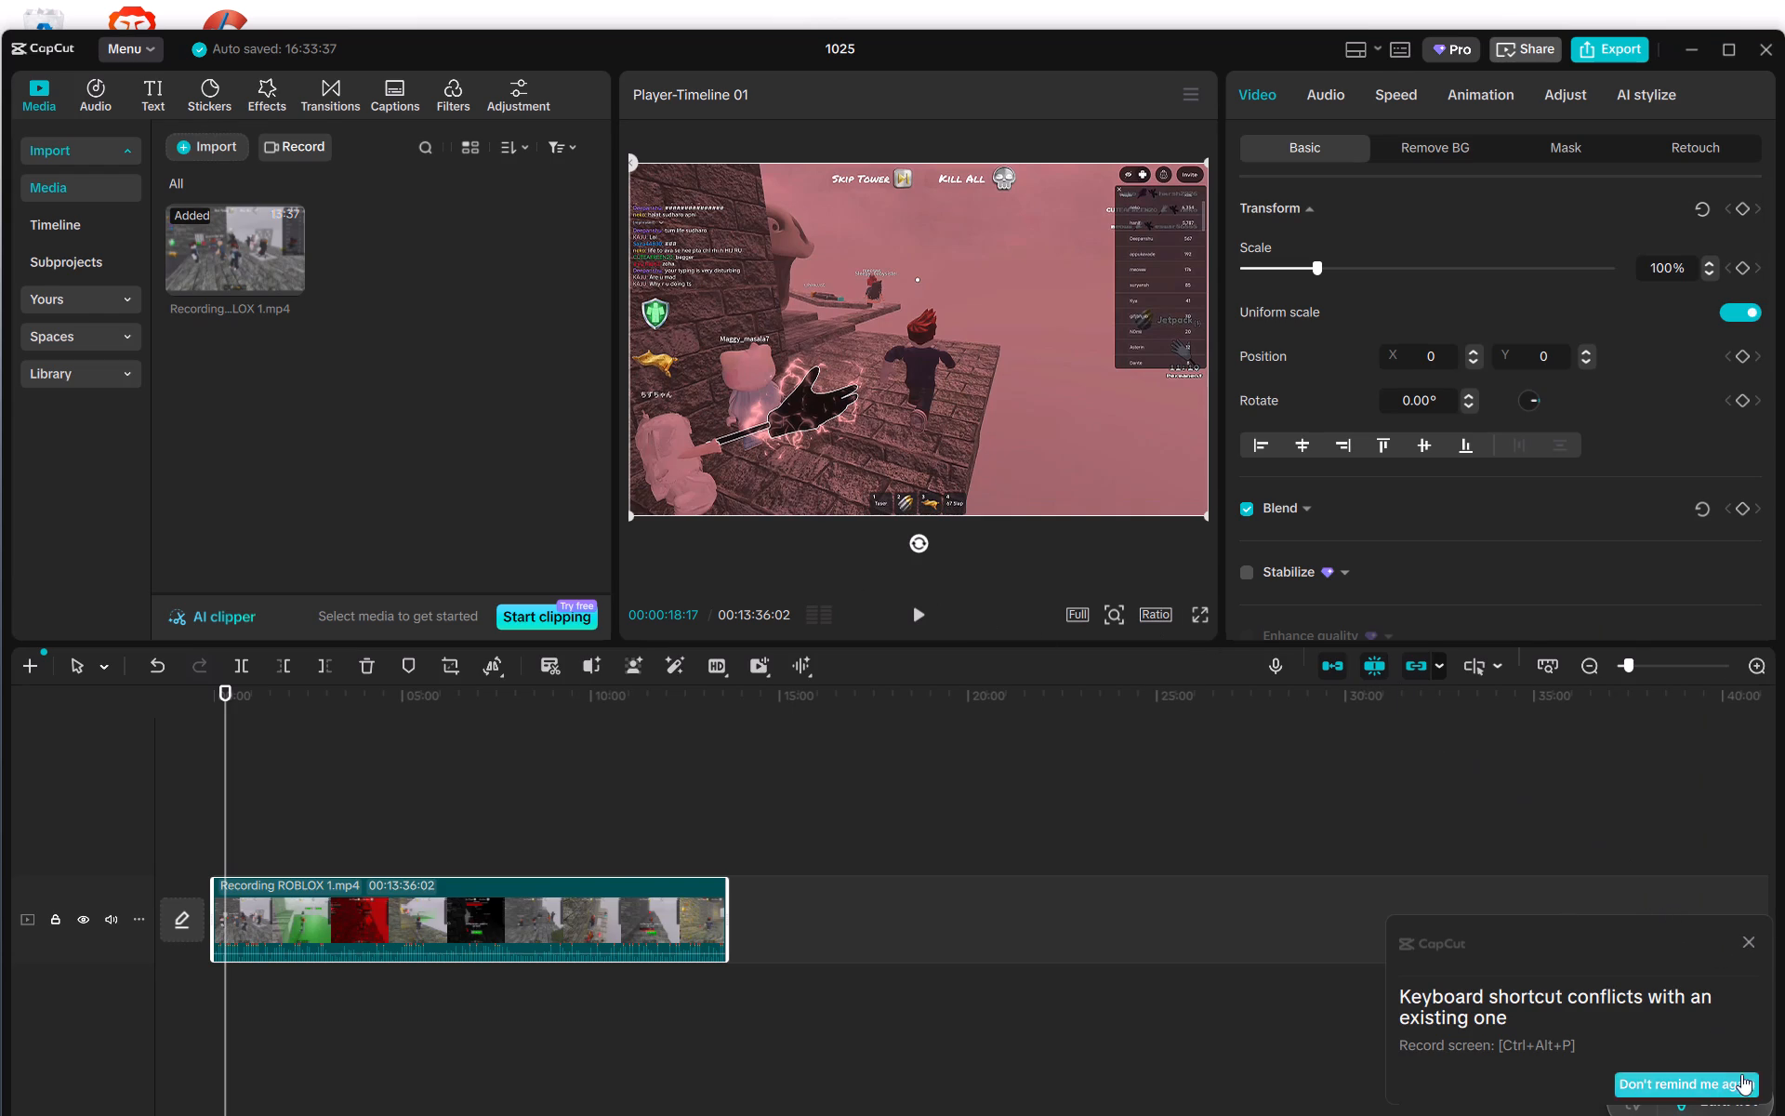
click(1750, 941)
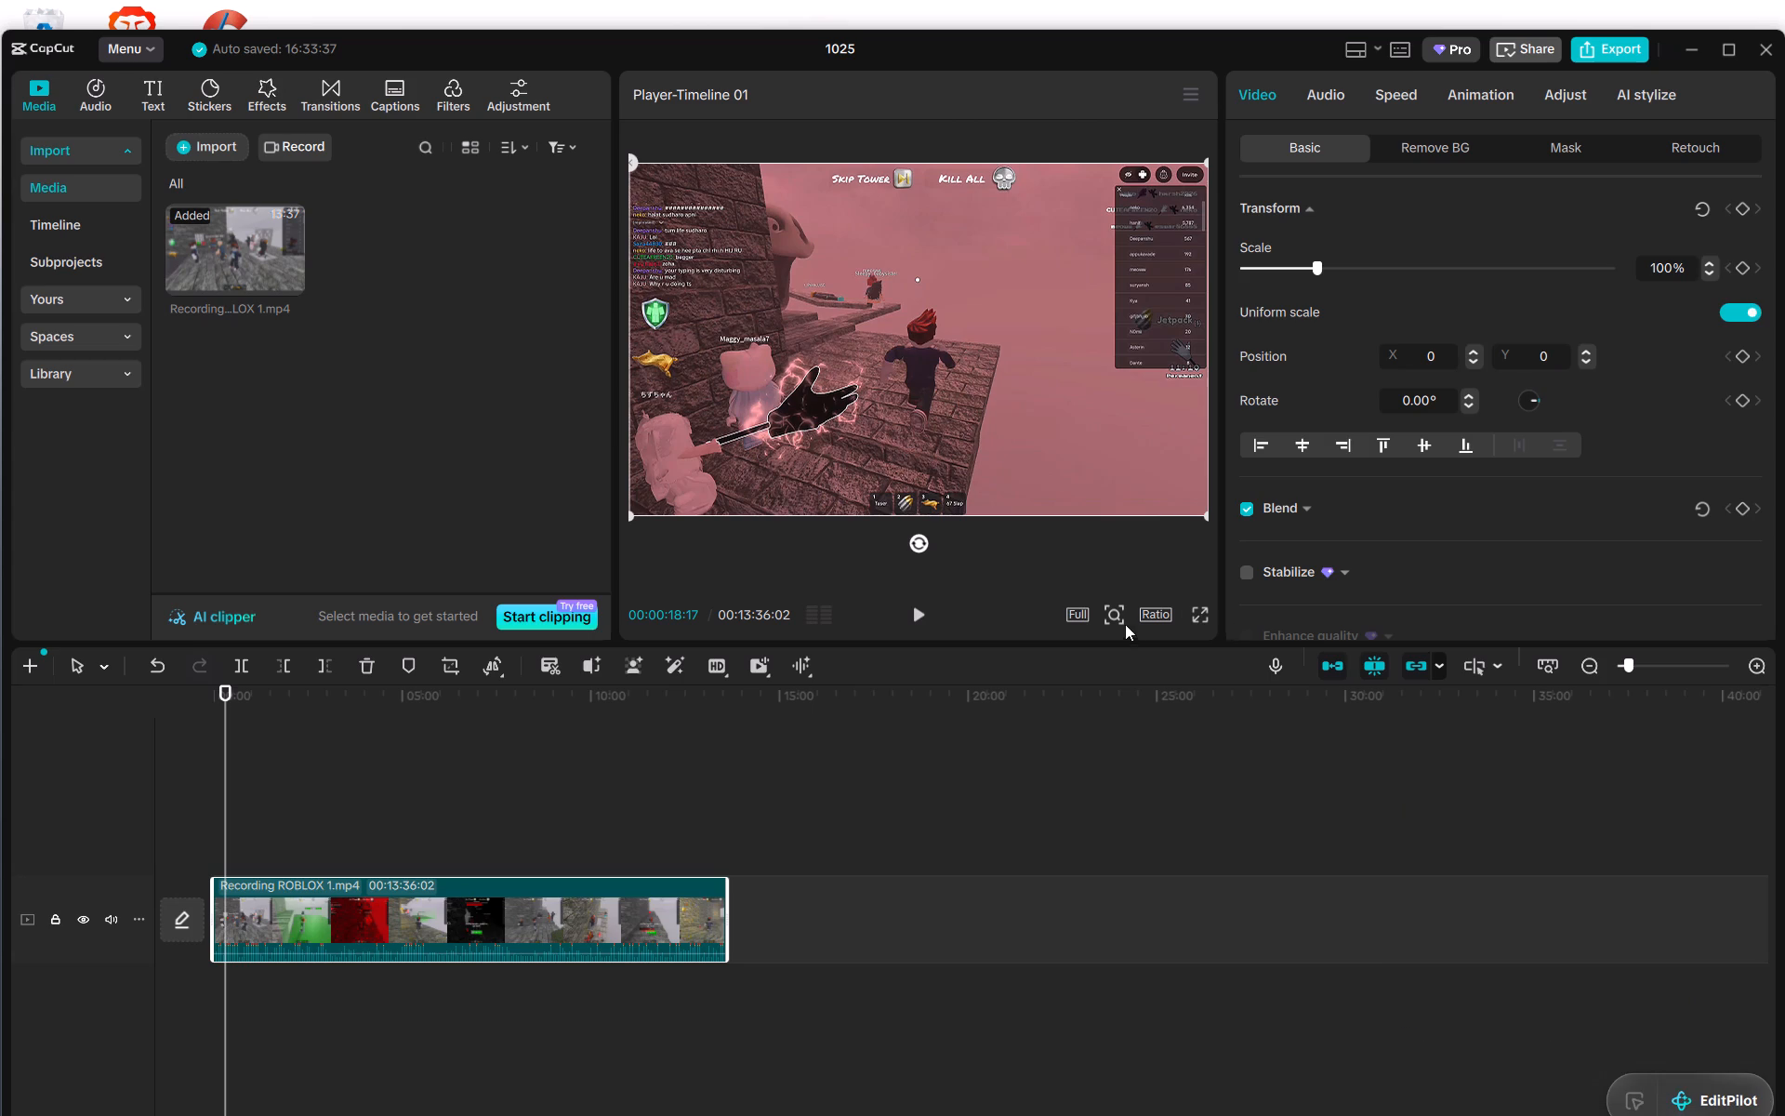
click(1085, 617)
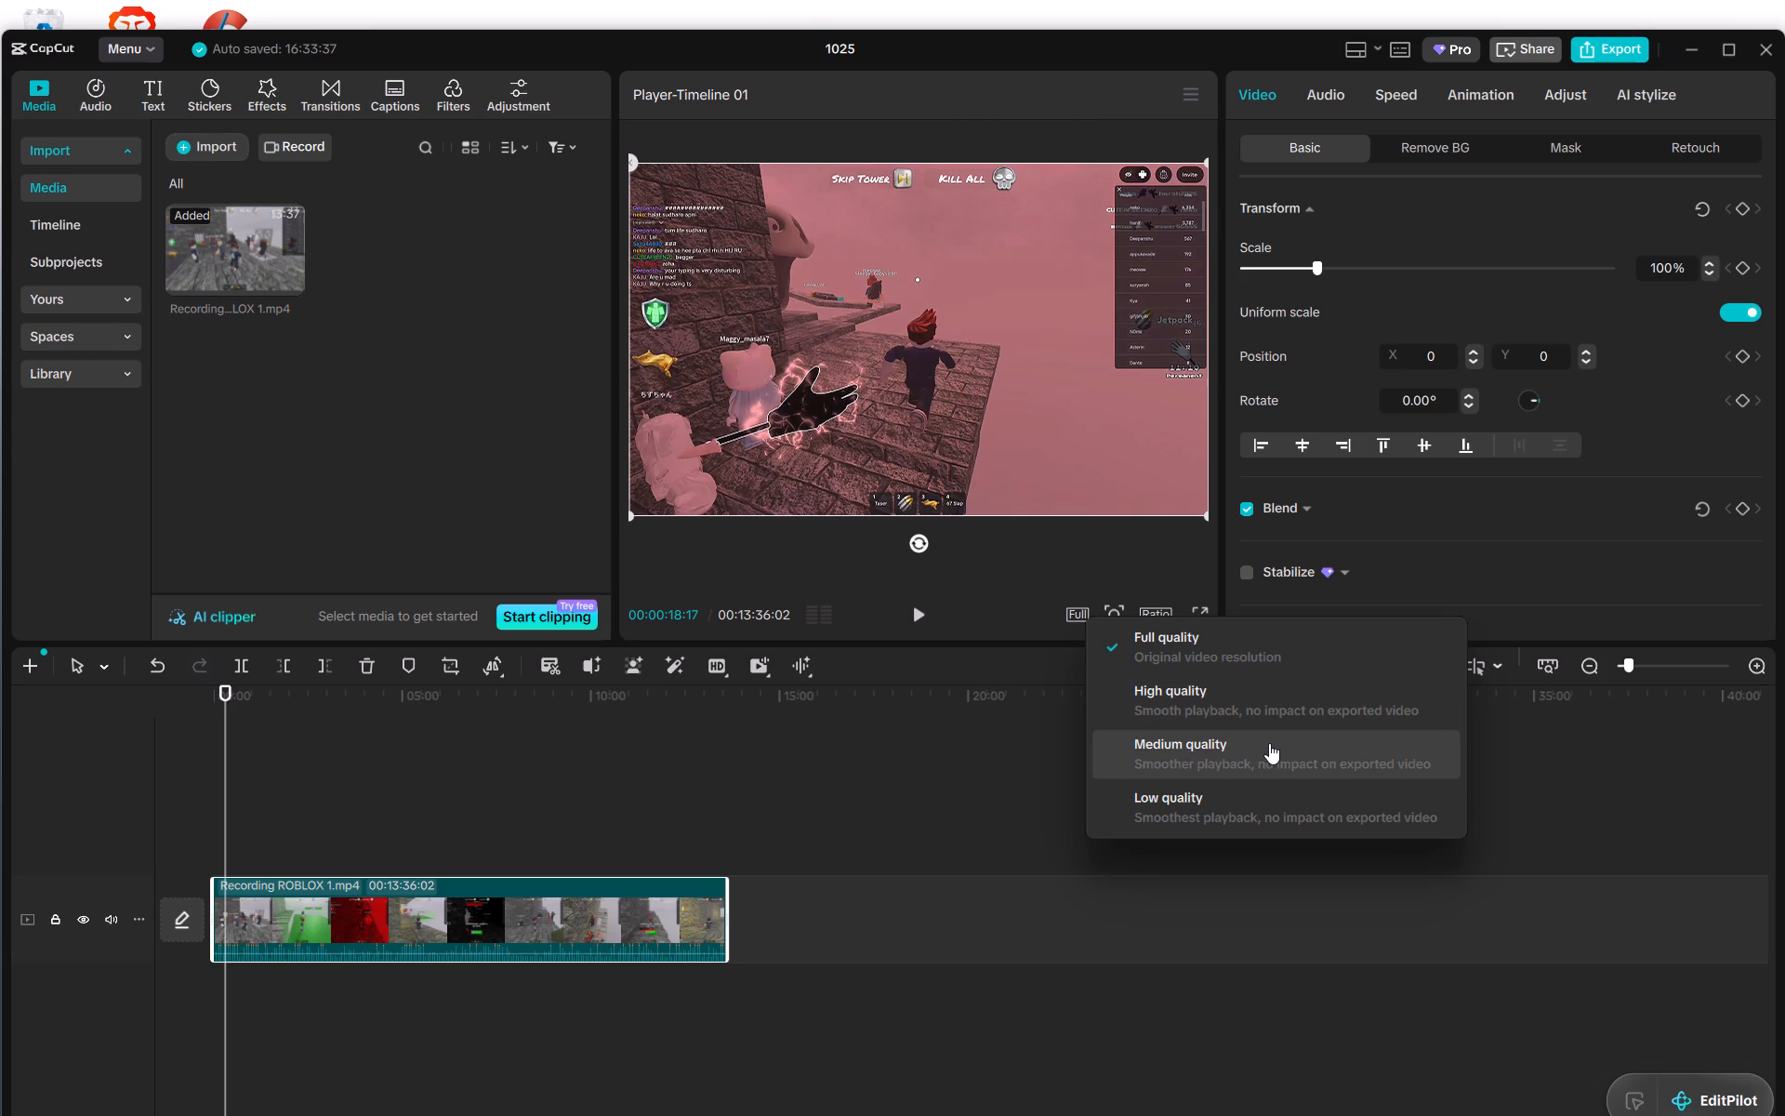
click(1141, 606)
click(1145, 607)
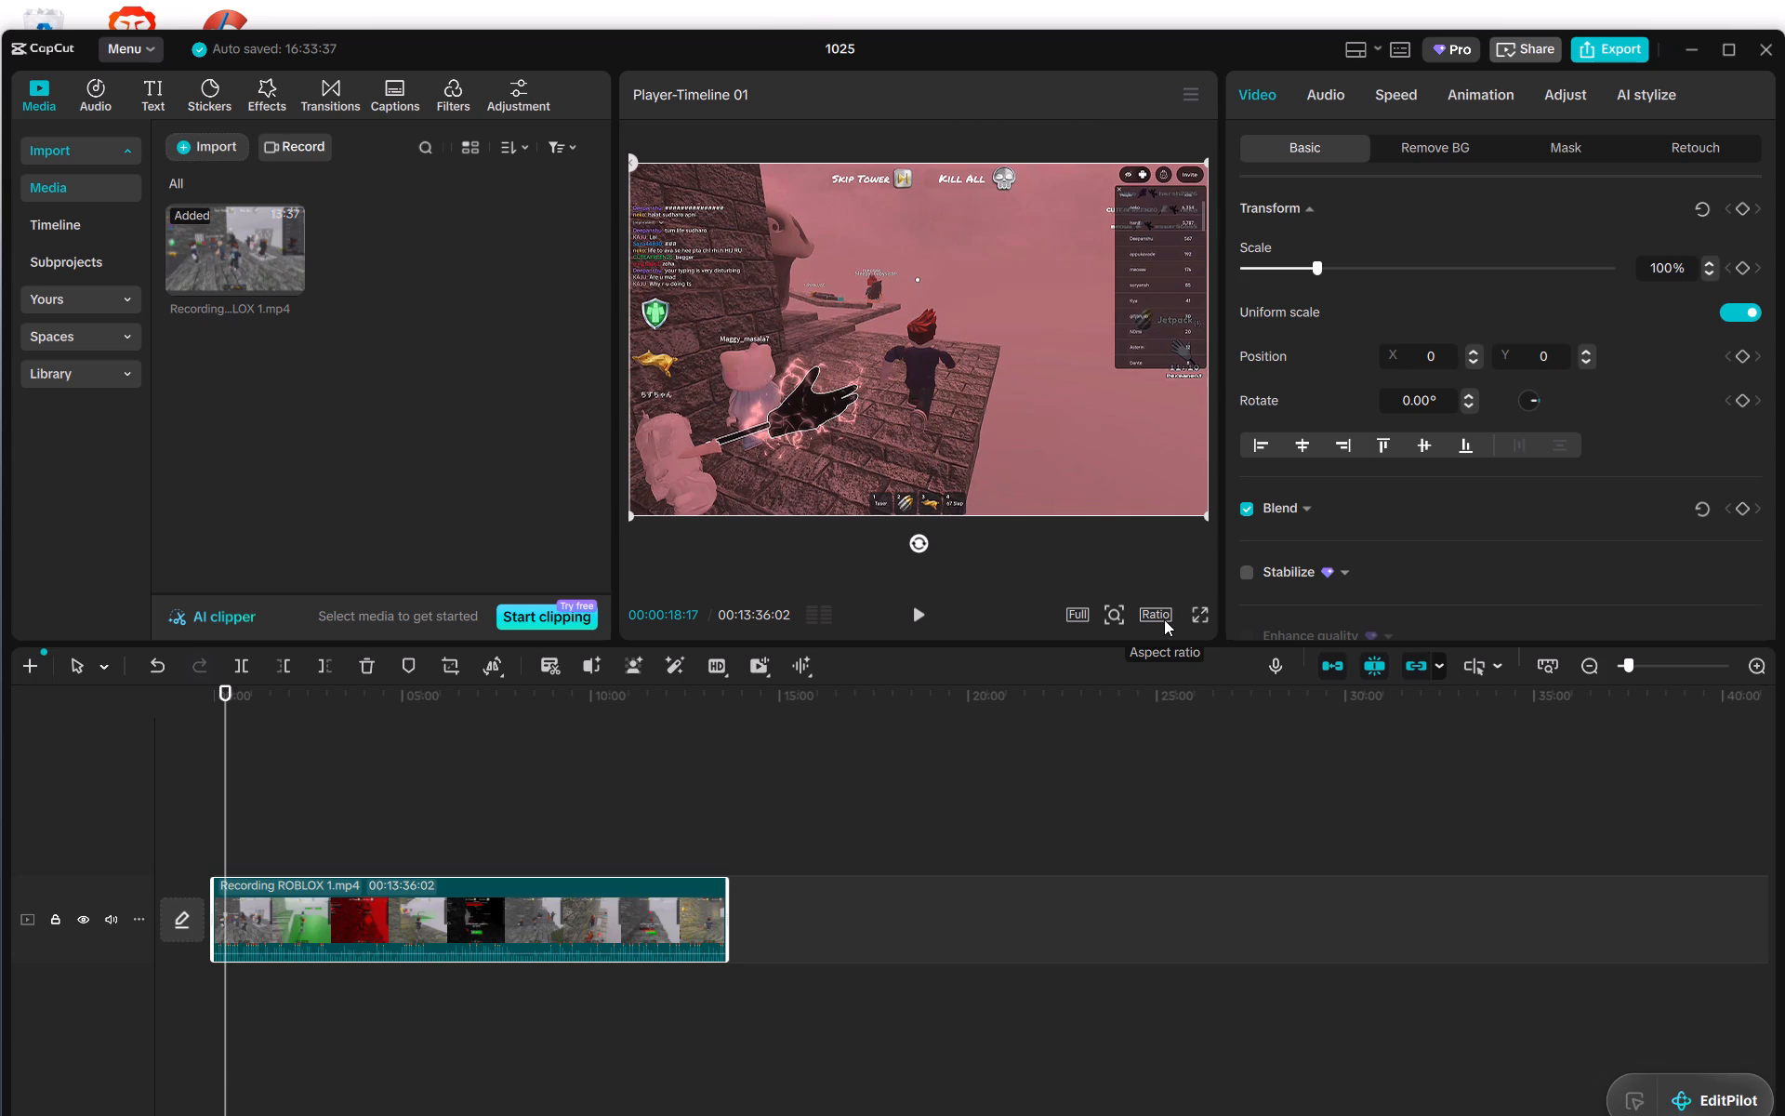
Set the project's aspect ratio to 9:16.
click(1164, 619)
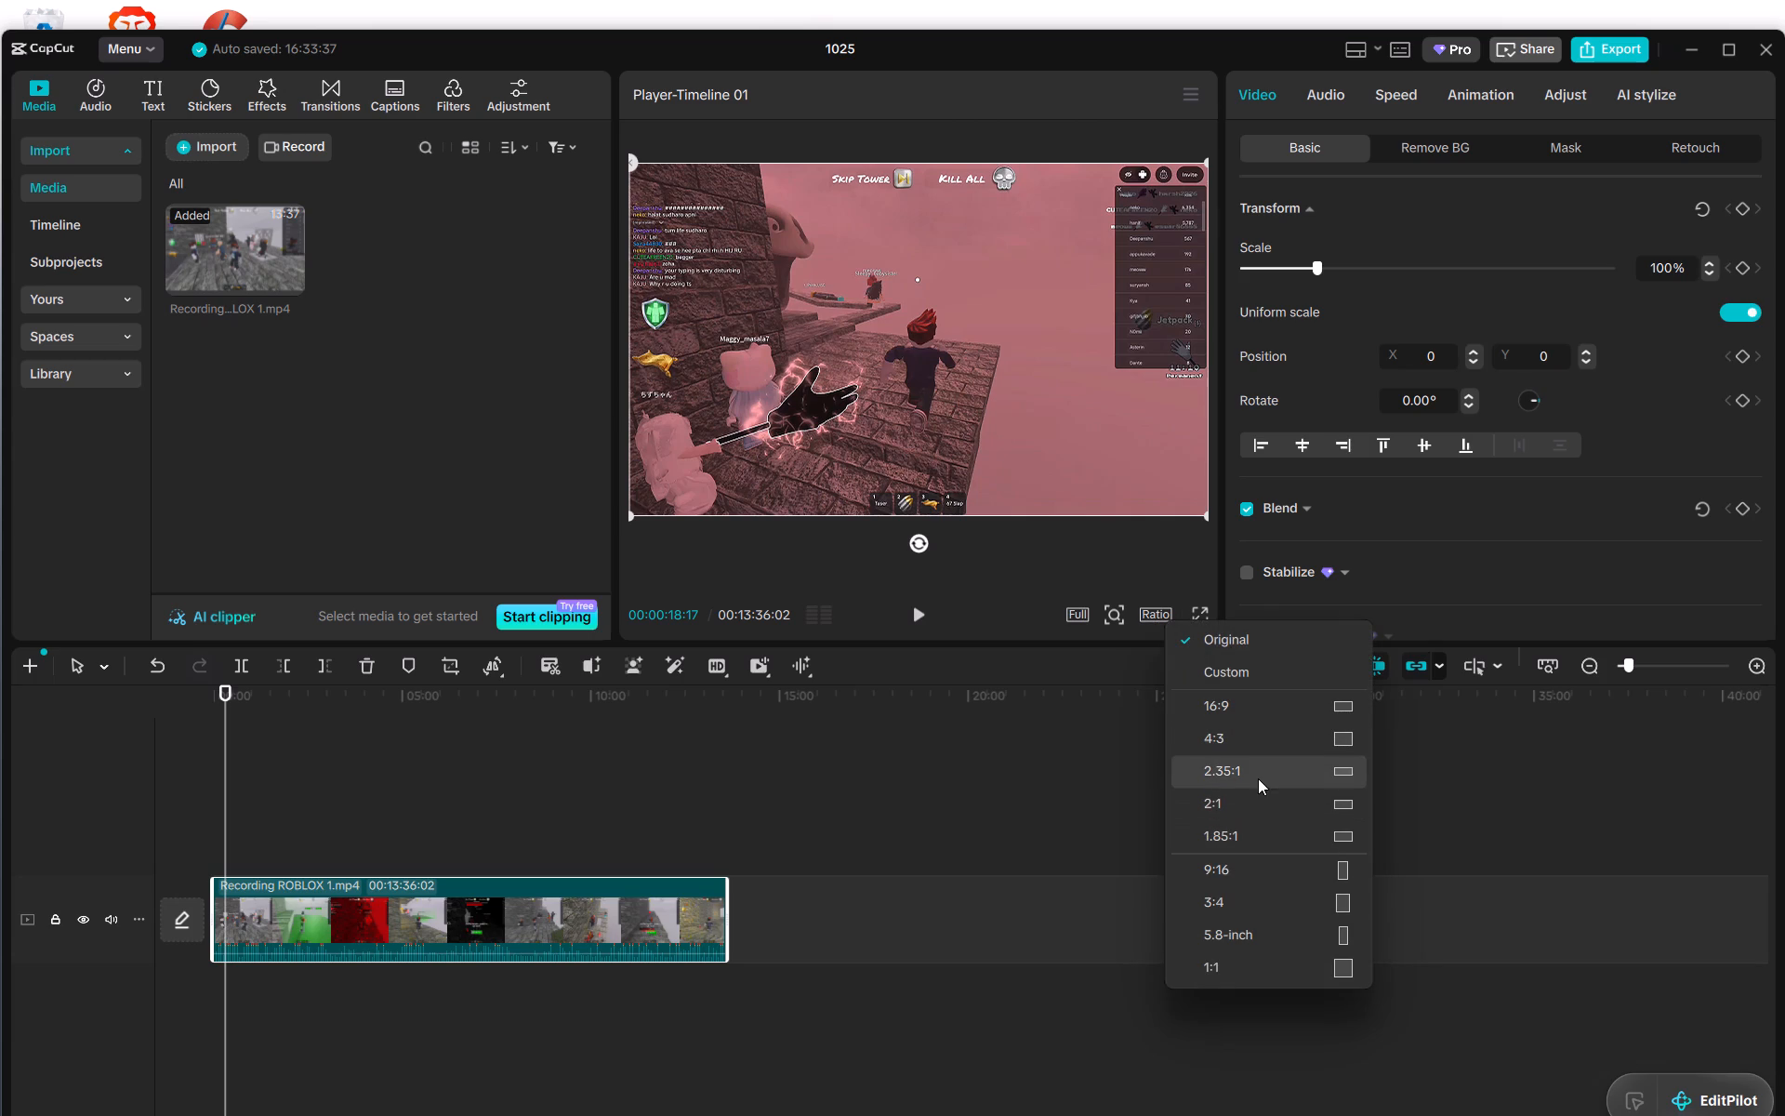
scroll(1282, 854, down, 3)
click(1329, 870)
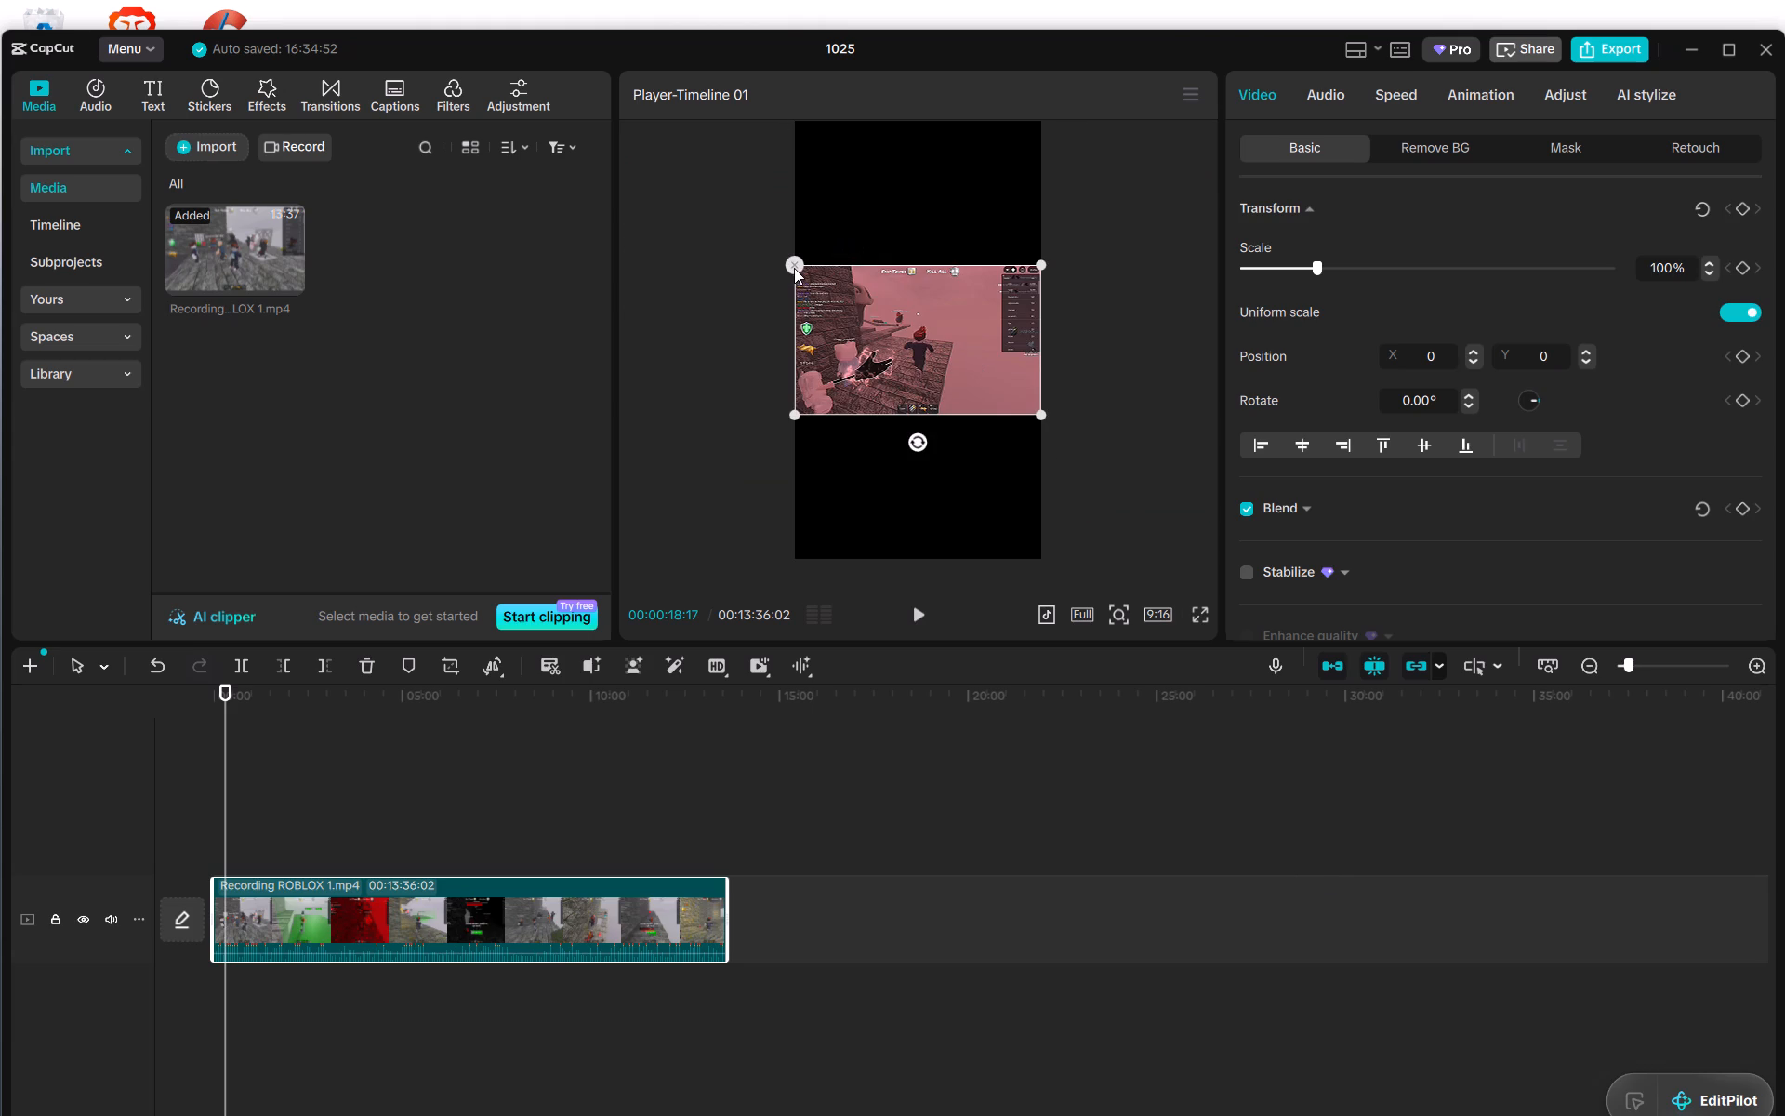
Enlarge the video in the vertical frame to about 178% and raise it to about Y 173.
drag(794, 268, 772, 242)
Enlarge the video in the vertical frame to about 197% and raise it to about Y 173.
drag(799, 414, 758, 444)
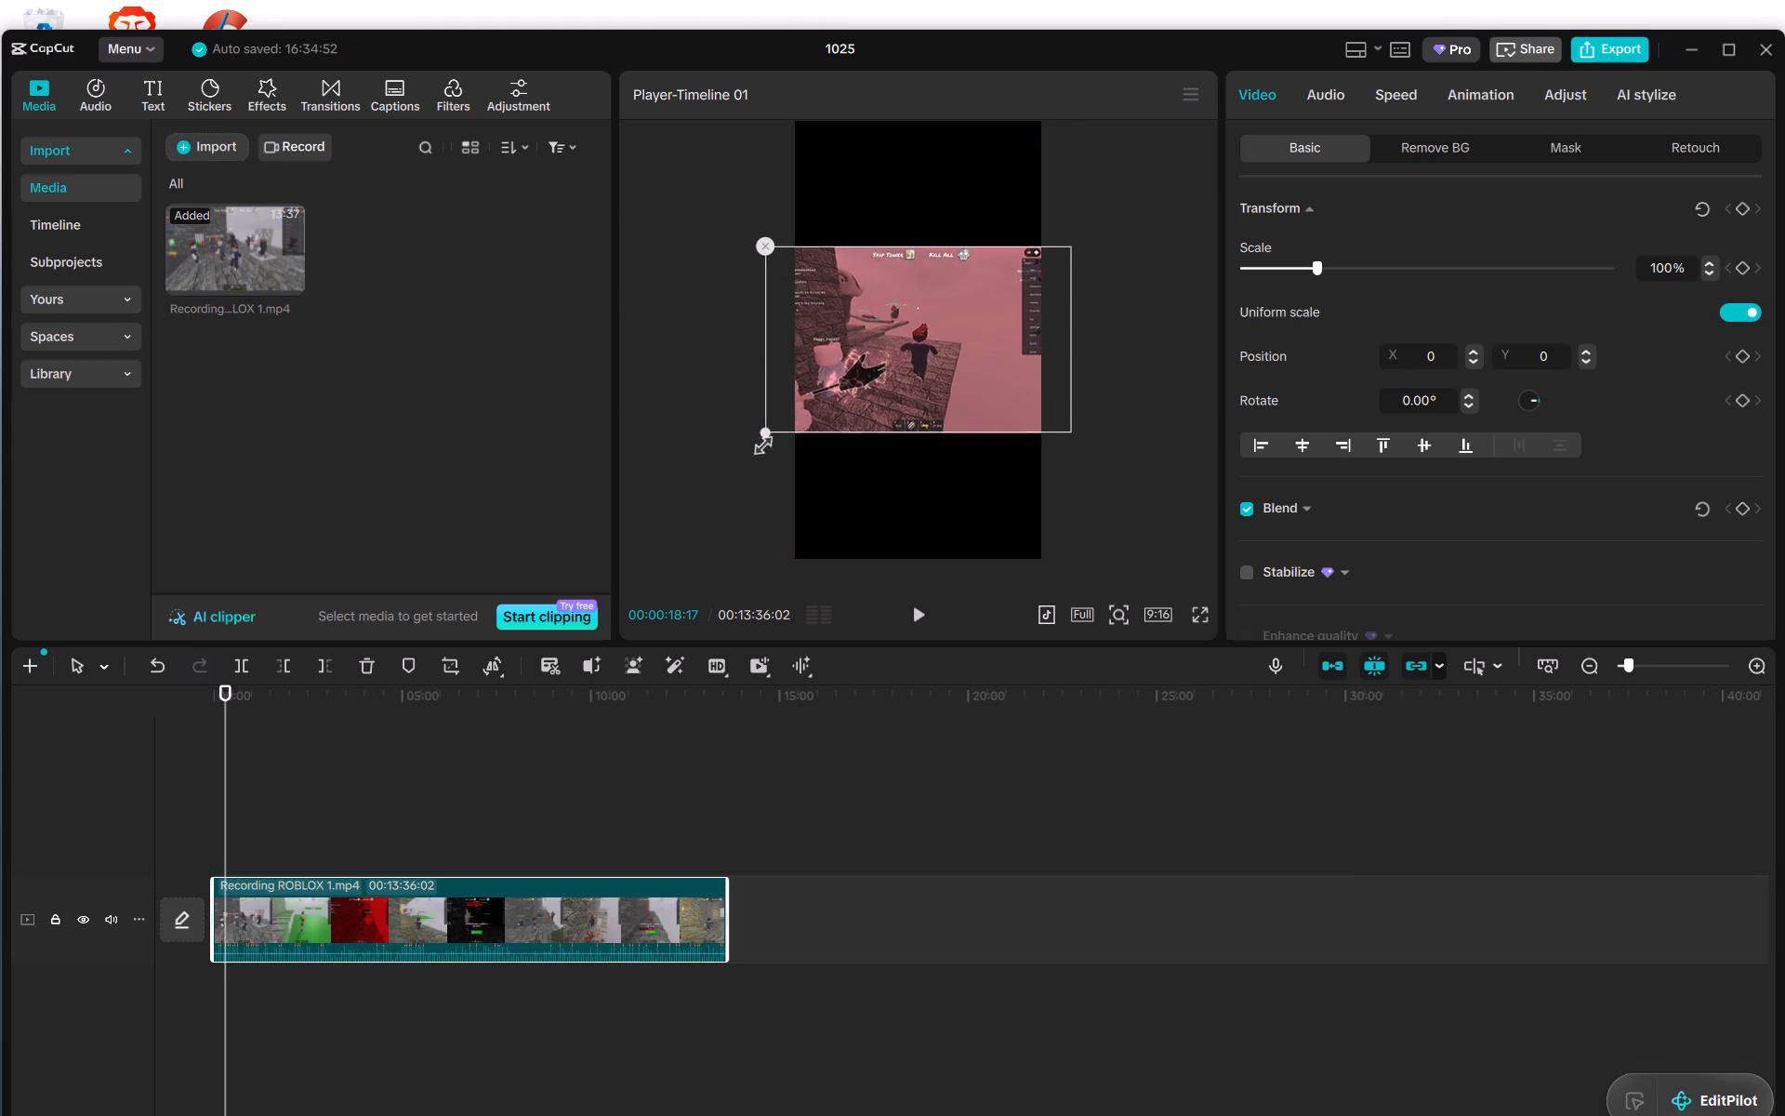
drag(758, 444, 692, 491)
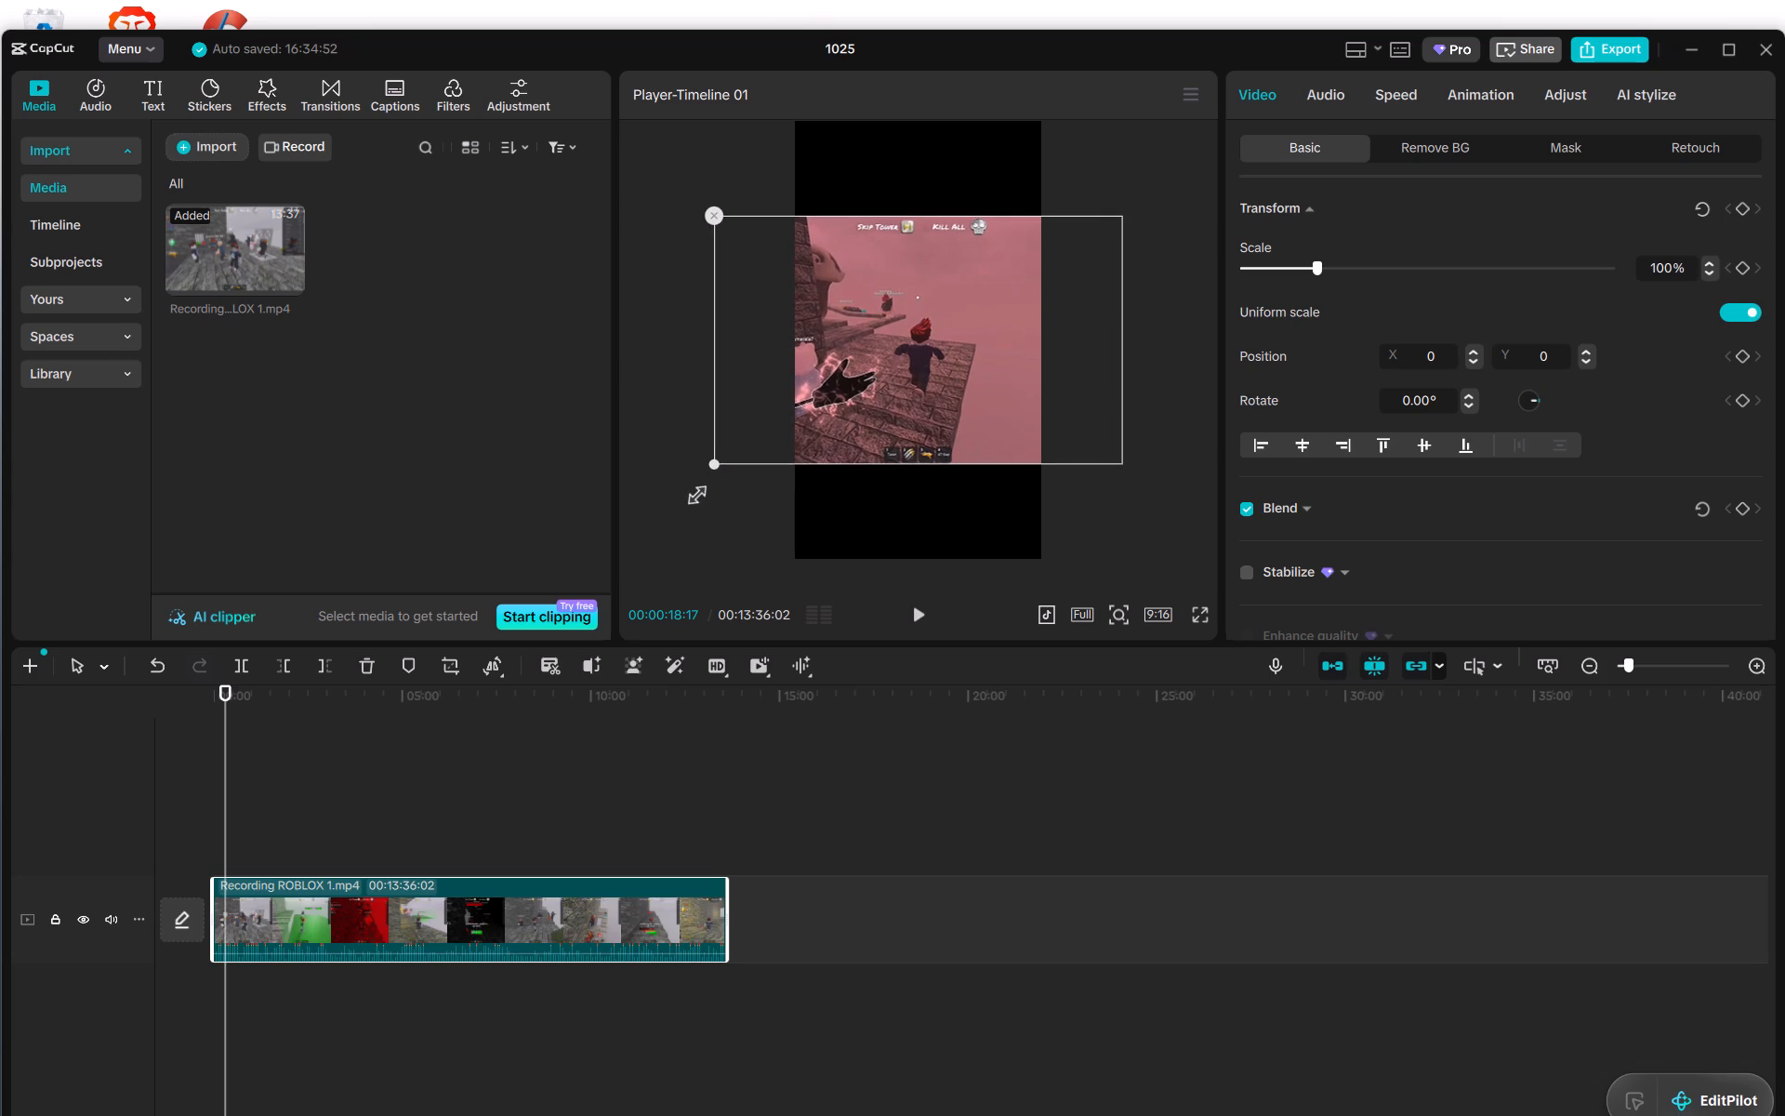
drag(692, 491, 645, 528)
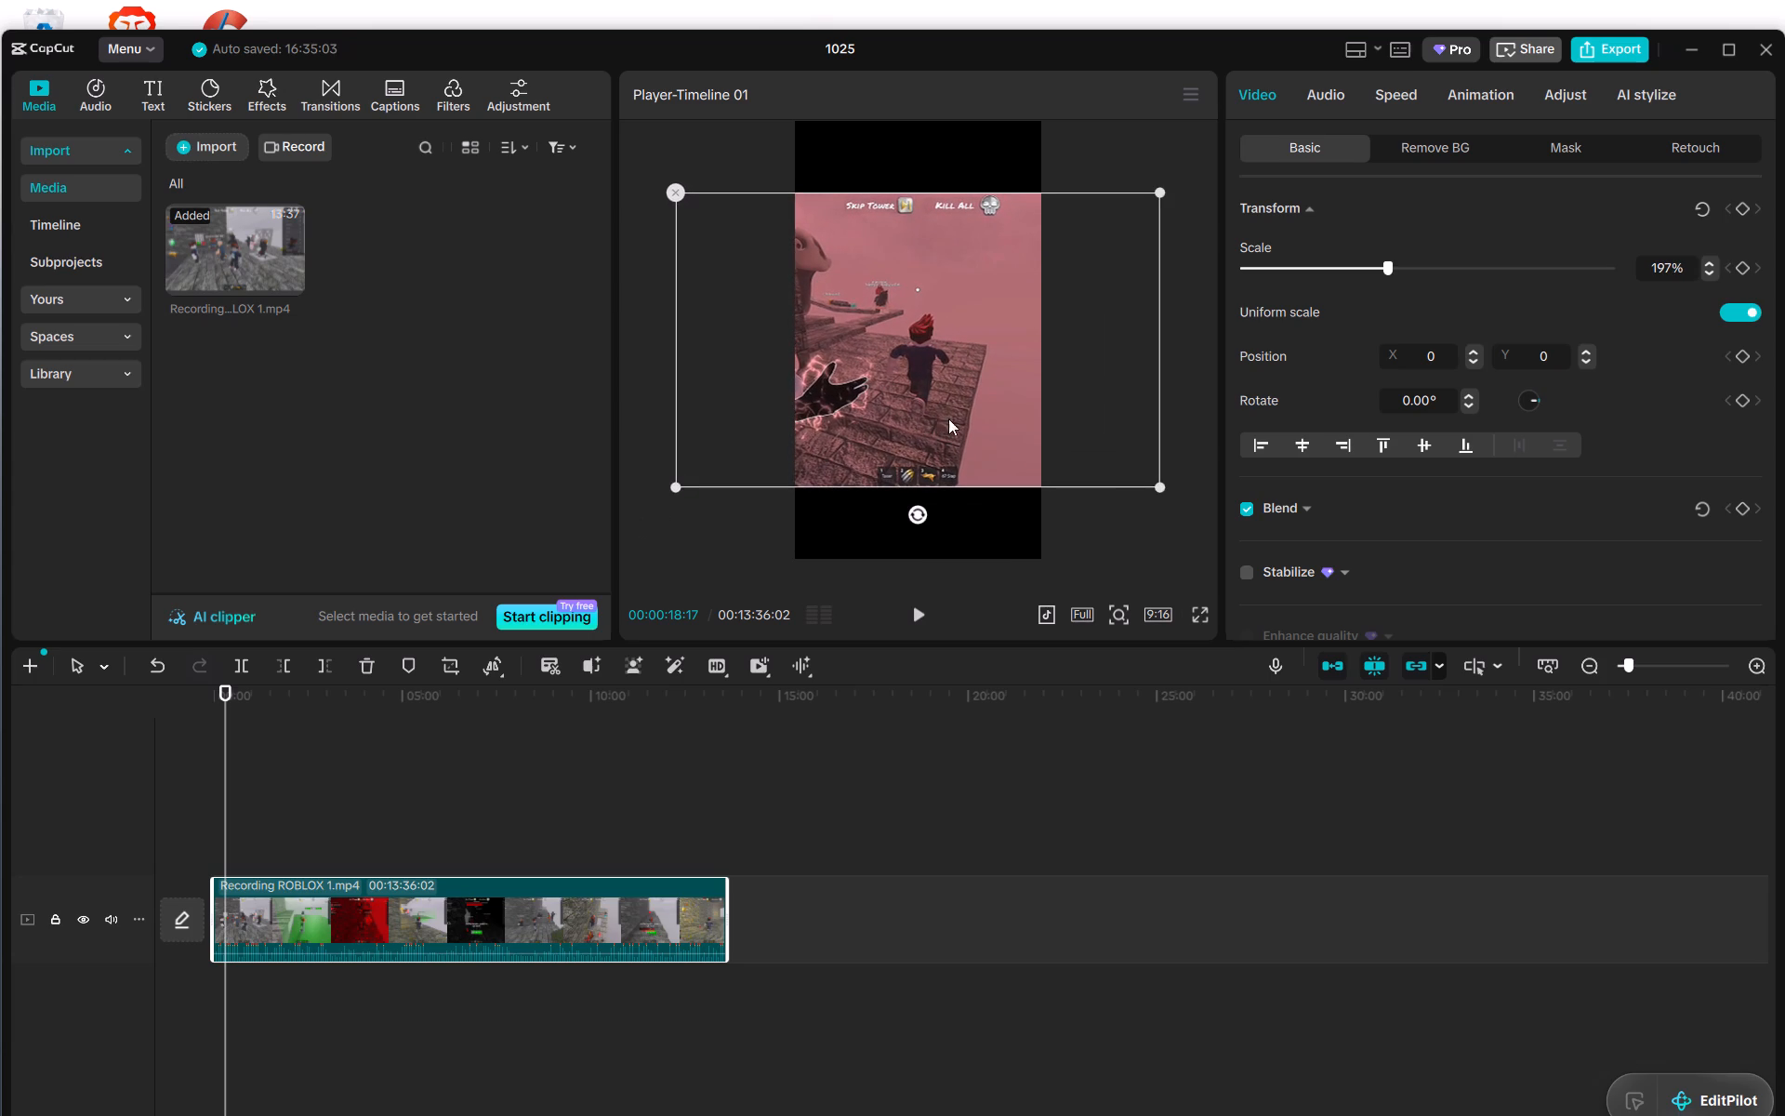
drag(940, 375, 939, 355)
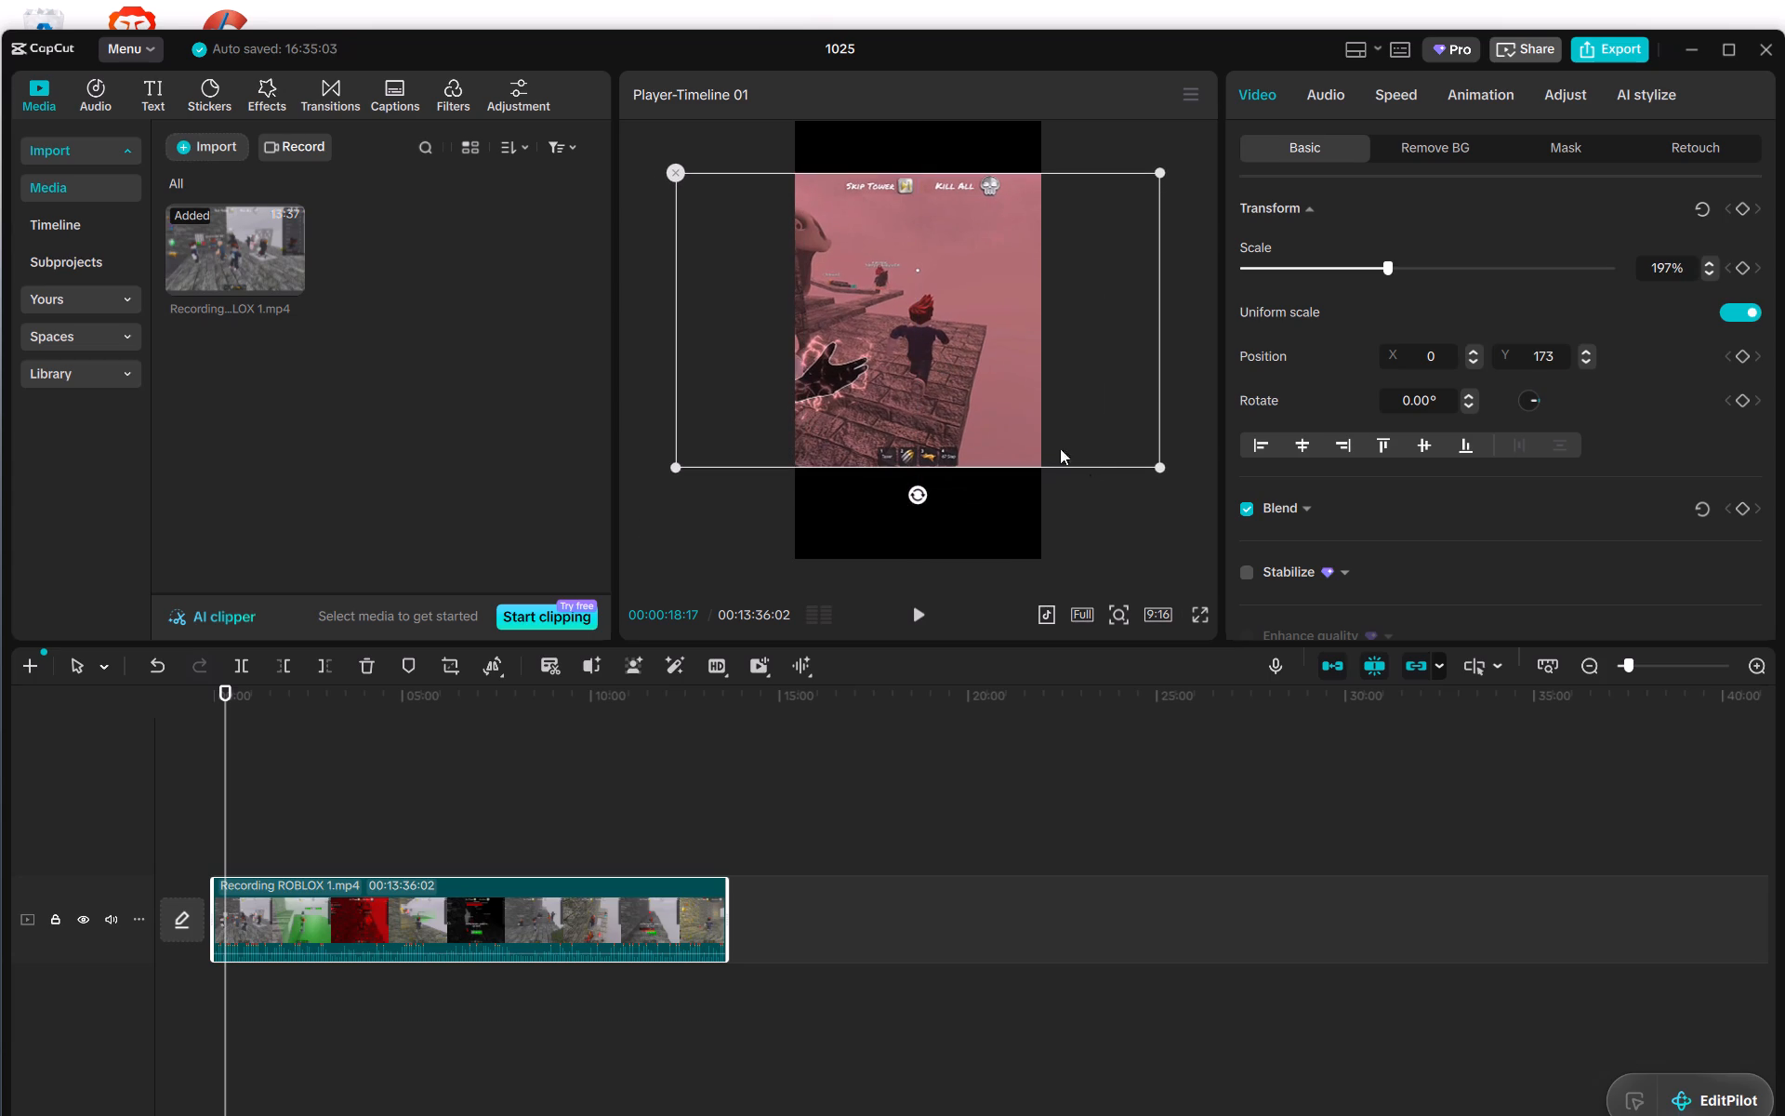
Turn on the YouTube Shorts social media preview overlay in the player.
click(1051, 612)
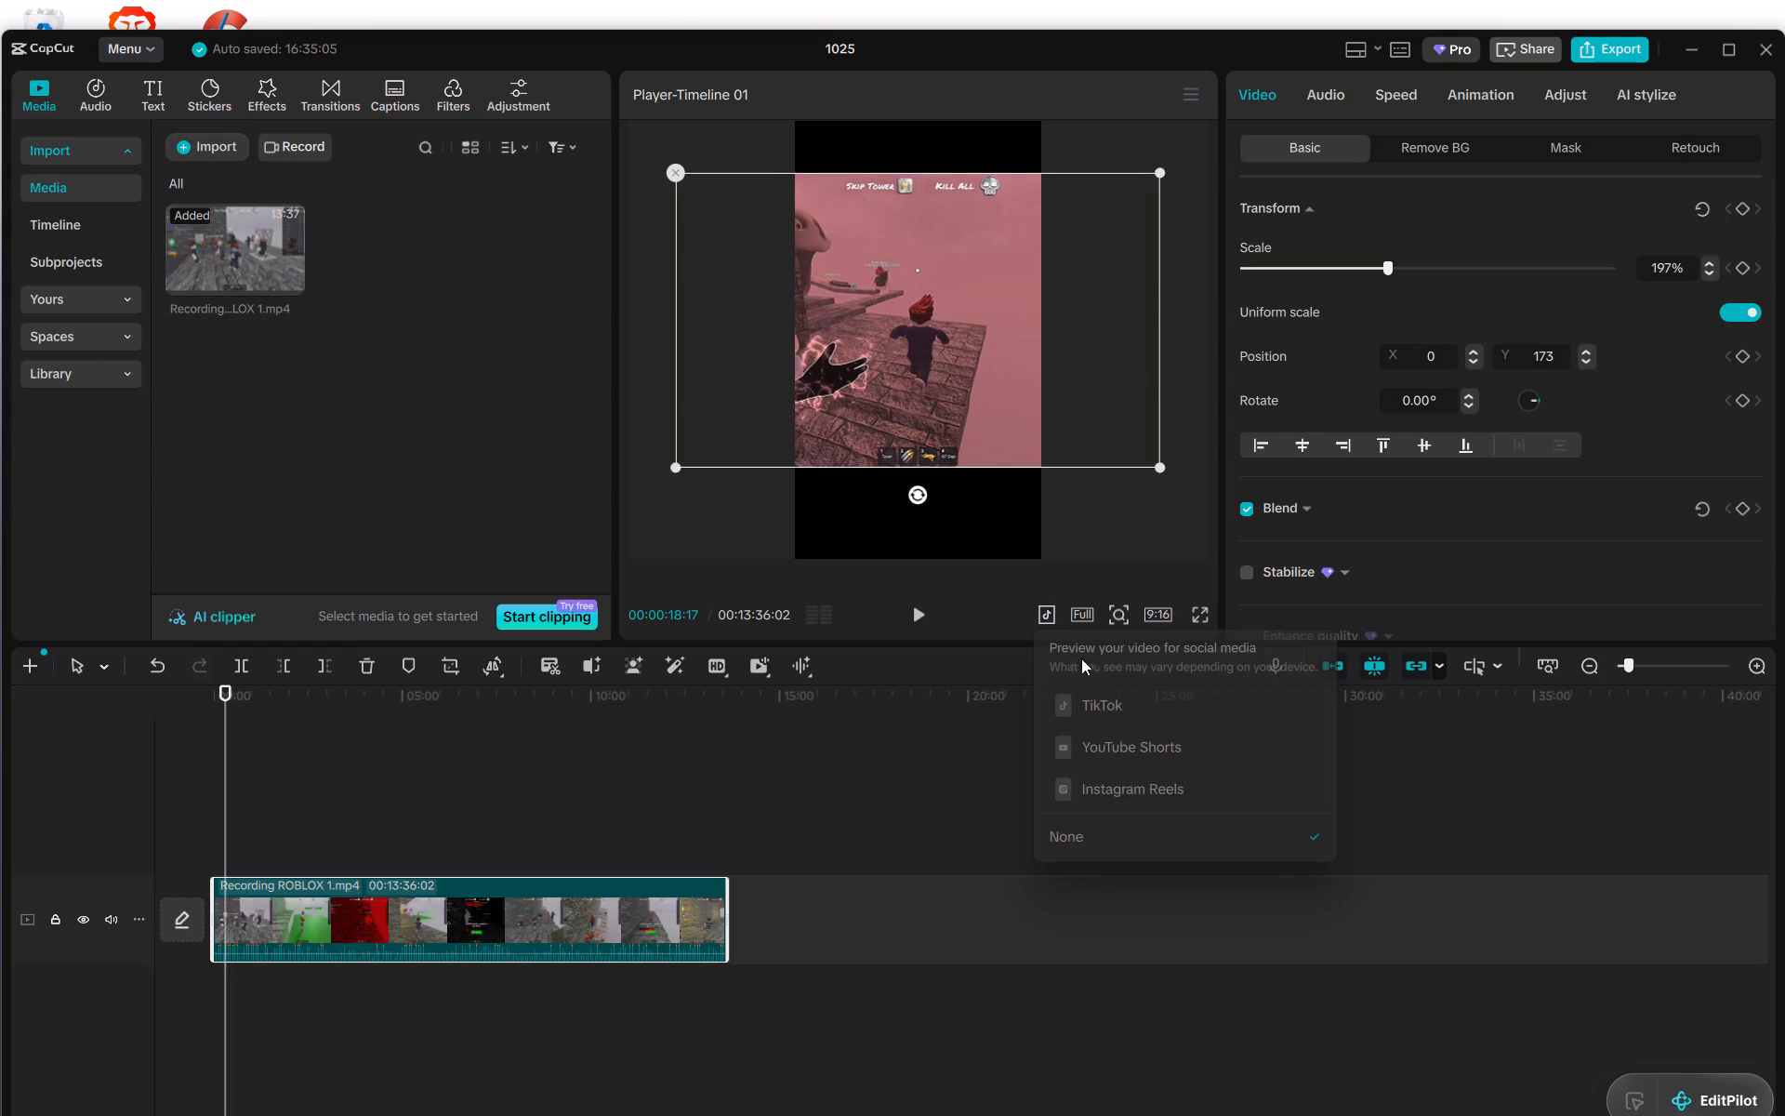
click(1139, 739)
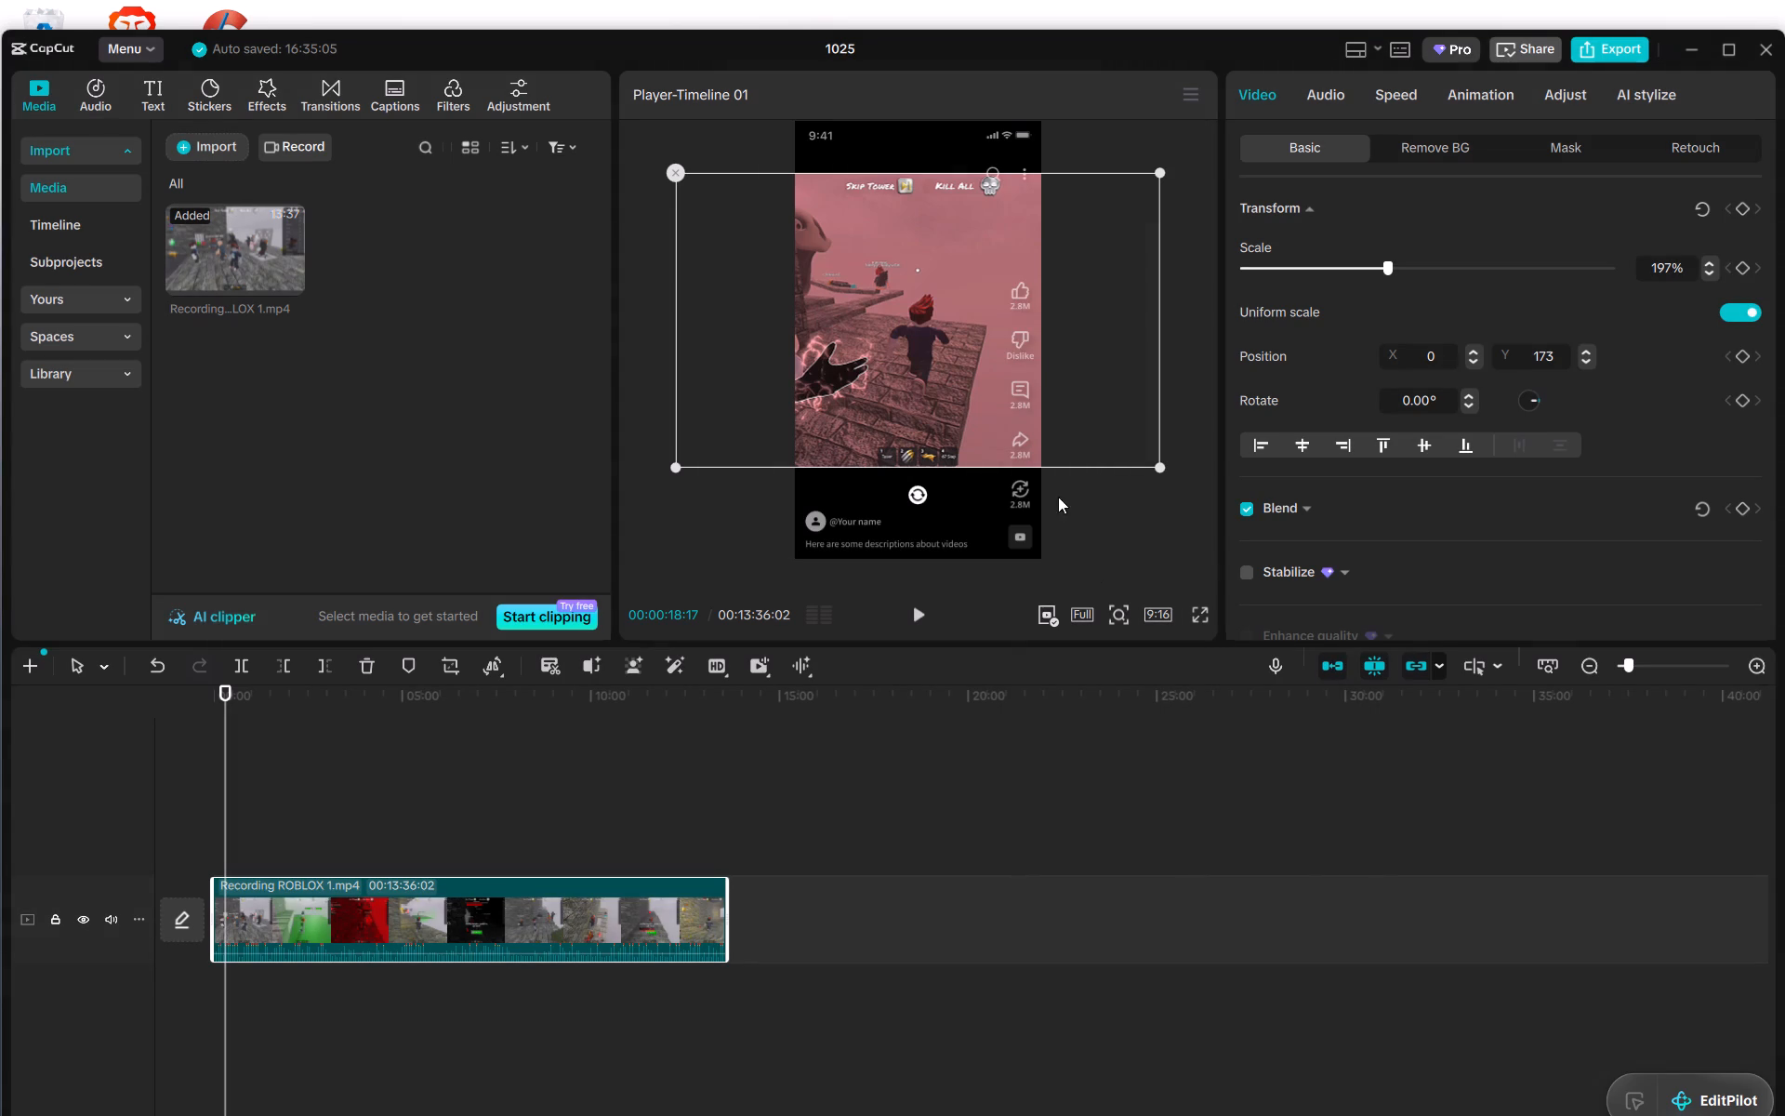
Shrink the video slightly so its upper edge sits below the Shorts overlay's search icon, and deselect the clip.
drag(1154, 471, 1150, 465)
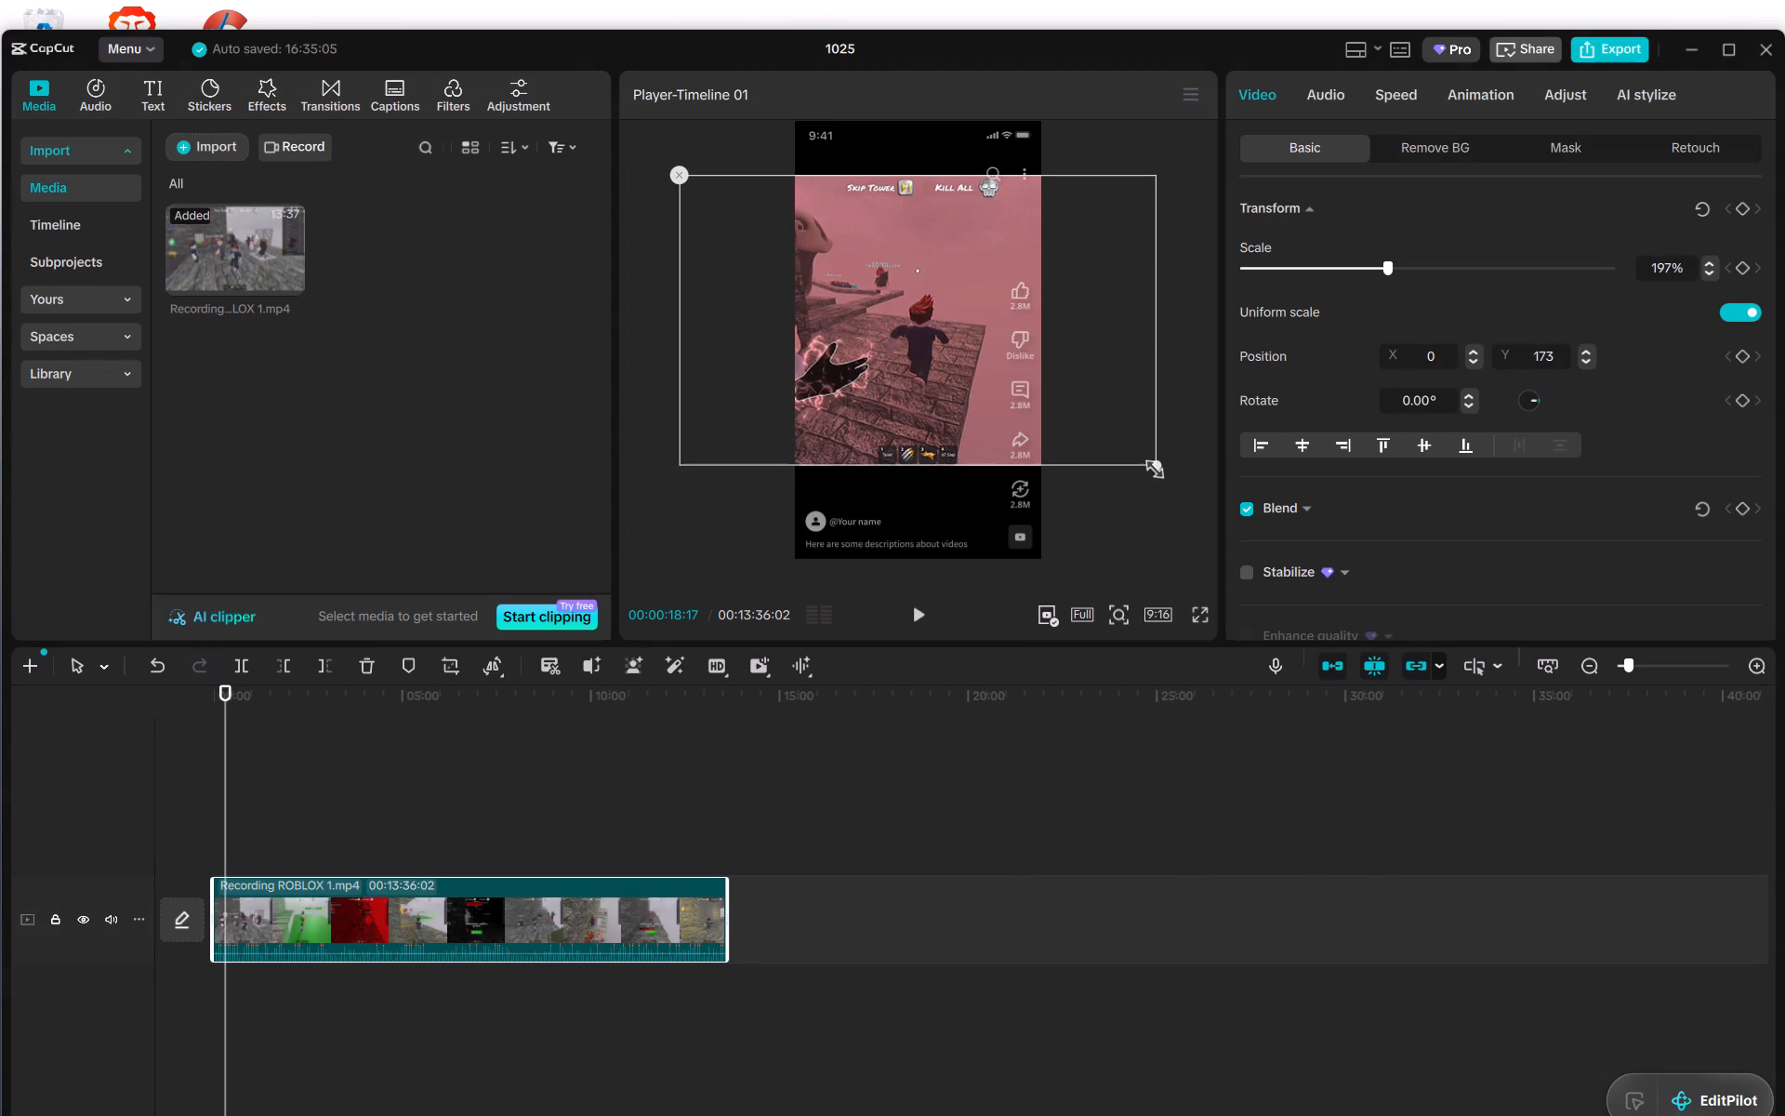
drag(1150, 465, 1130, 445)
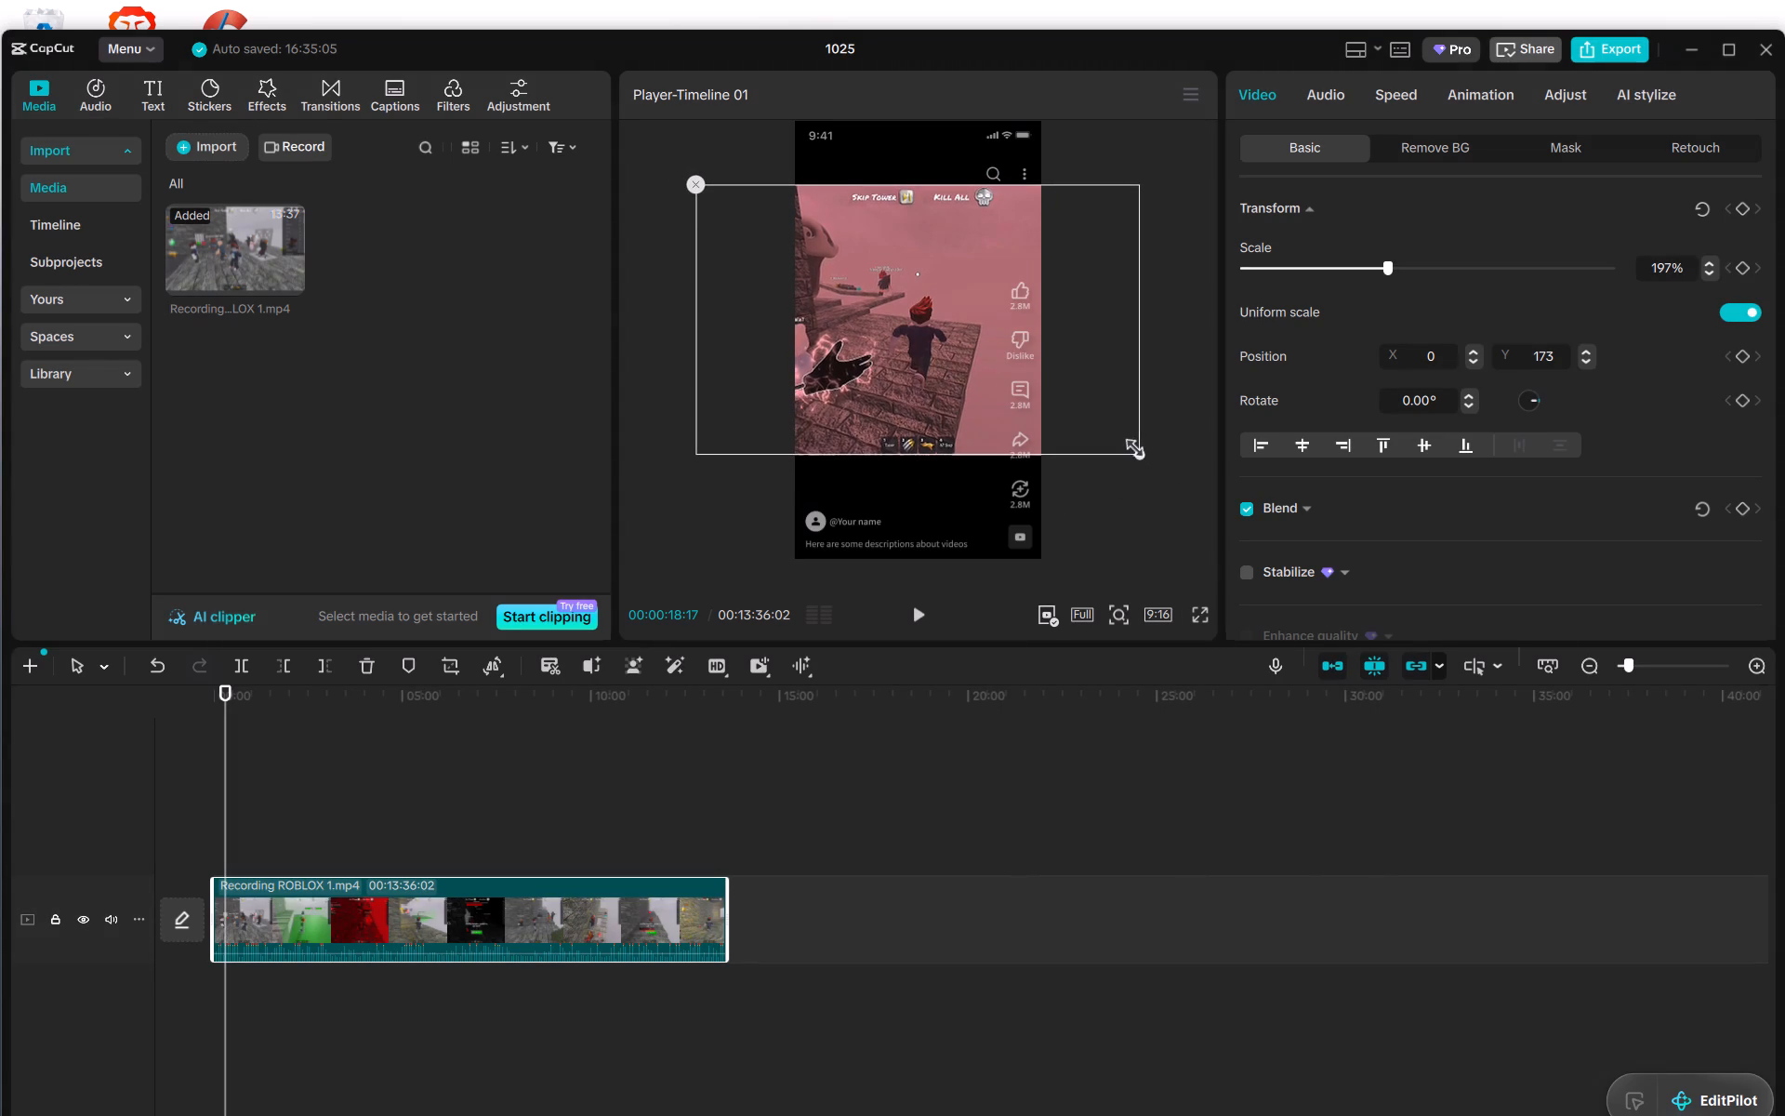
drag(1130, 445, 1126, 443)
click(1180, 499)
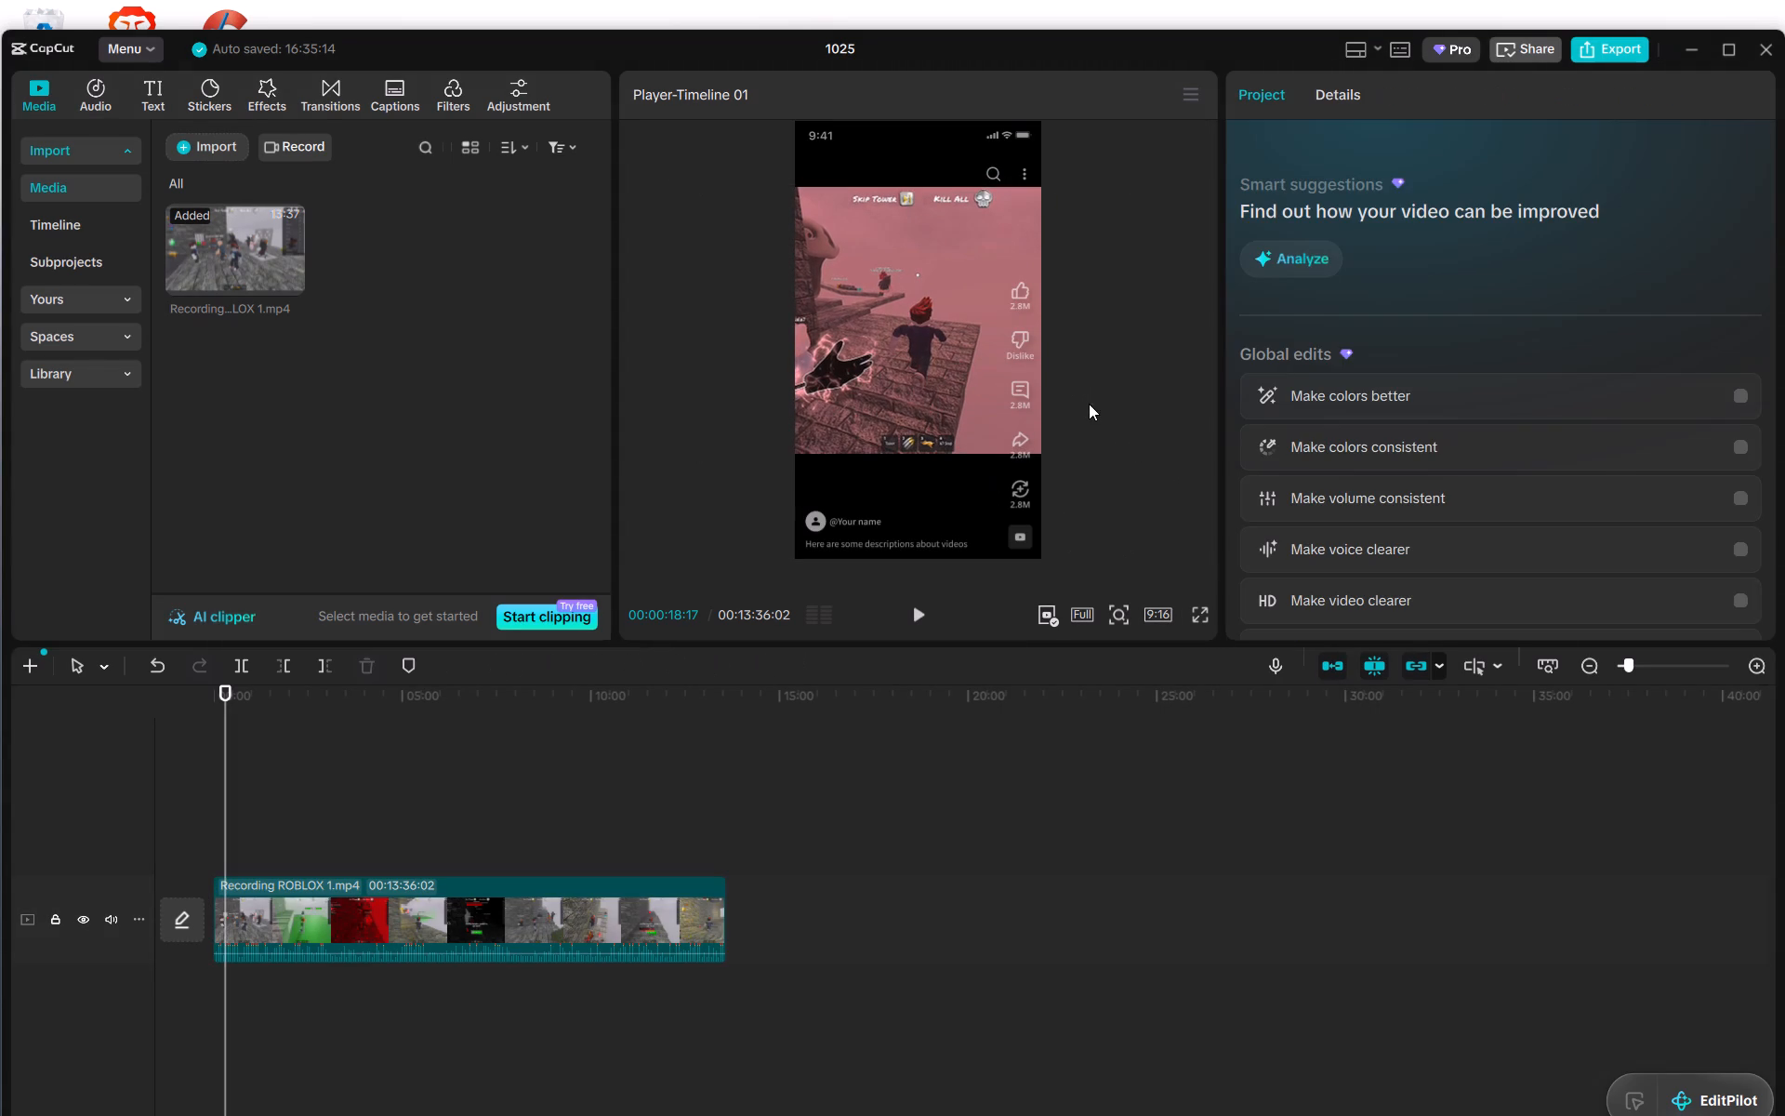
Set the Recording ROBLOX 1 clip's canvas background to Blur using the first, lightest blur style.
click(1094, 405)
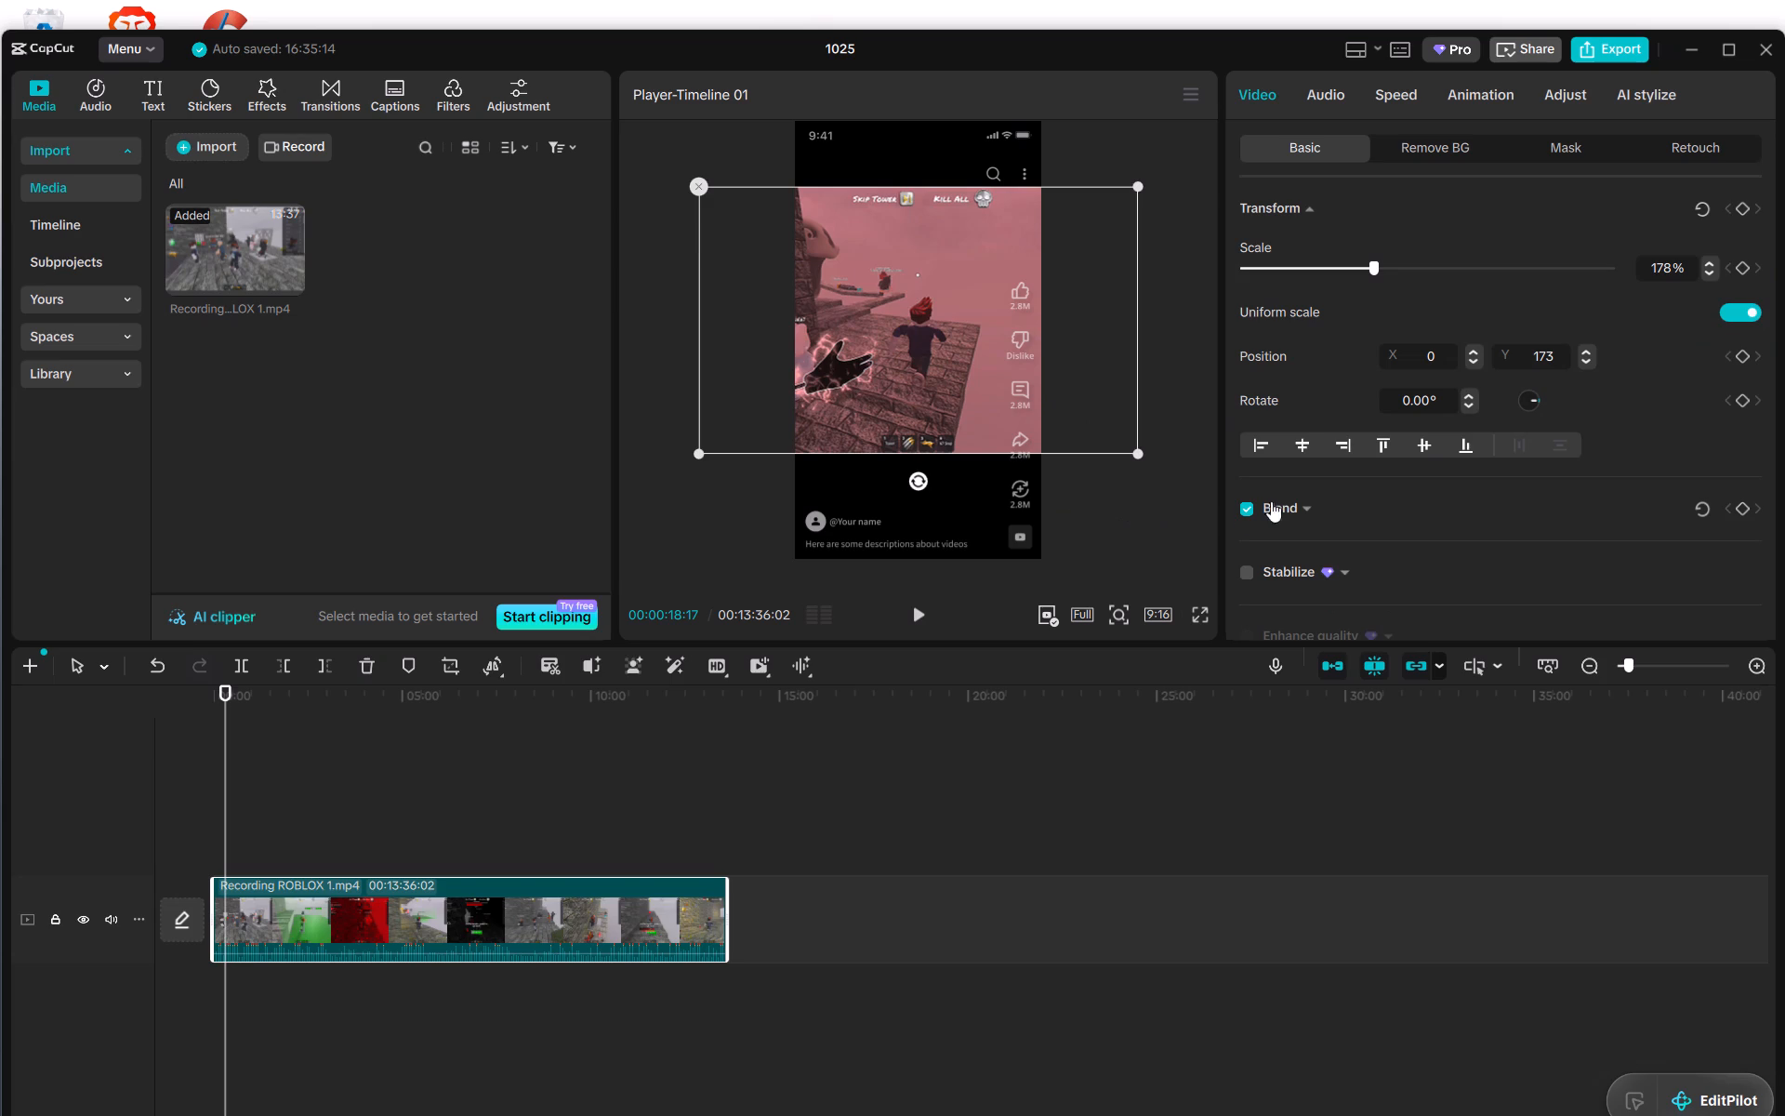
scroll(1390, 500, down, 4)
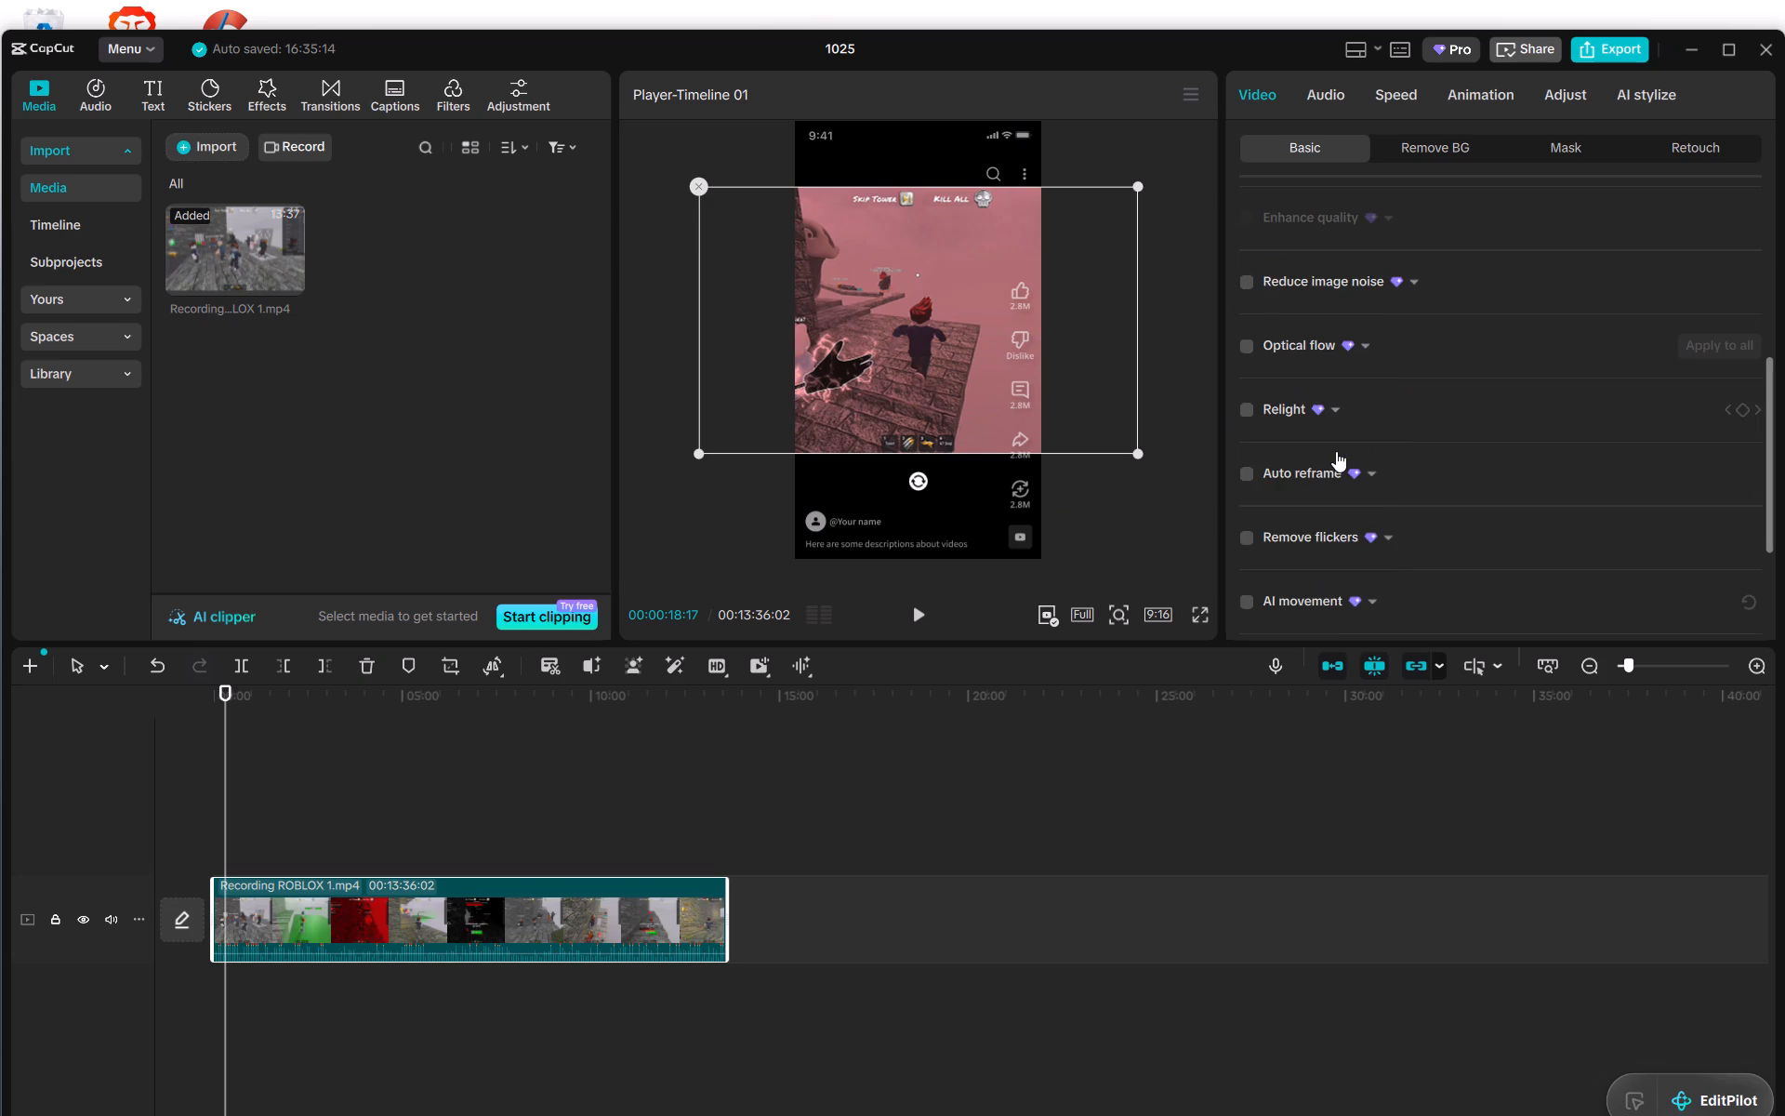
scroll(1336, 451, down, 7)
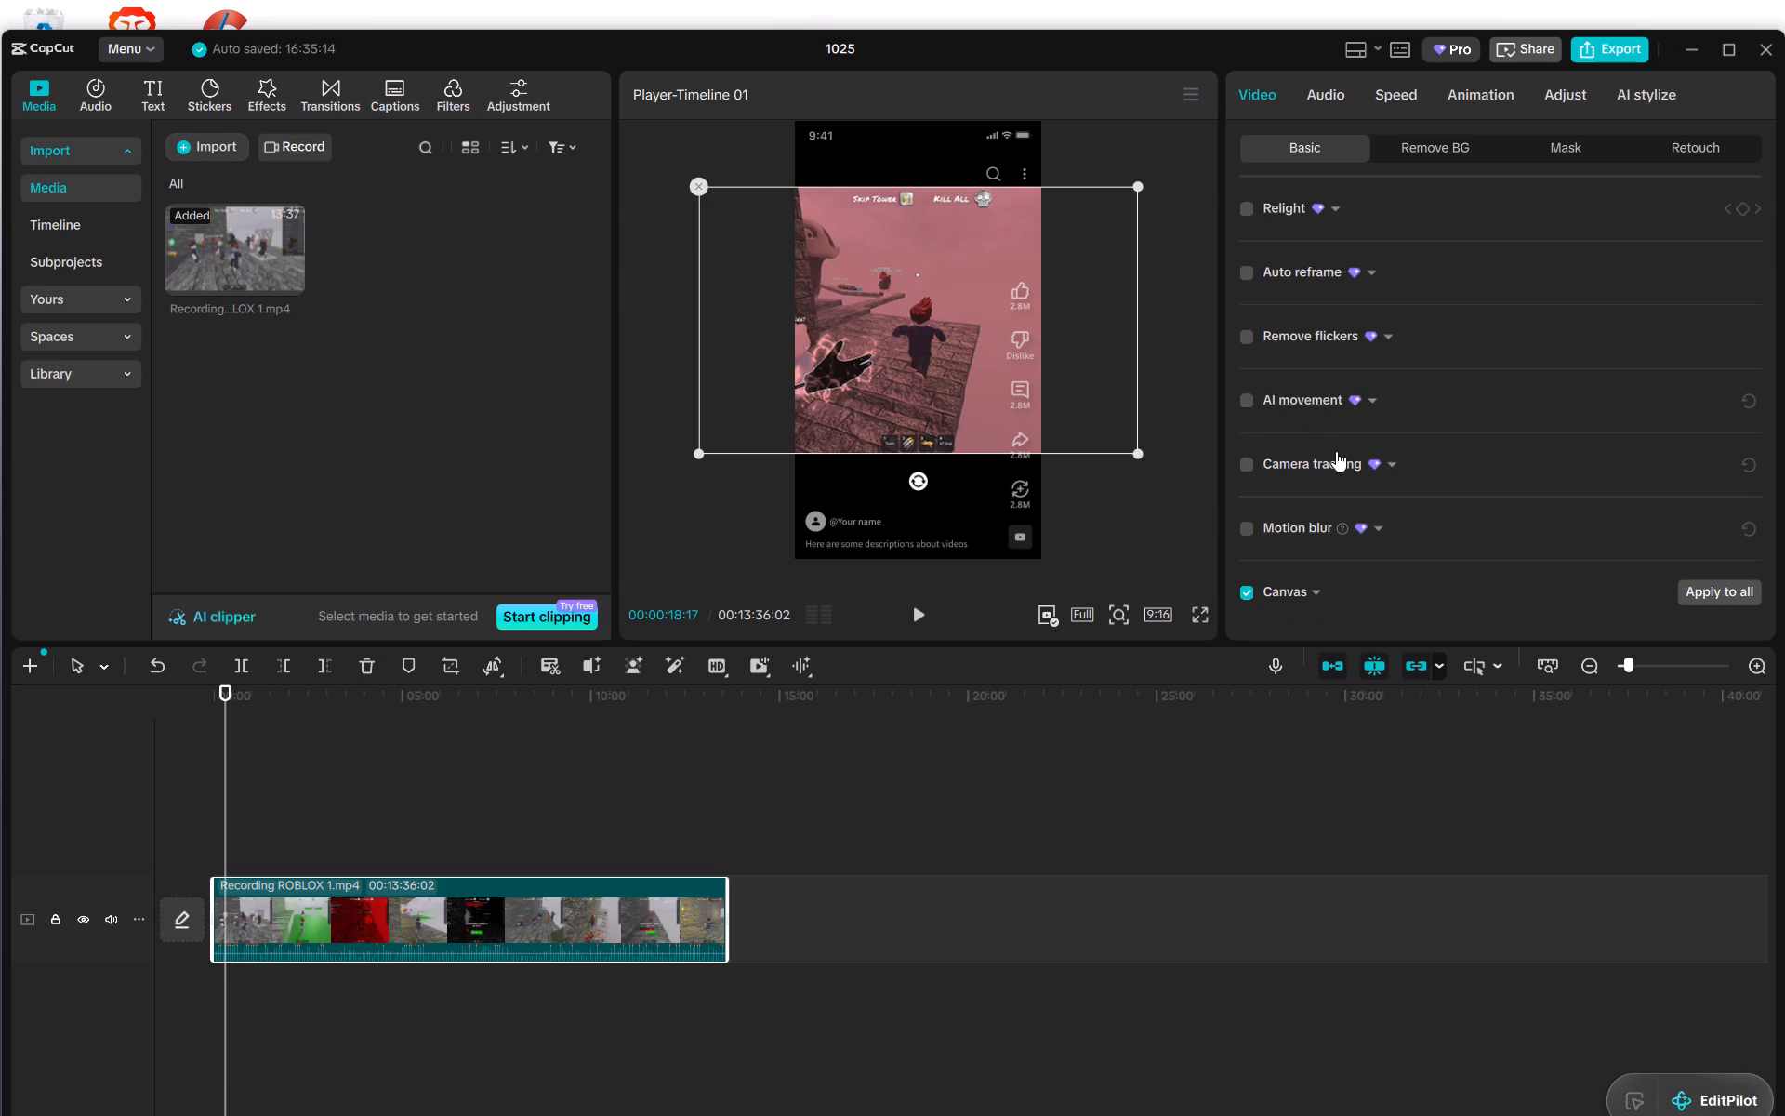
click(1303, 585)
scroll(1325, 521, down, 2)
click(1374, 582)
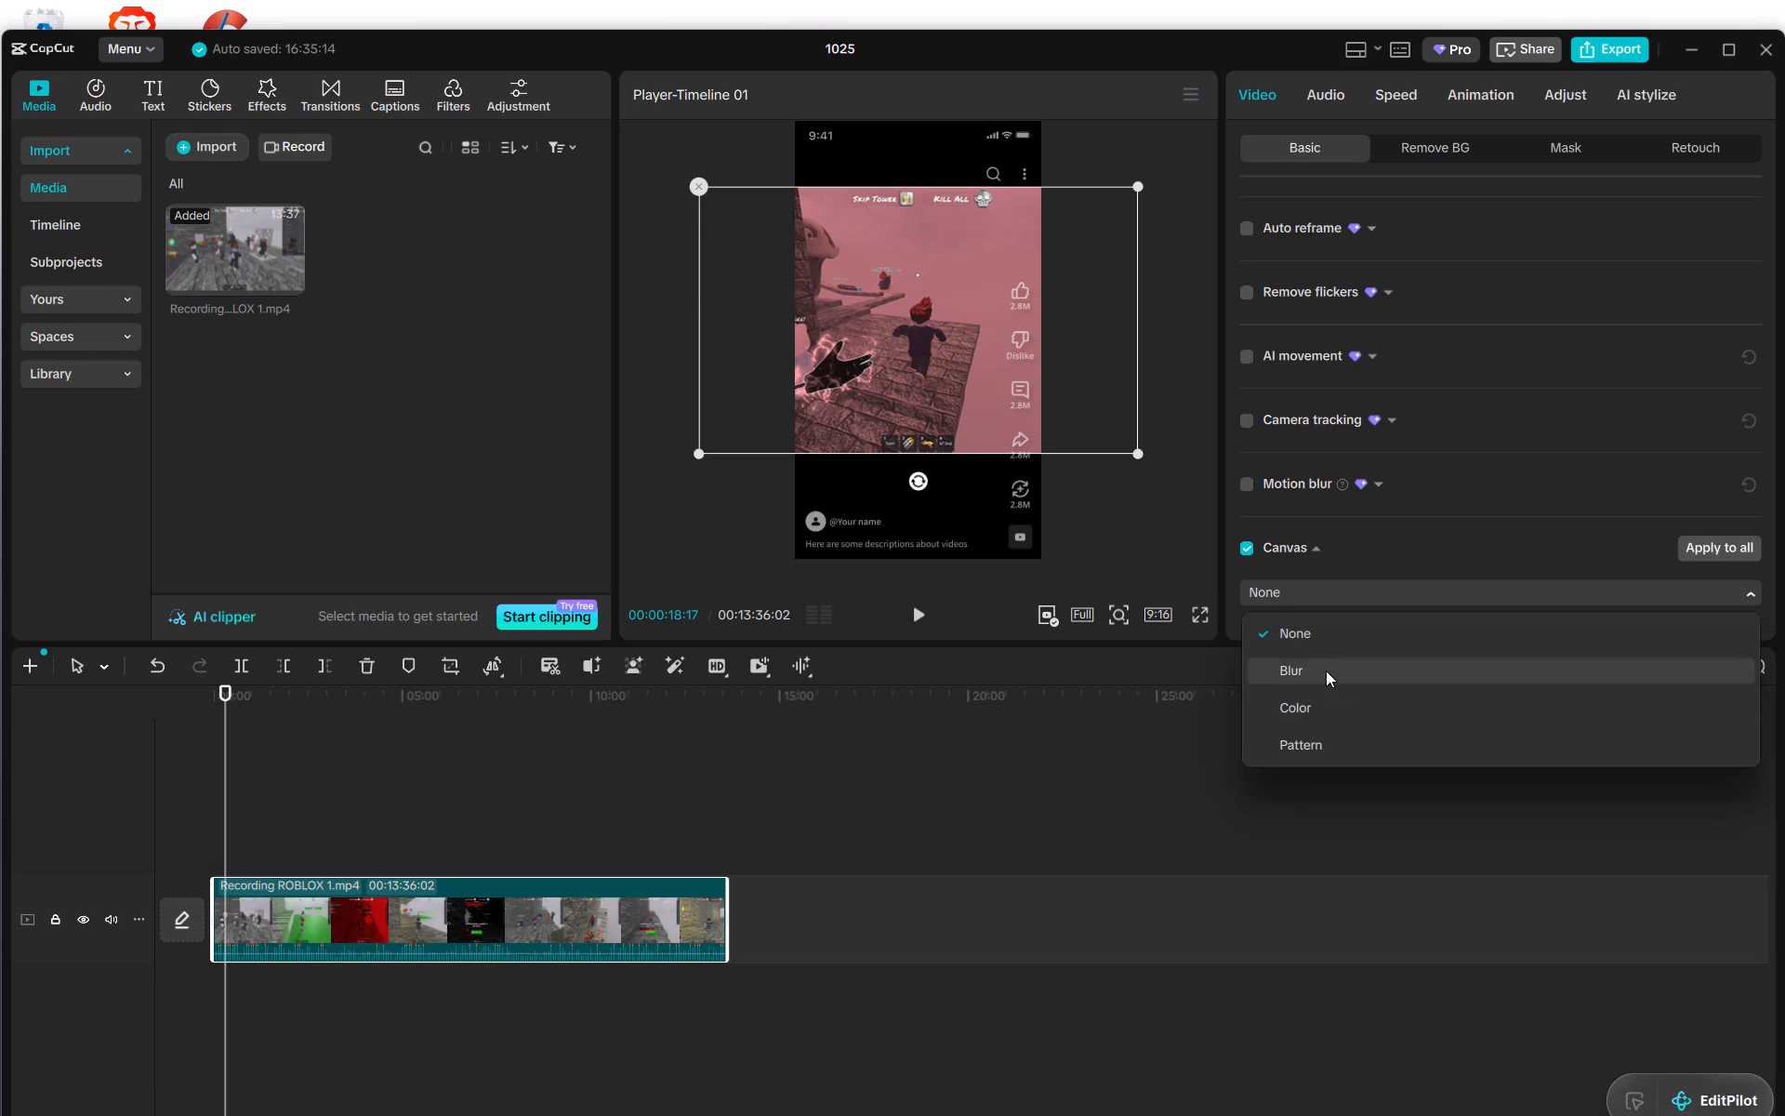
click(1326, 671)
scroll(1299, 509, down, 3)
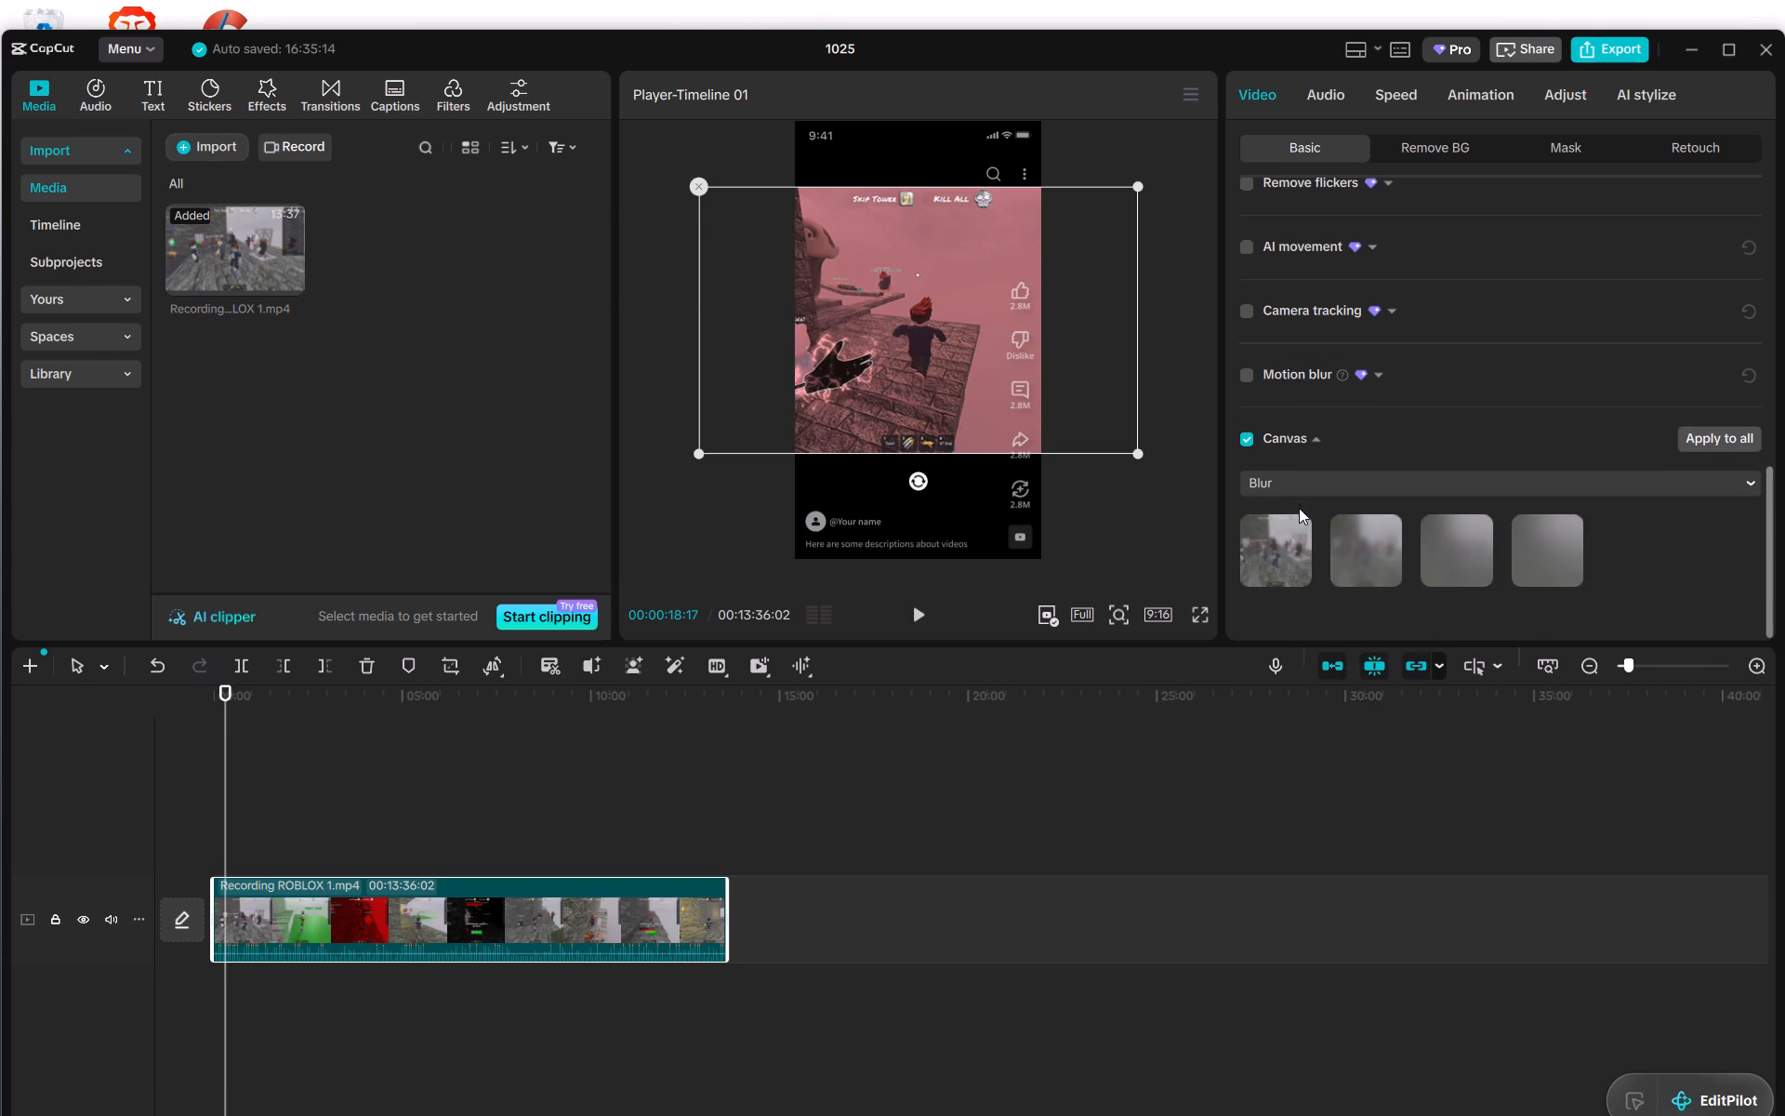
click(1288, 559)
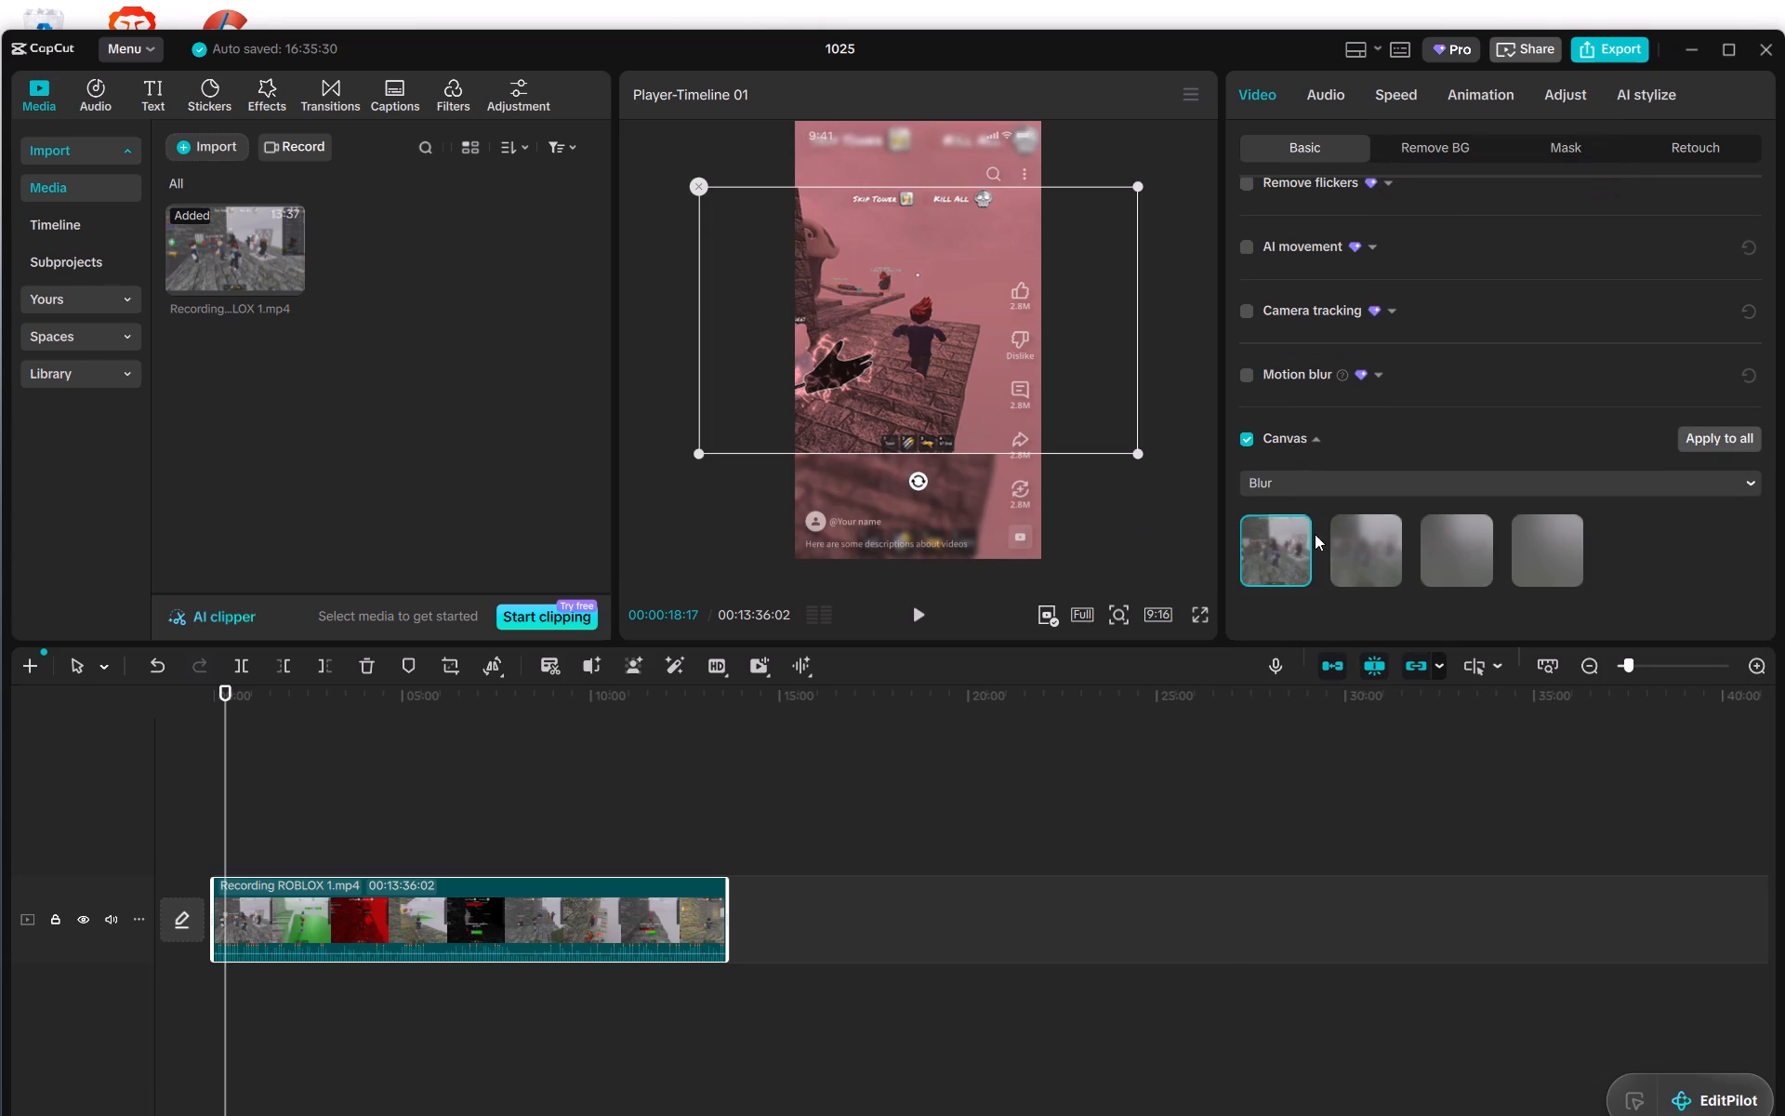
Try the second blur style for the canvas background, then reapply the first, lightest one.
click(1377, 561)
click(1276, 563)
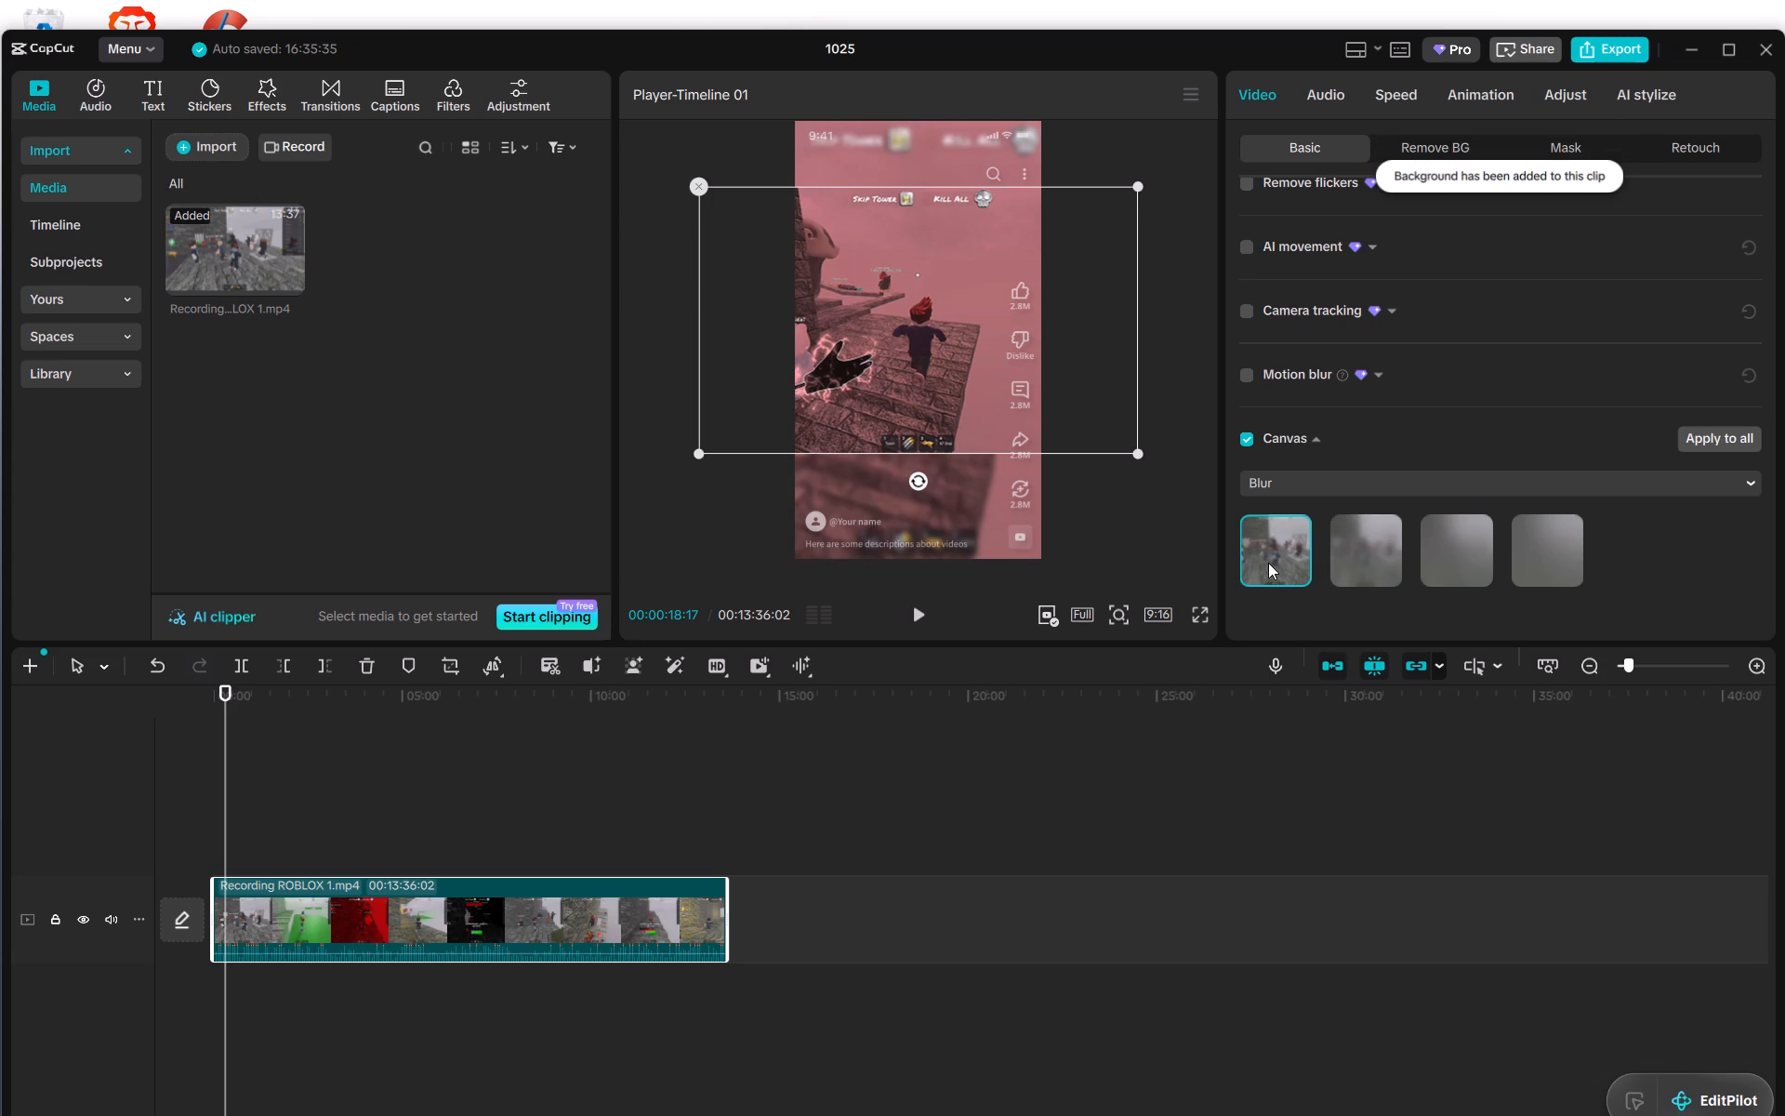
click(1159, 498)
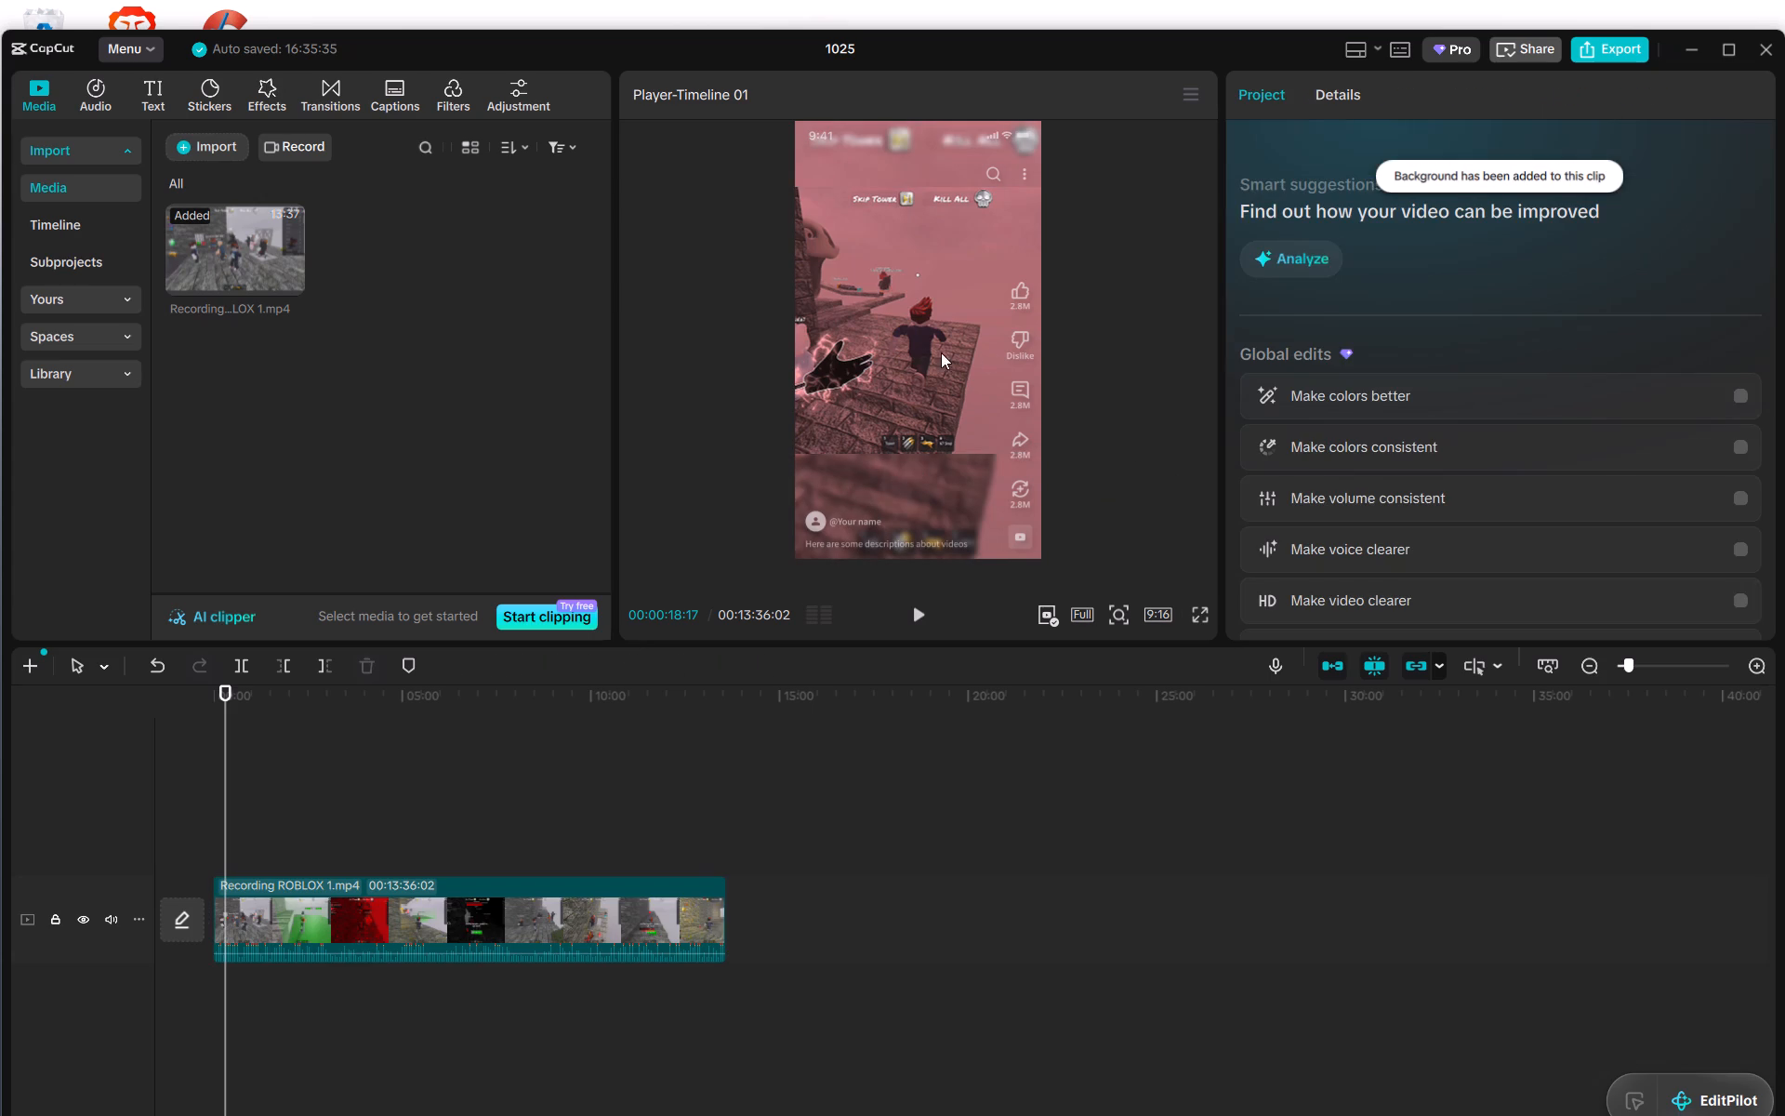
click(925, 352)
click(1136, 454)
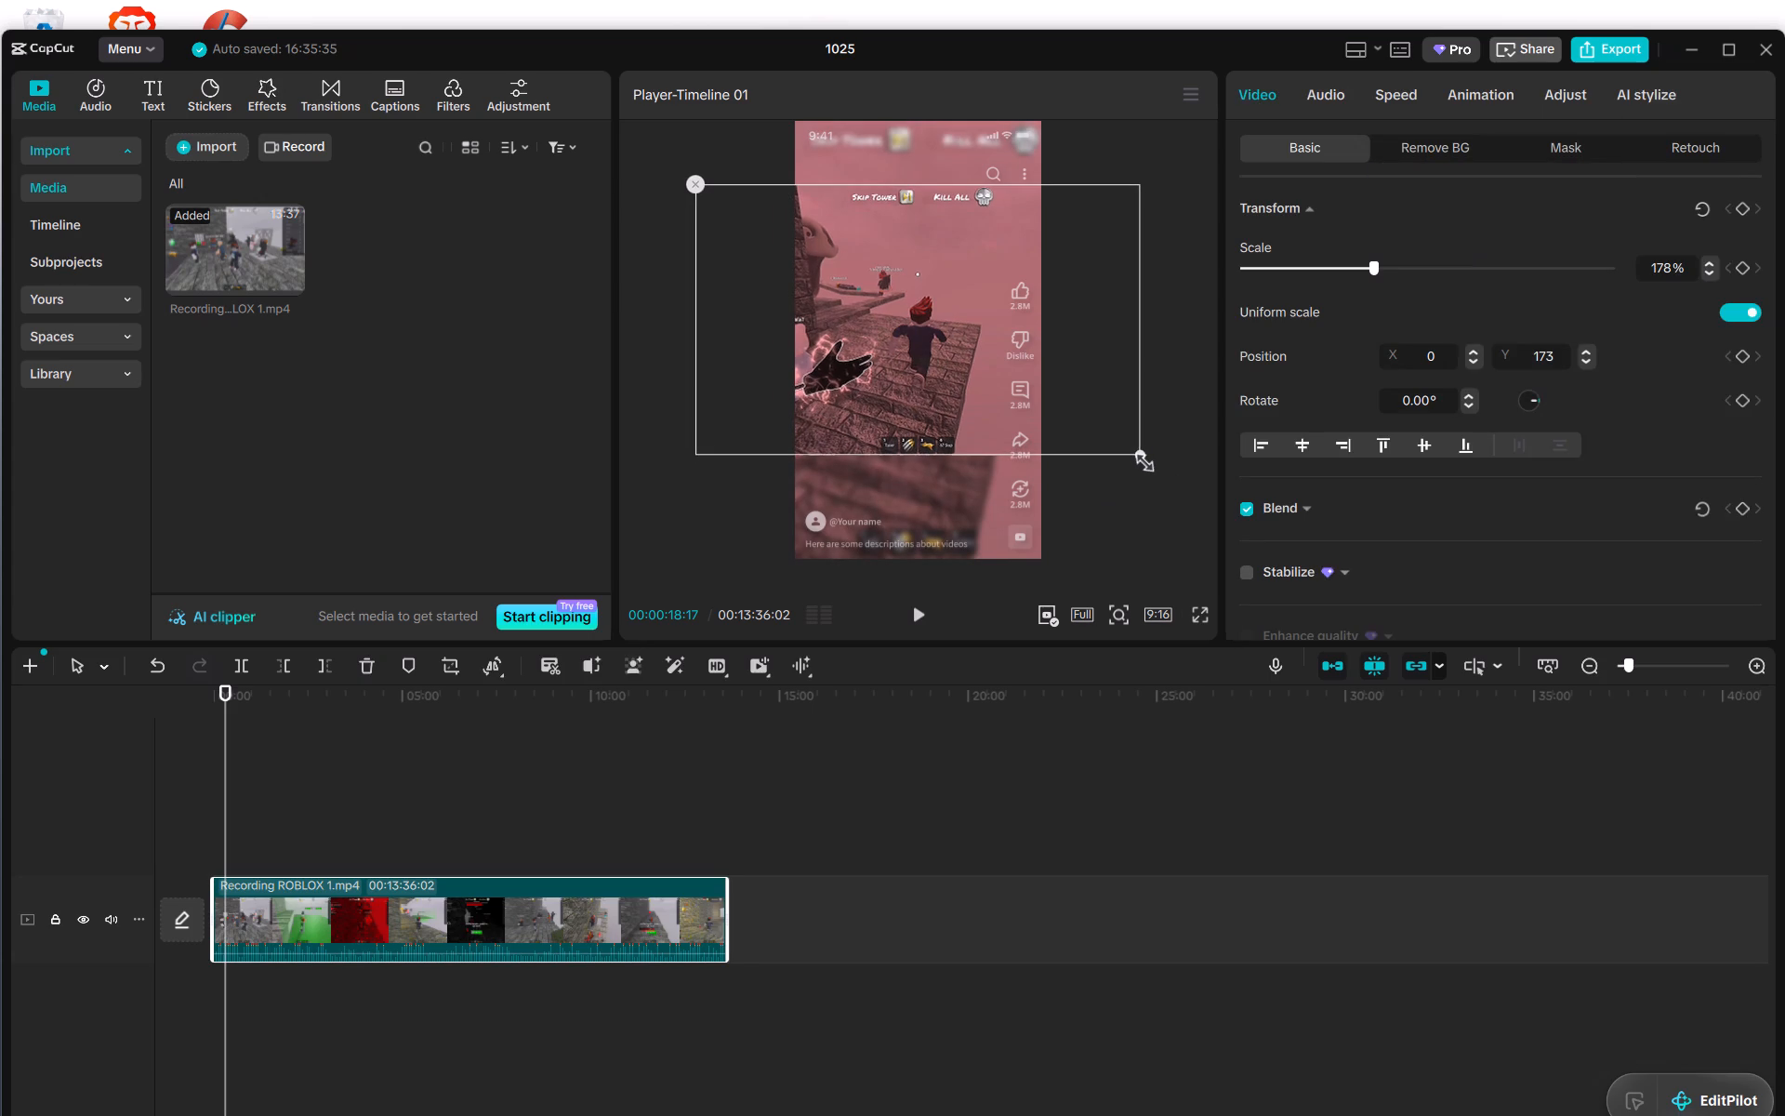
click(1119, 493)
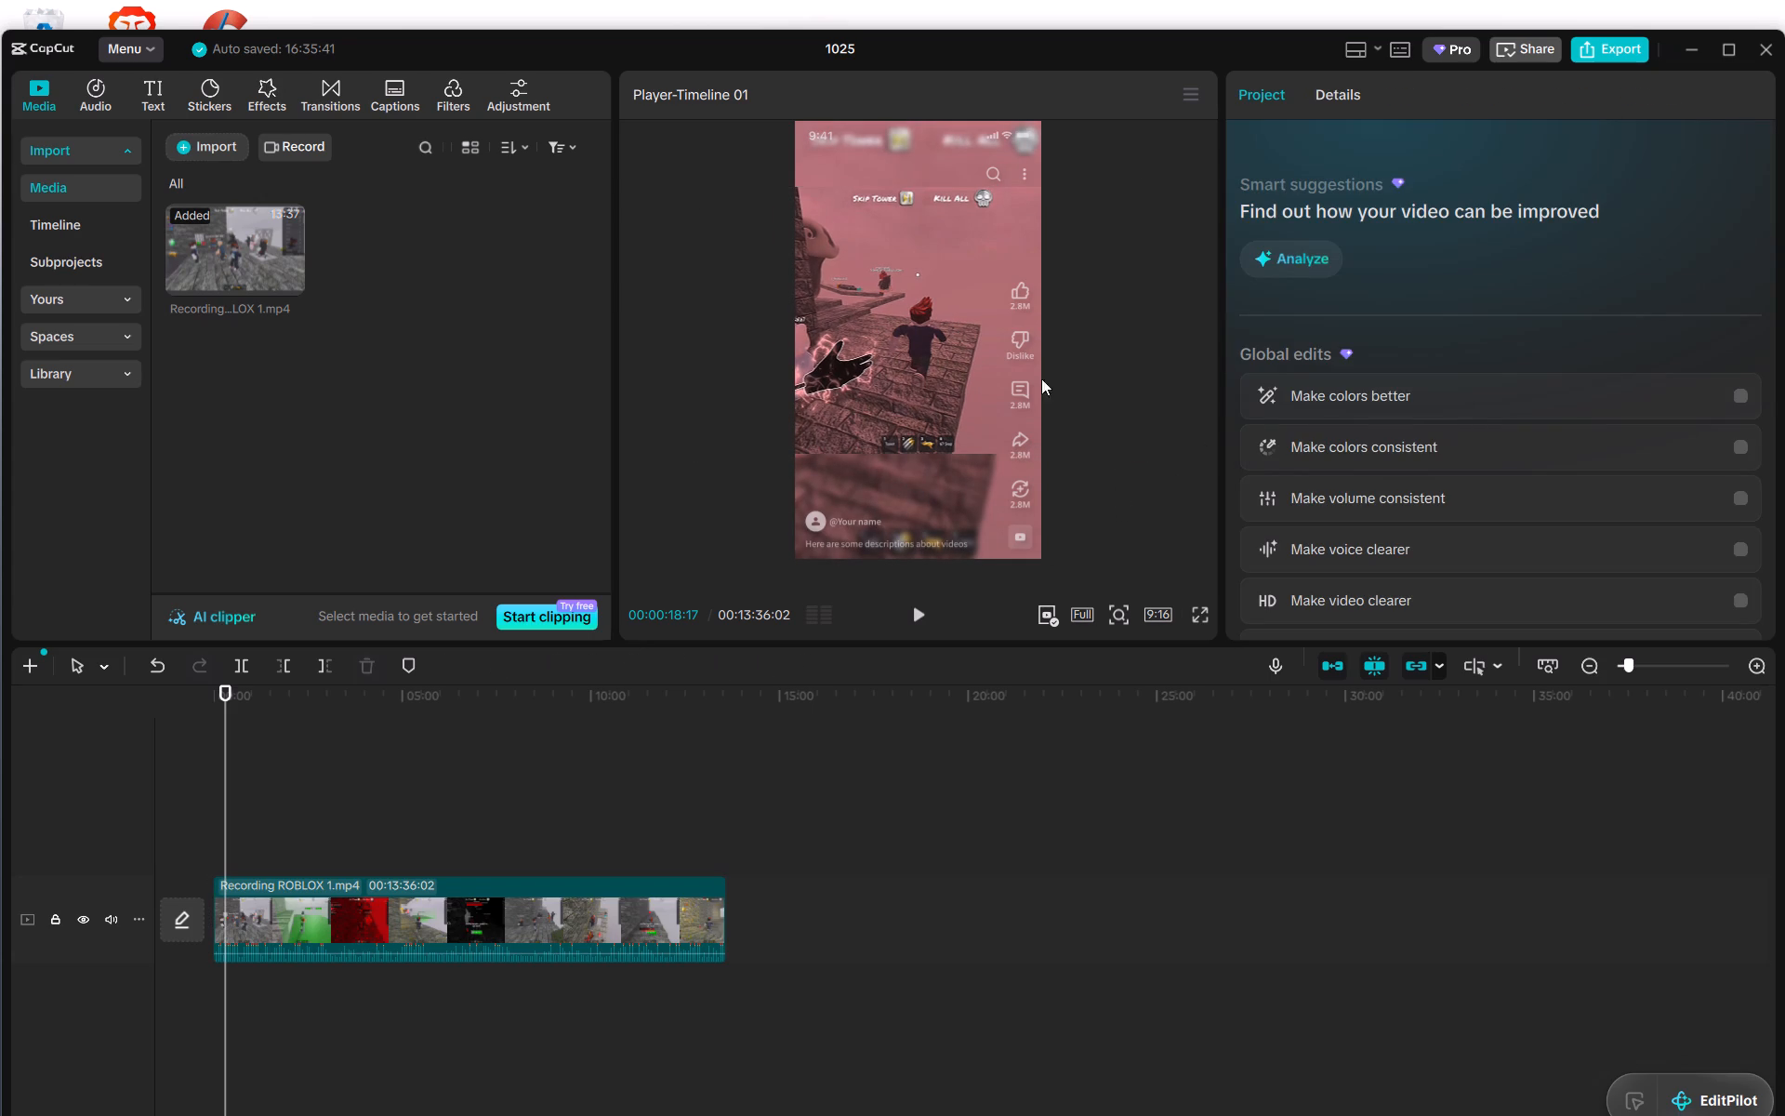
Play back the vertical video, including its opening from the start, to look for a place to cut.
click(909, 625)
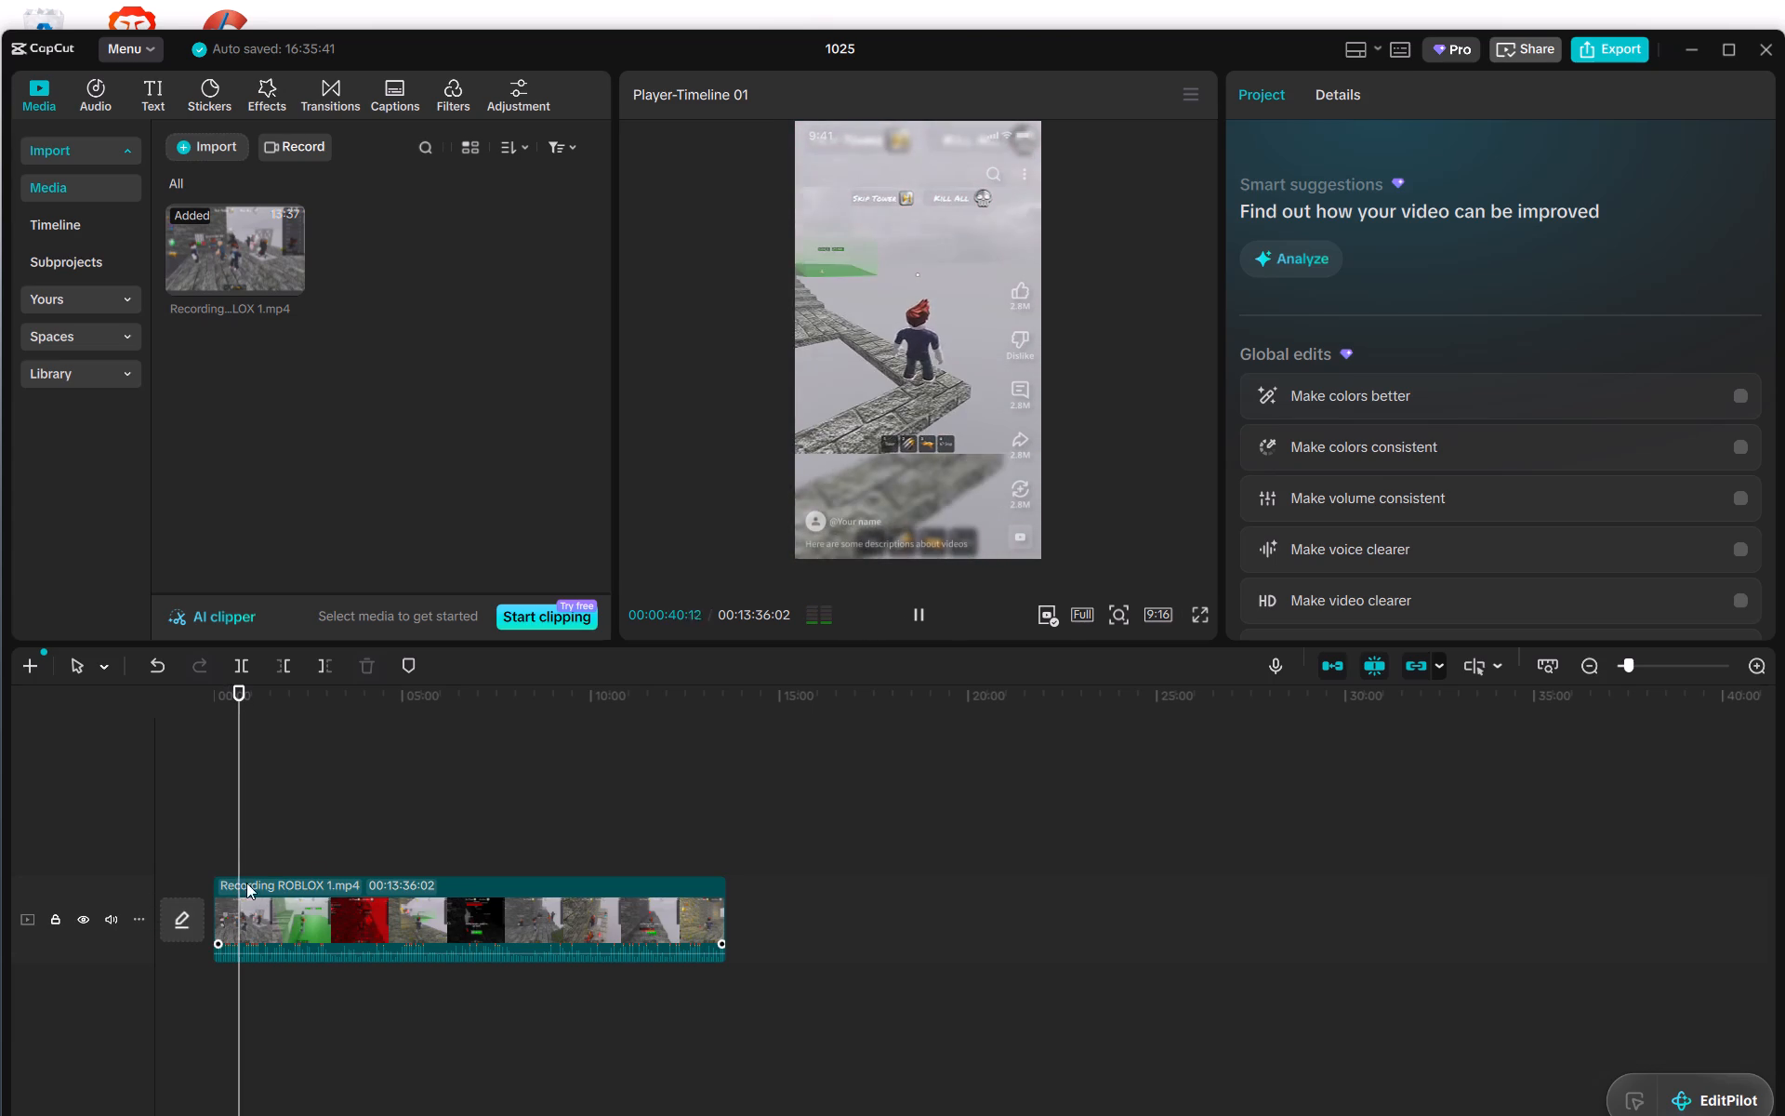
drag(240, 857, 200, 863)
click(916, 617)
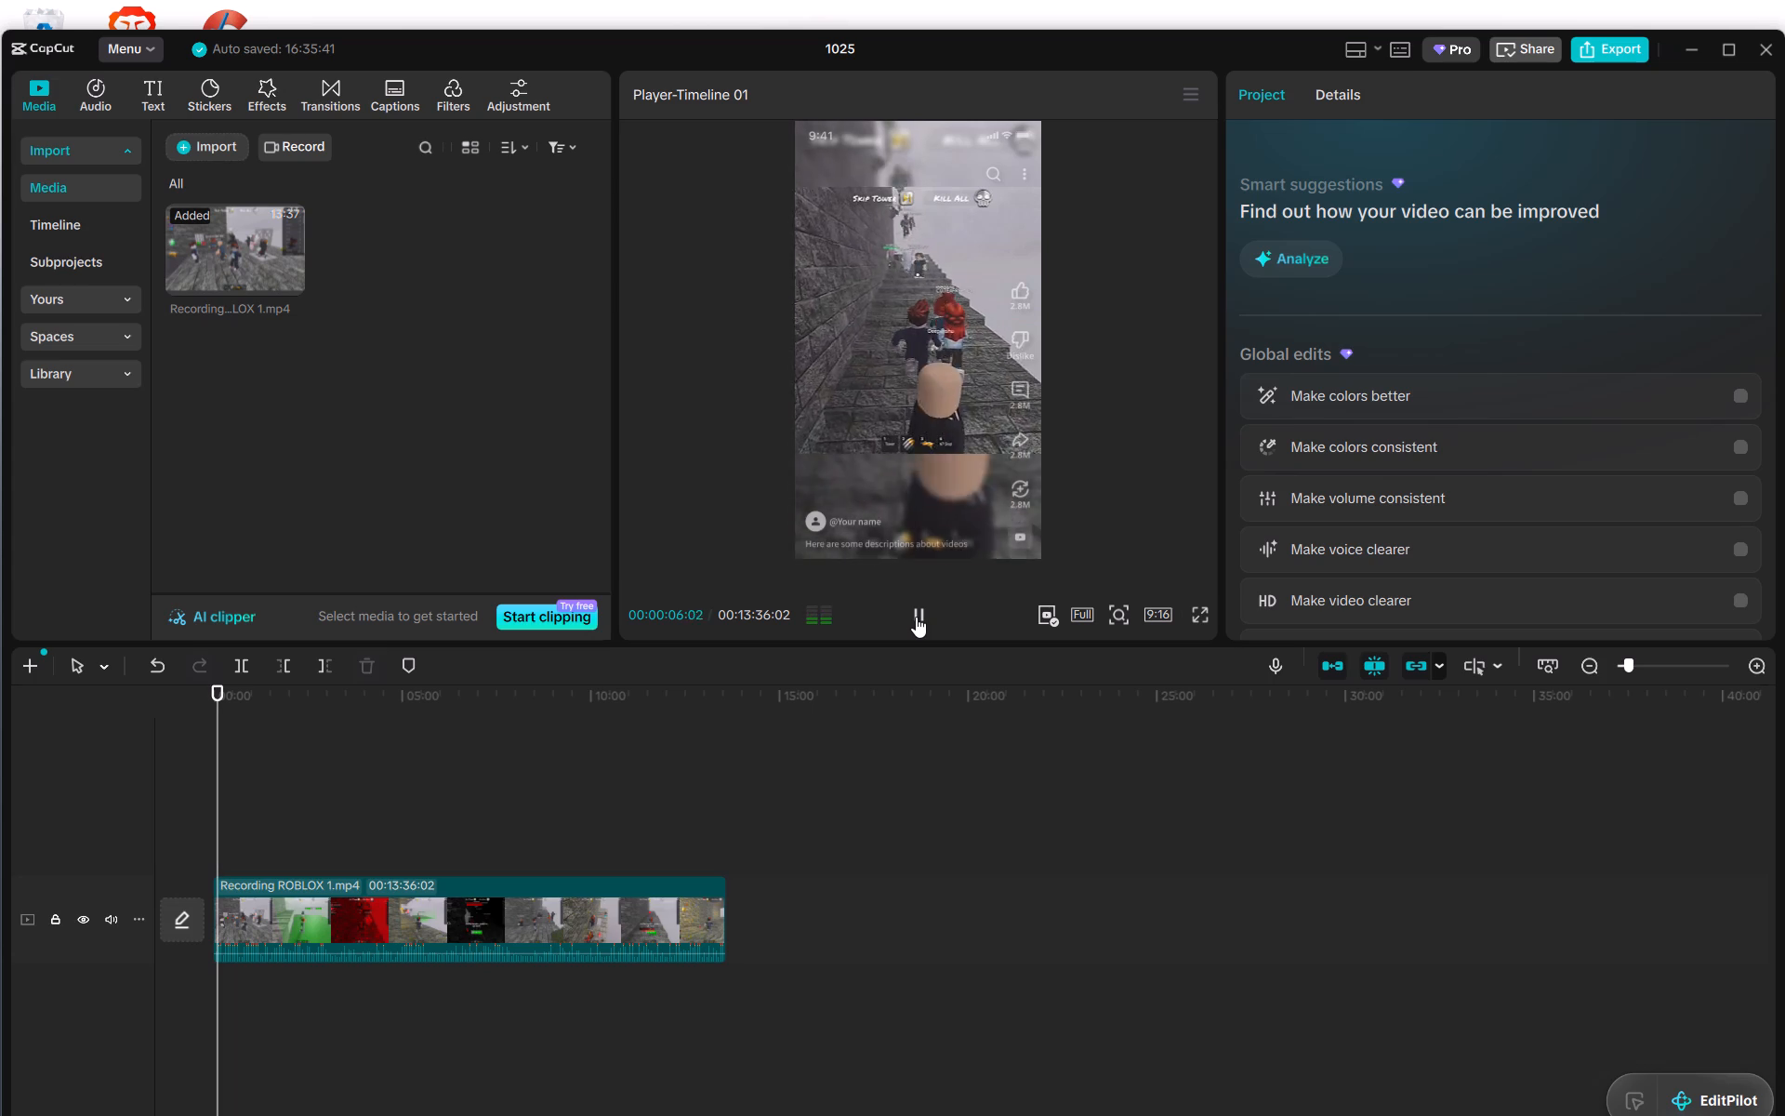
click(916, 617)
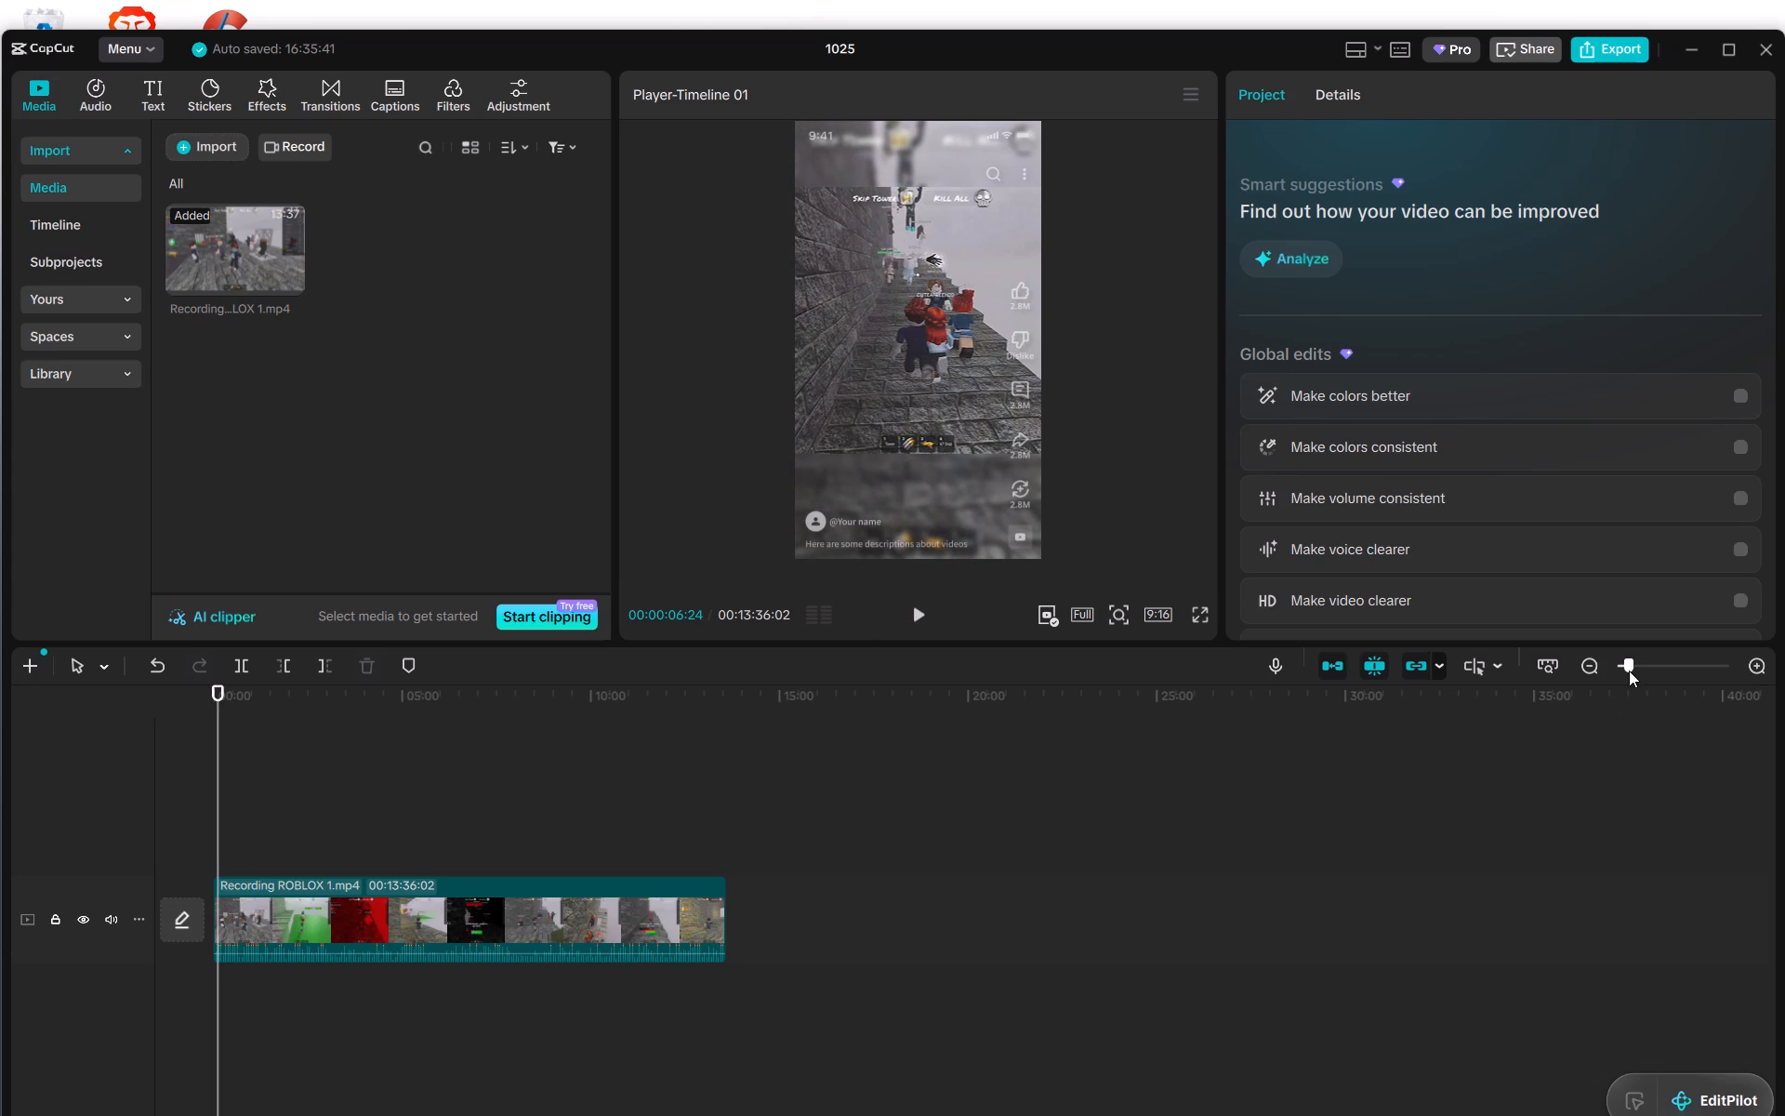
drag(1628, 669, 1653, 671)
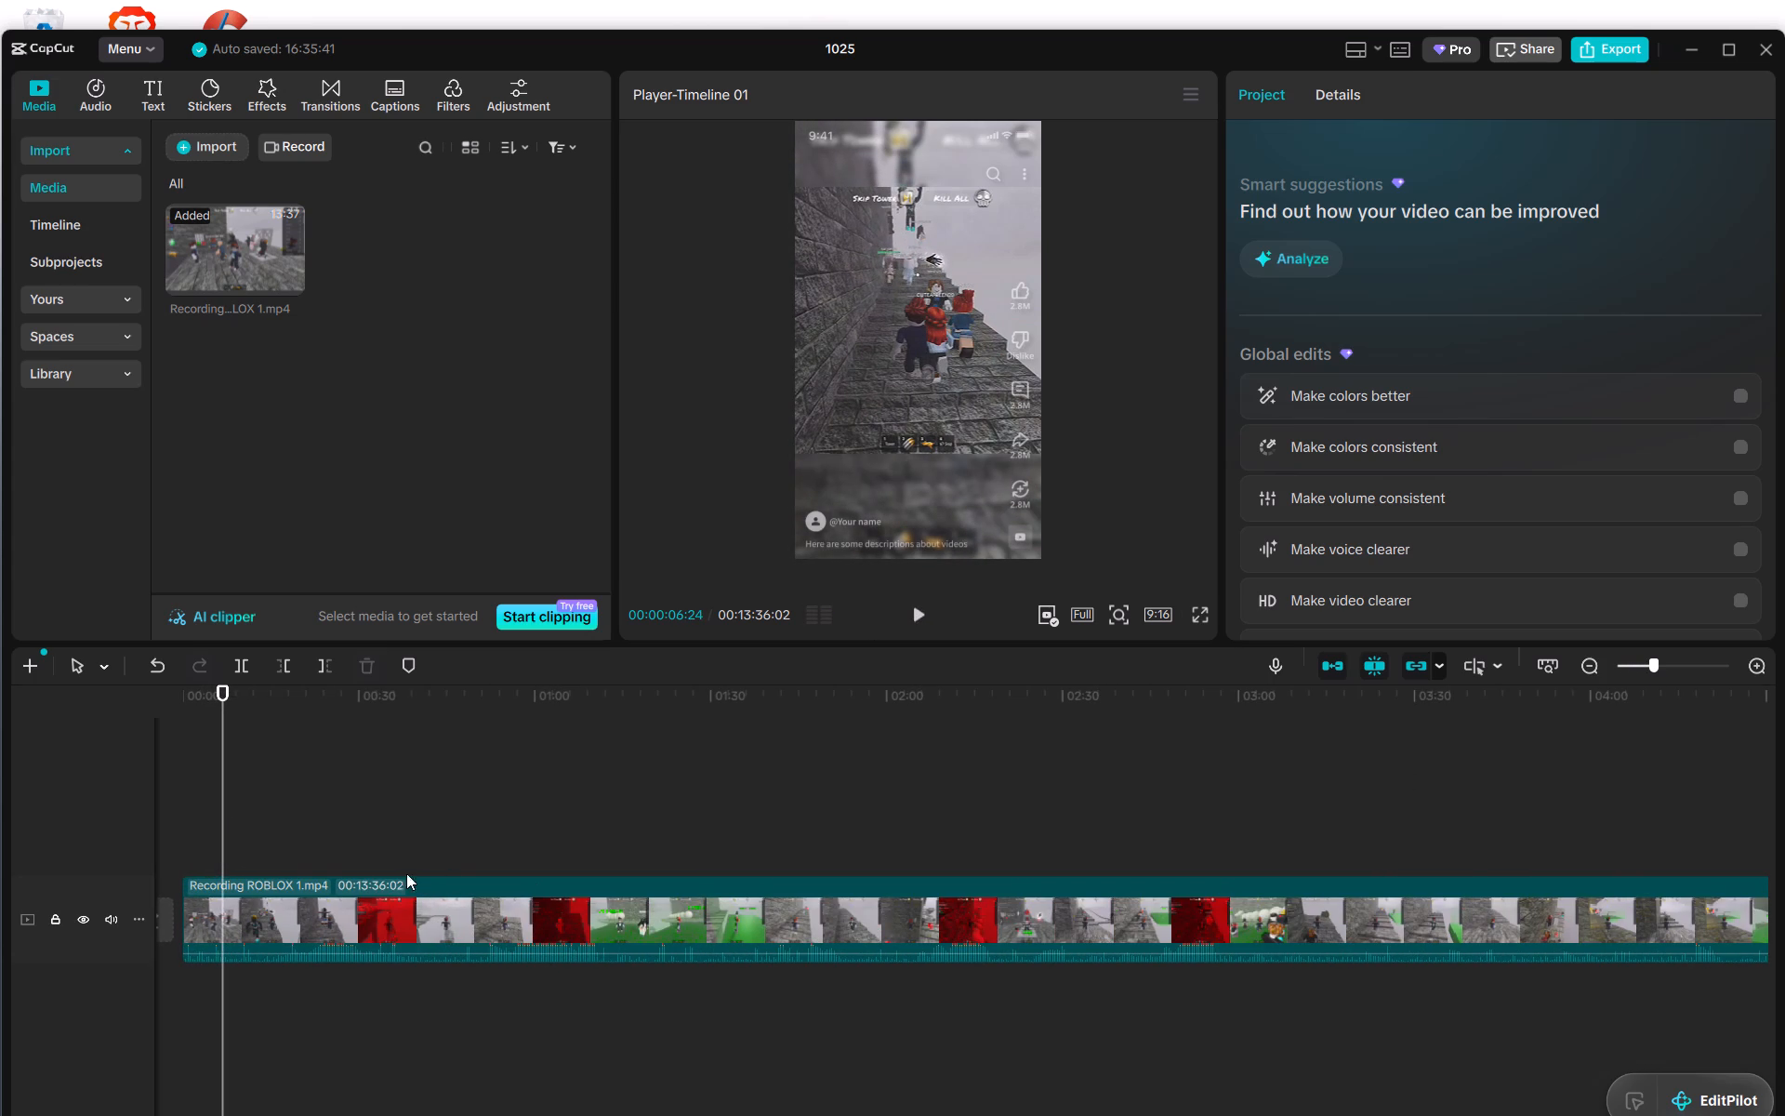
drag(224, 840, 201, 839)
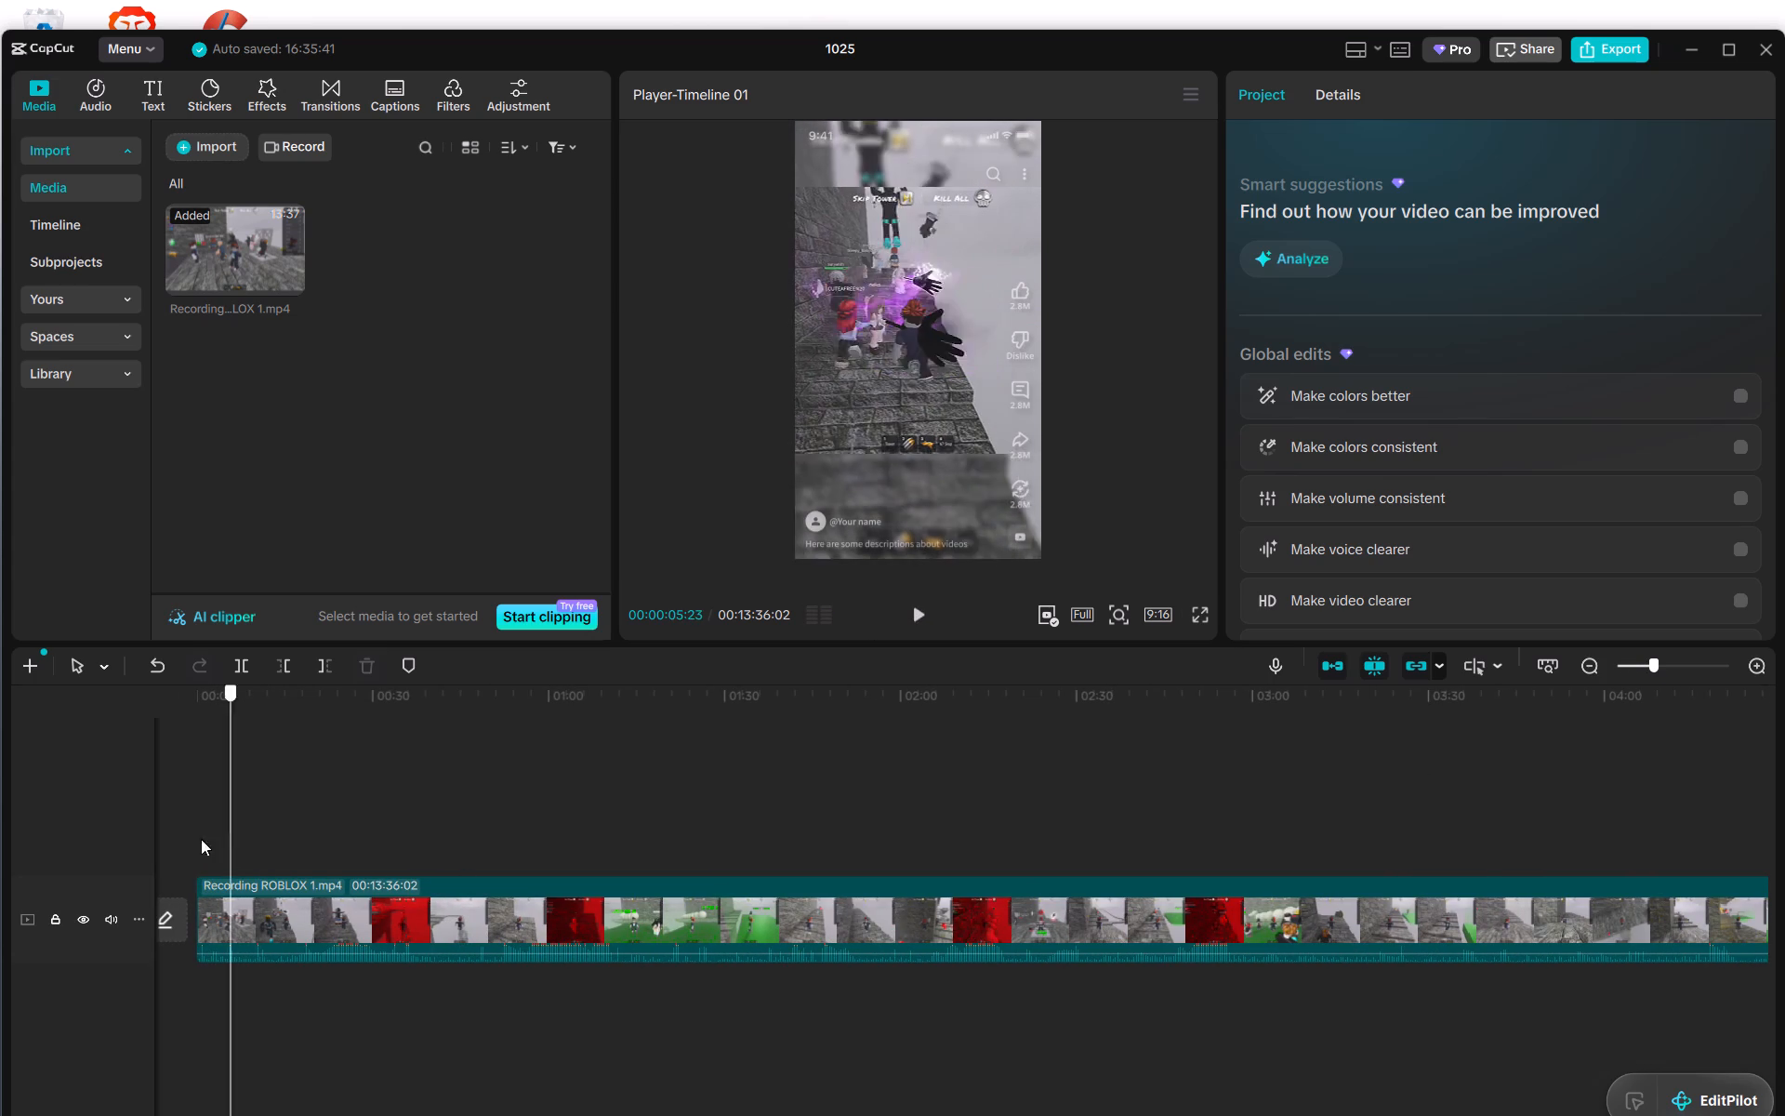
drag(201, 839, 211, 839)
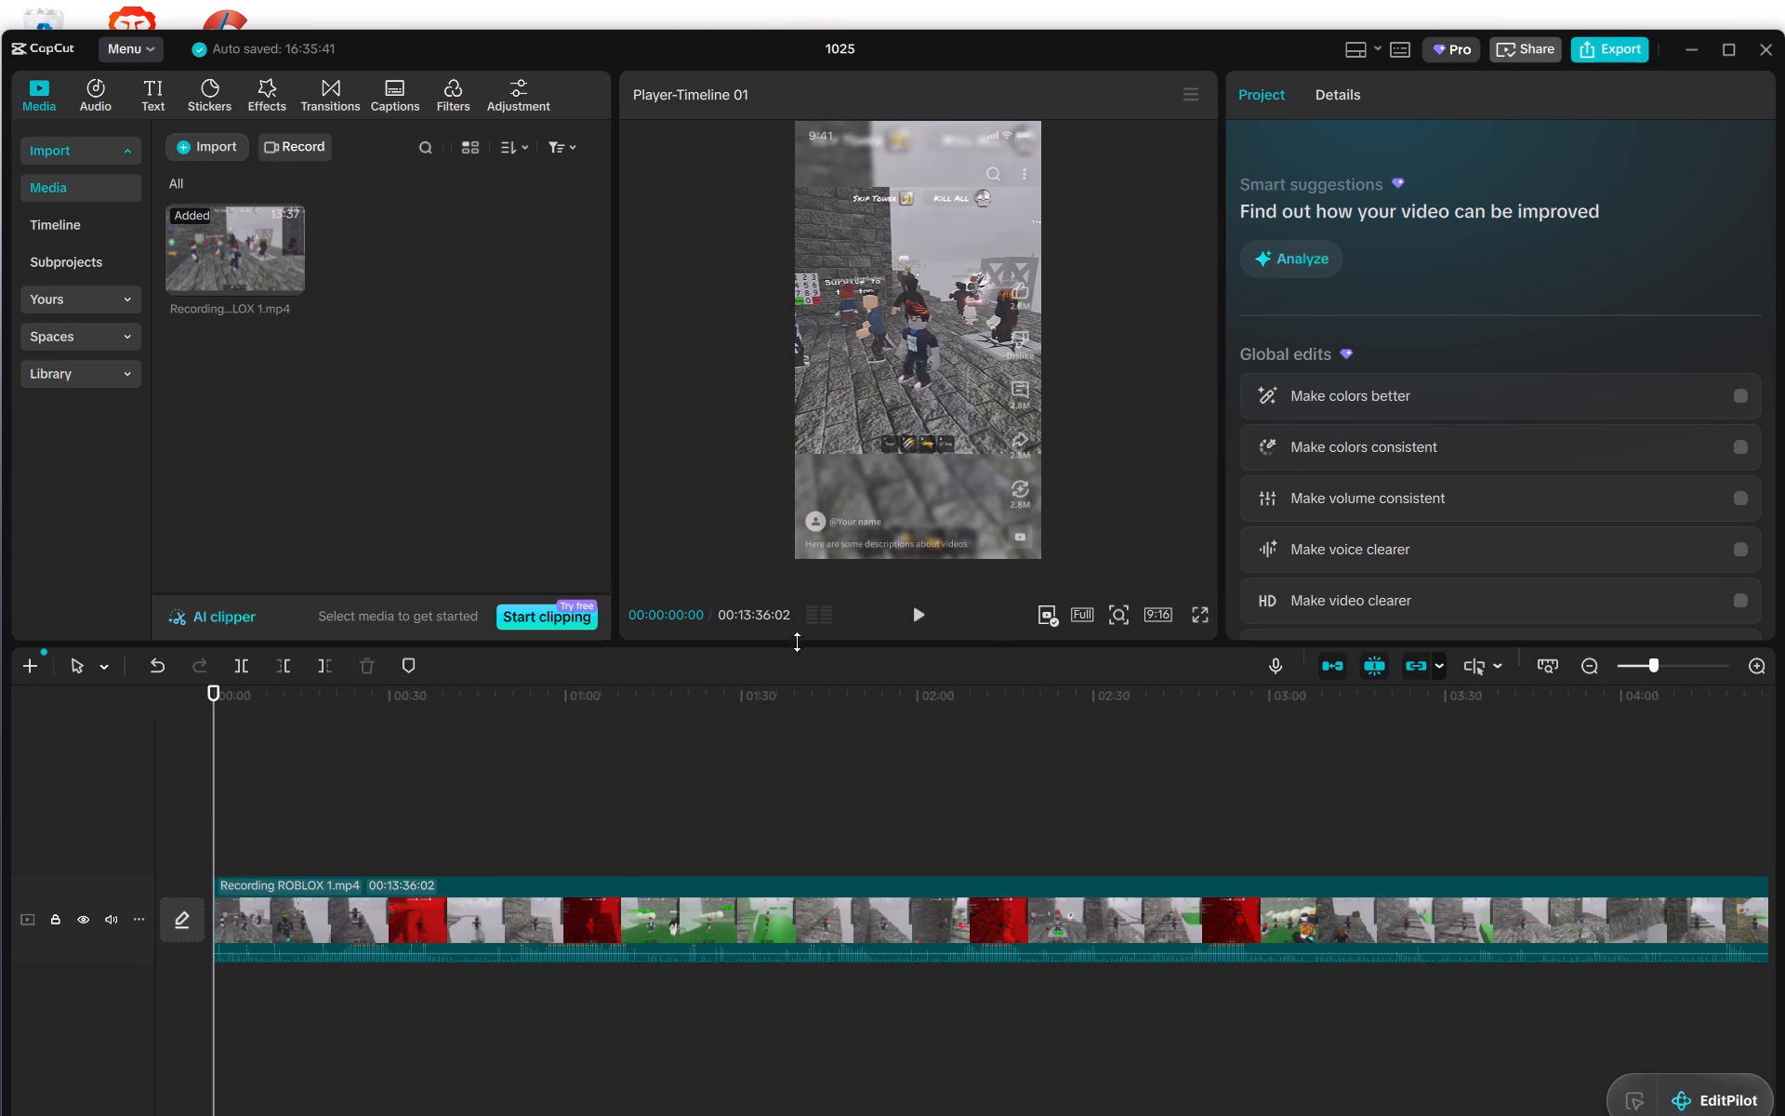
click(921, 616)
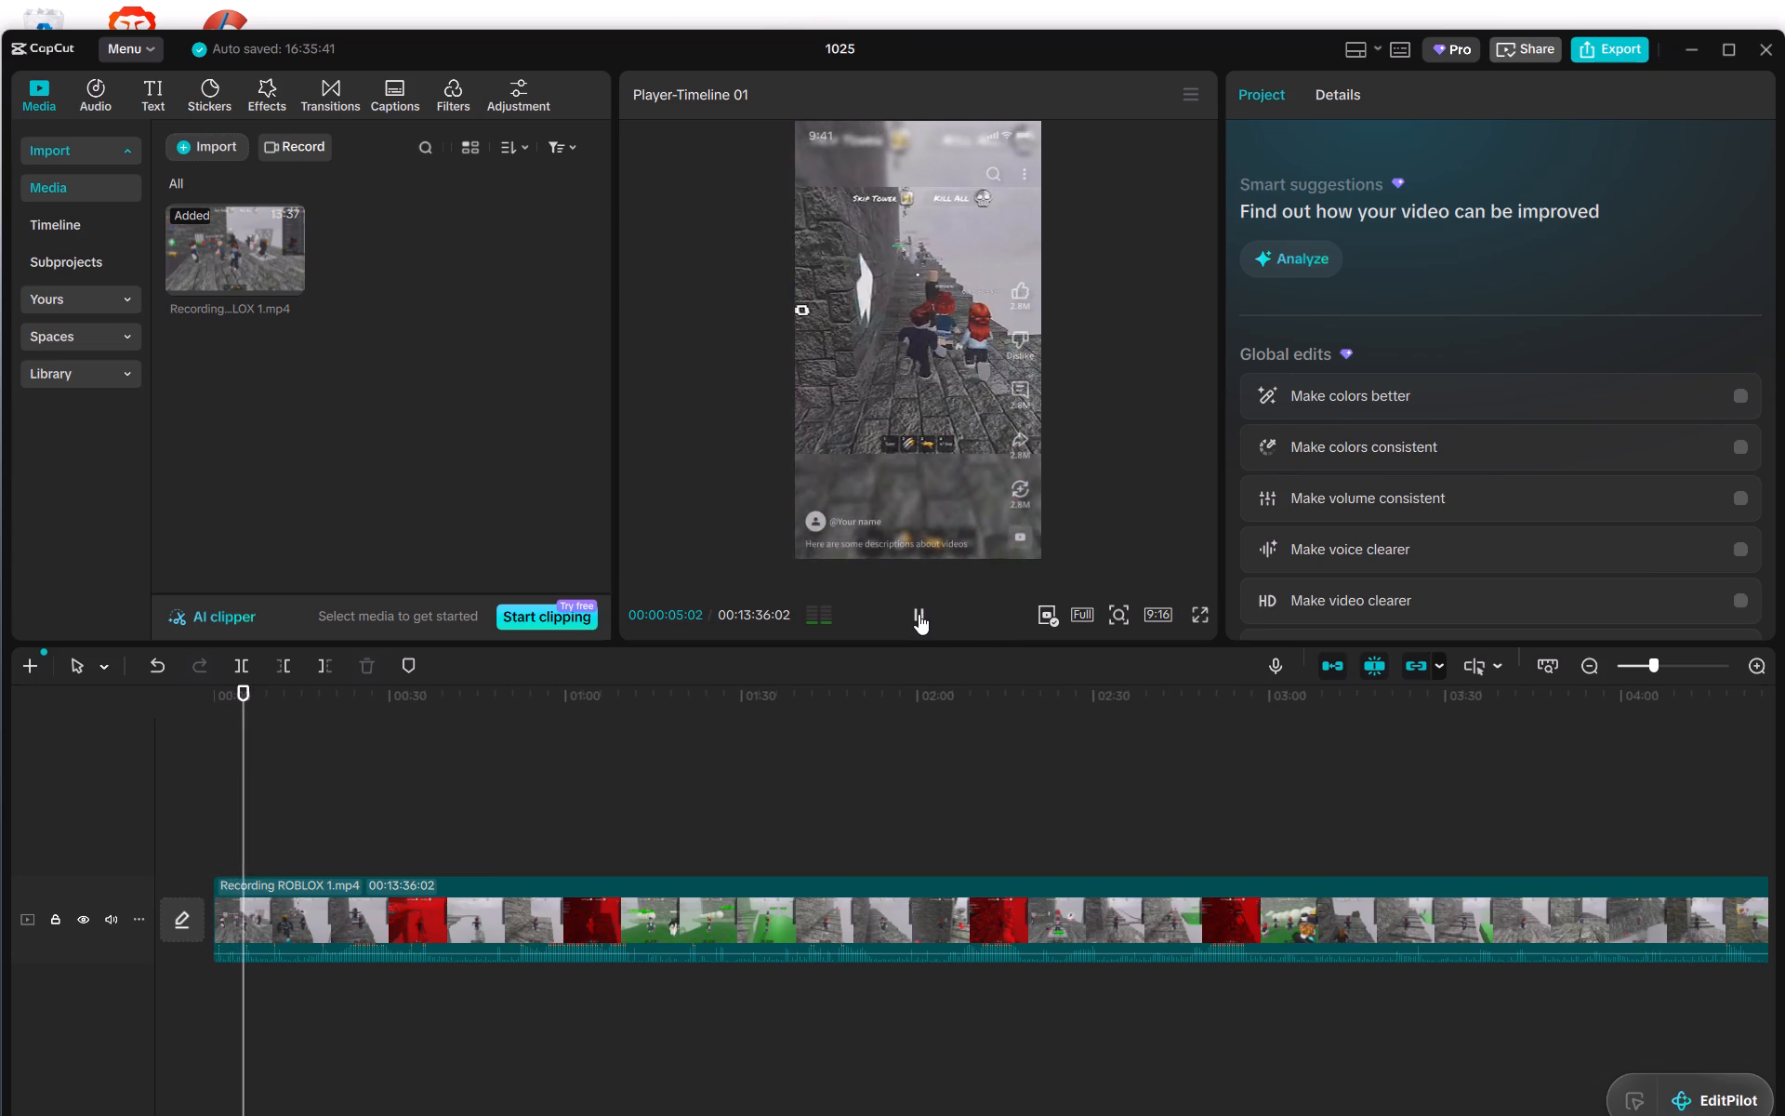
click(919, 614)
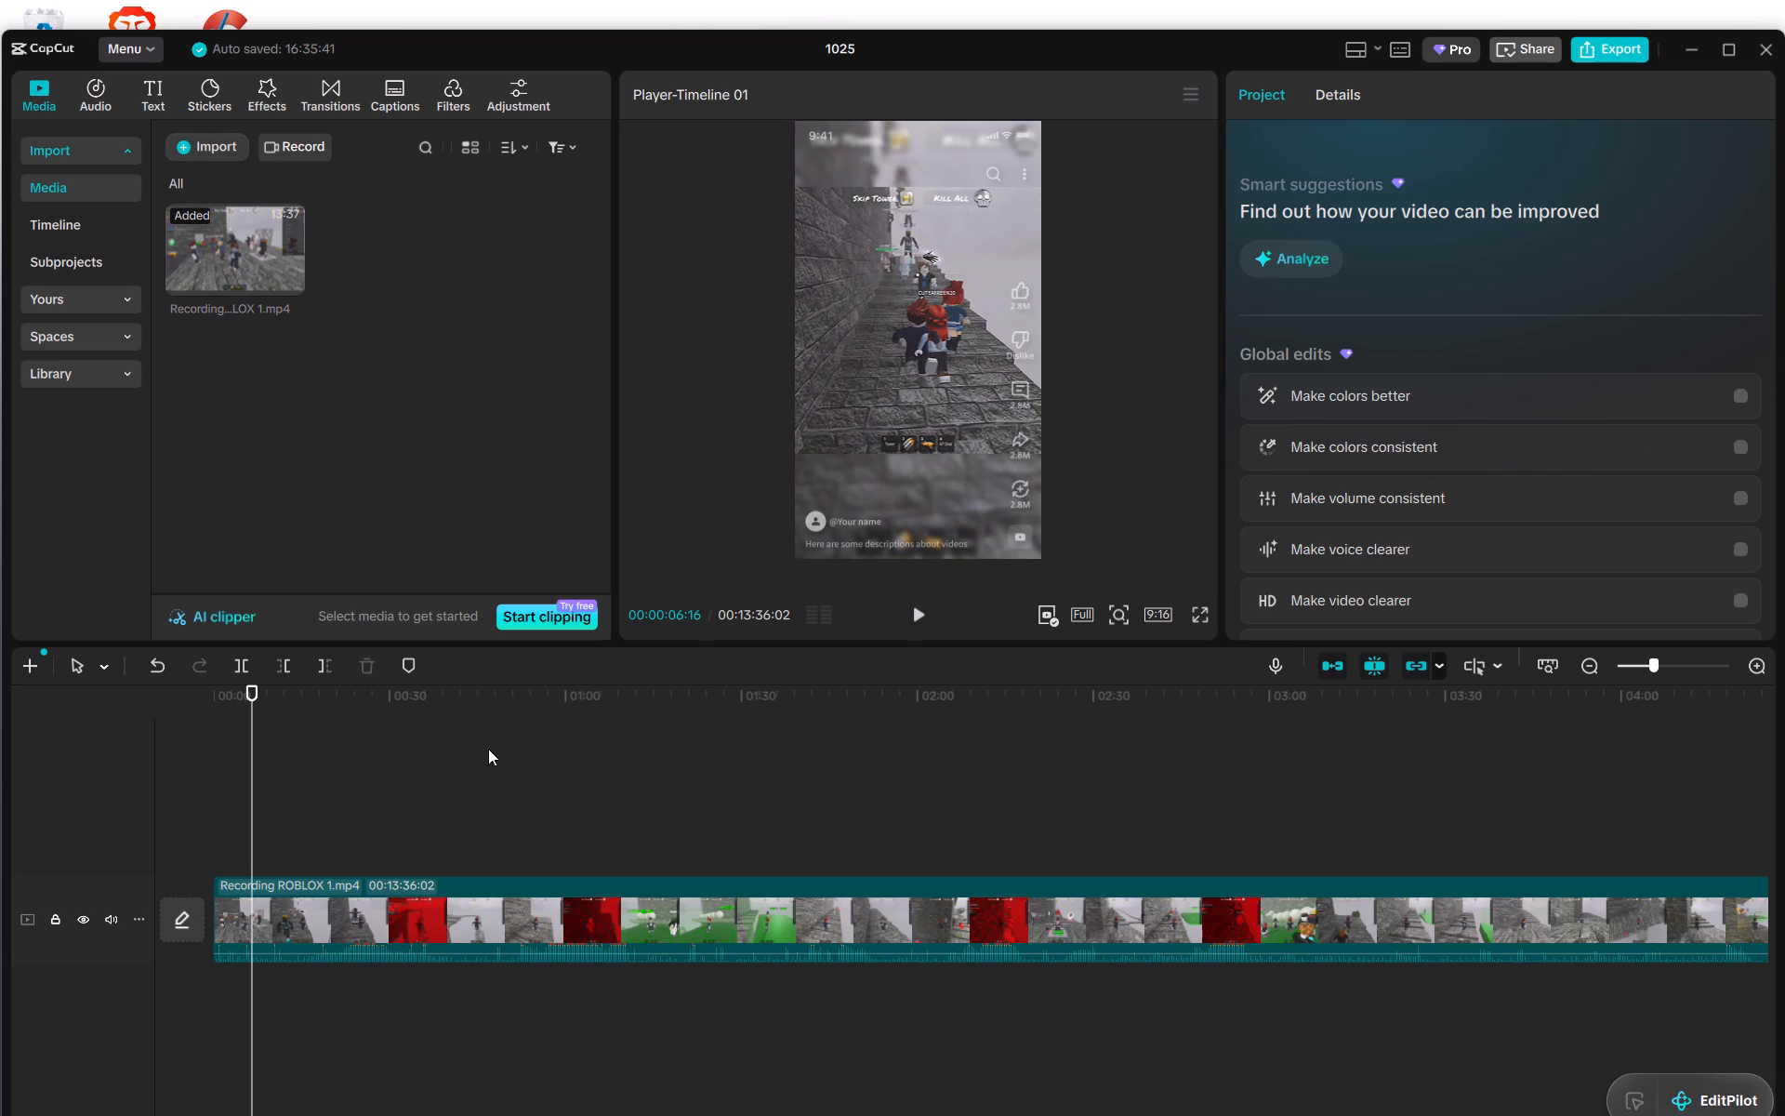
Split the Recording ROBLOX 1 clip at 00:00:05:19 and delete the opening segment before the cut.
drag(252, 844, 244, 844)
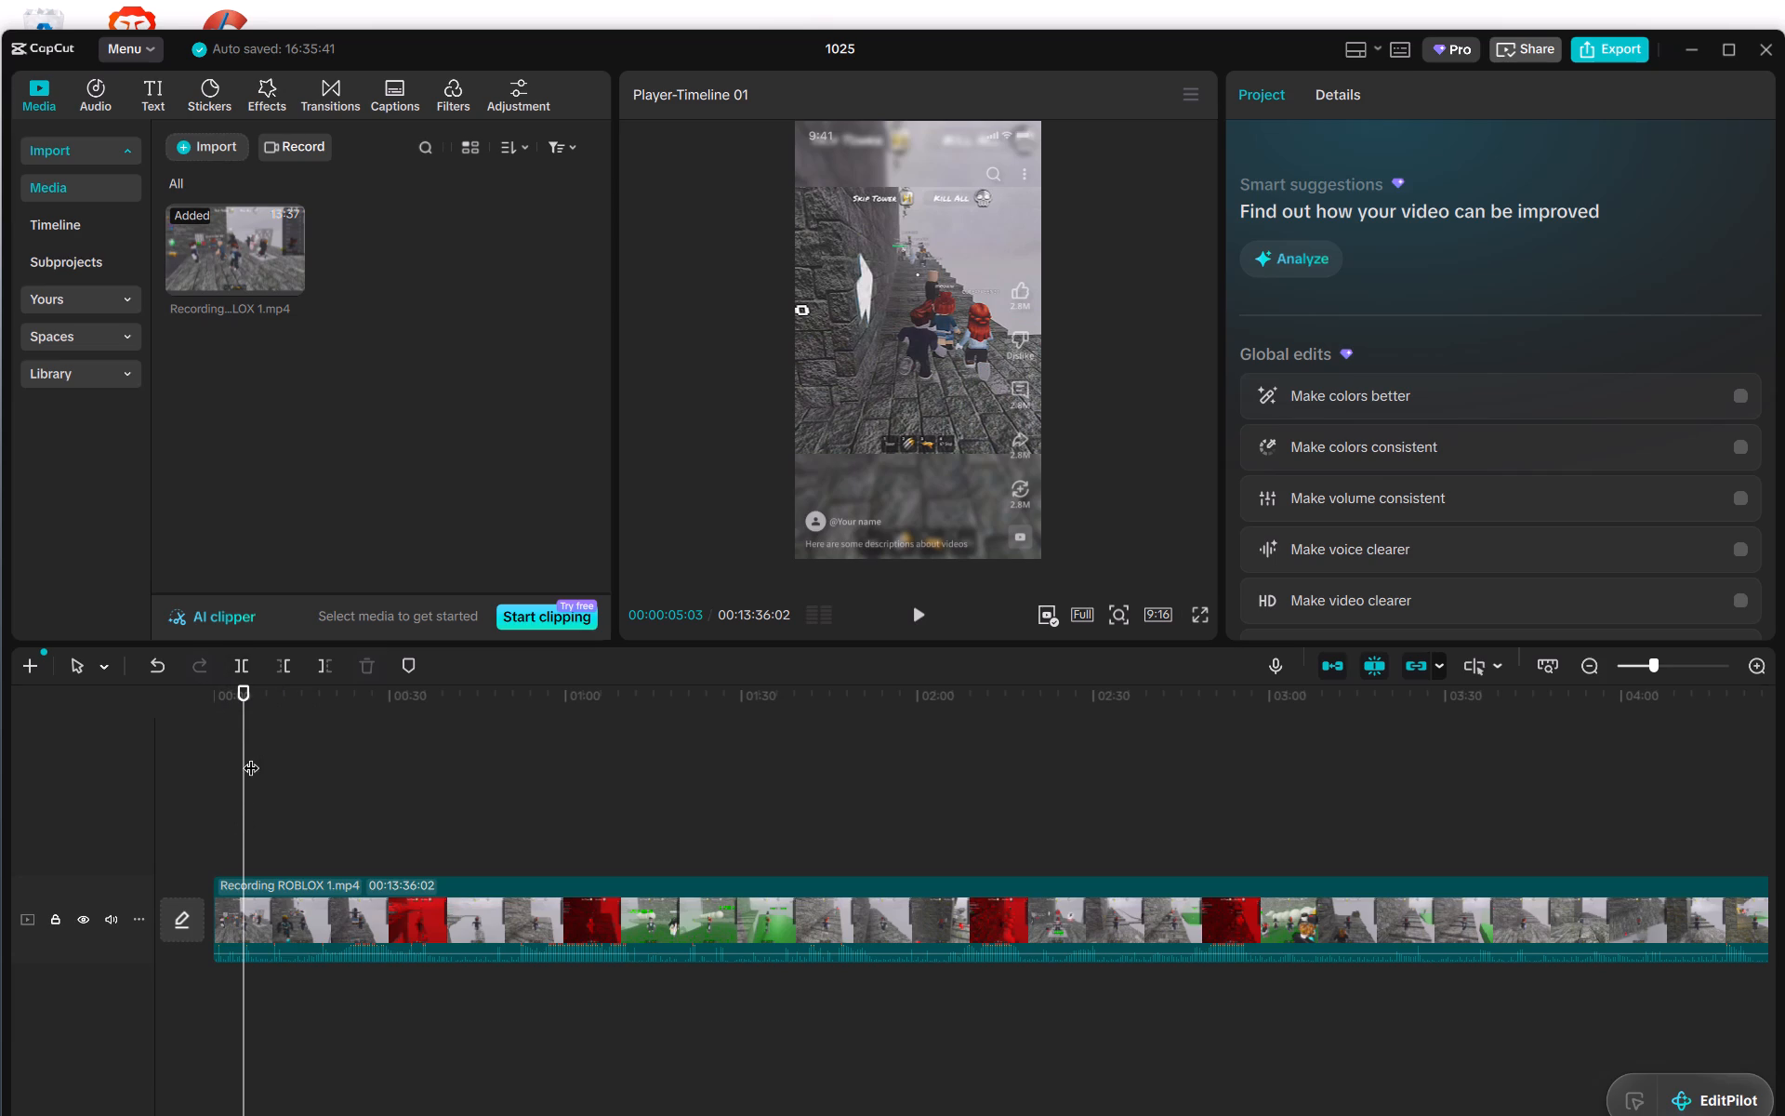
click(914, 617)
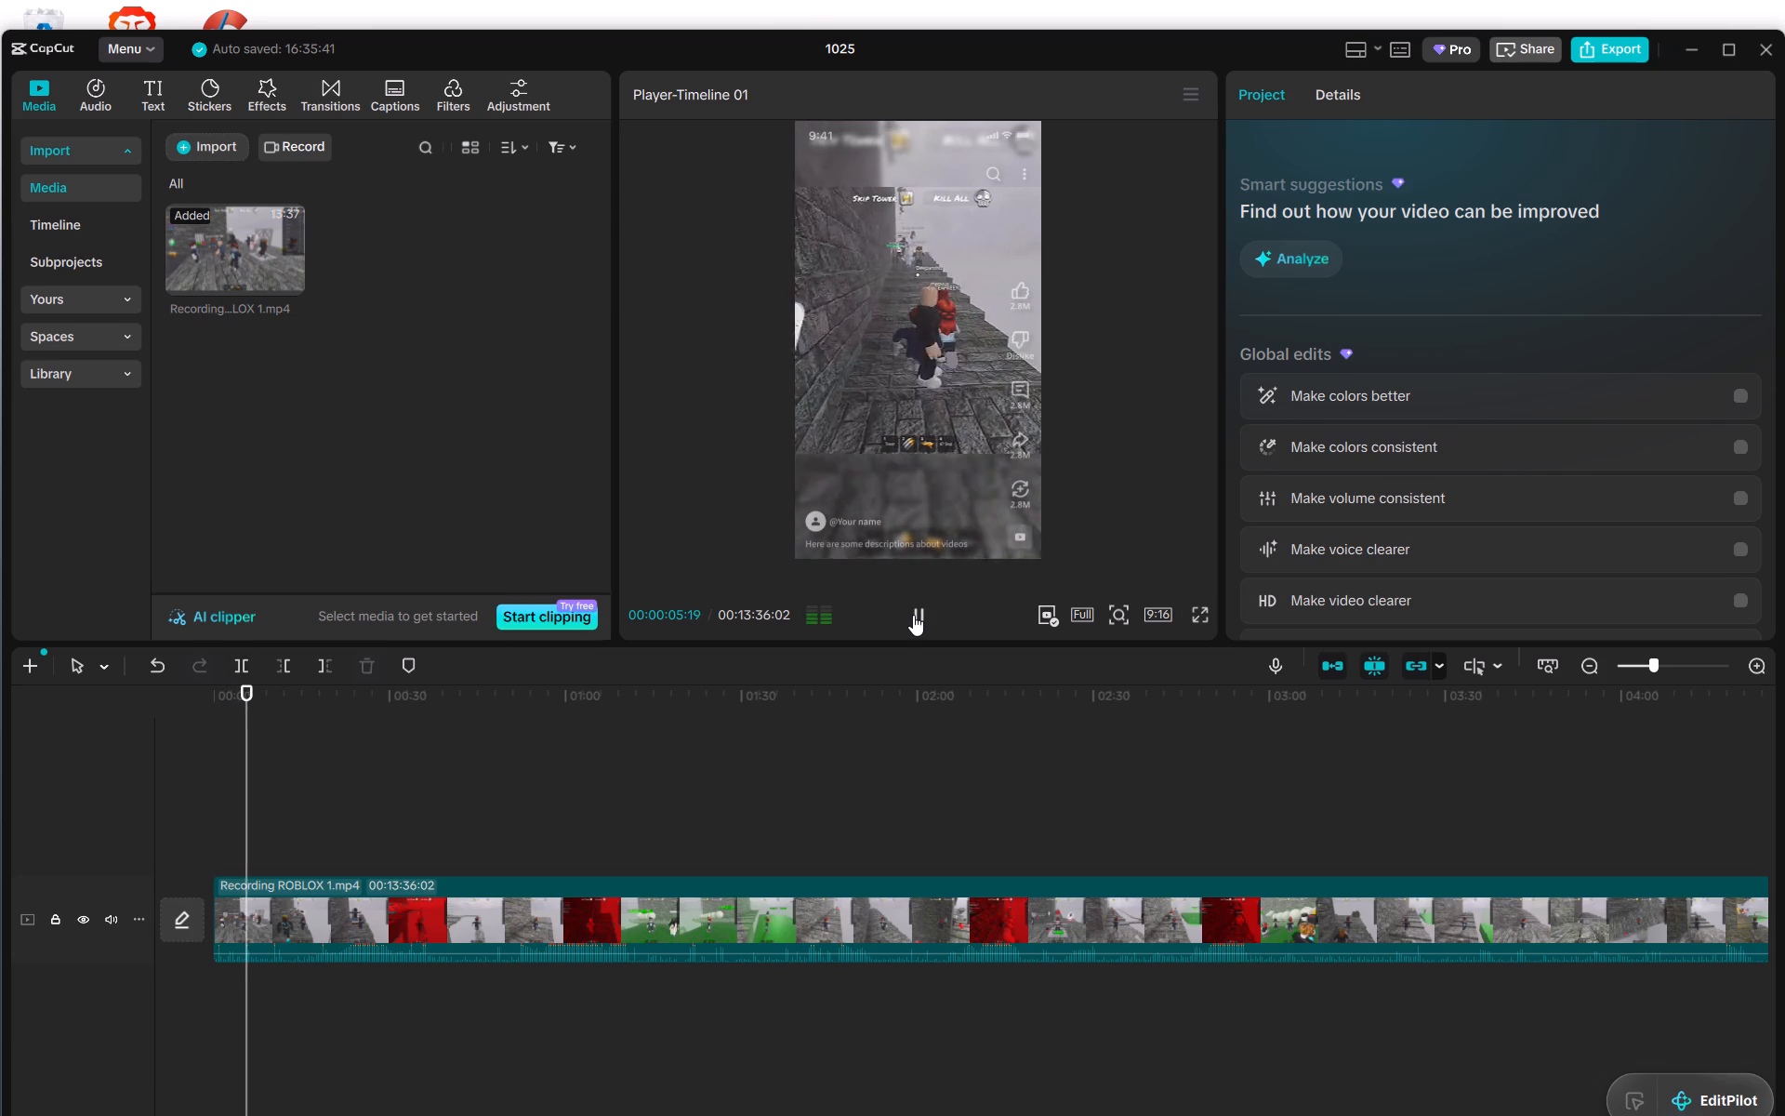
click(913, 615)
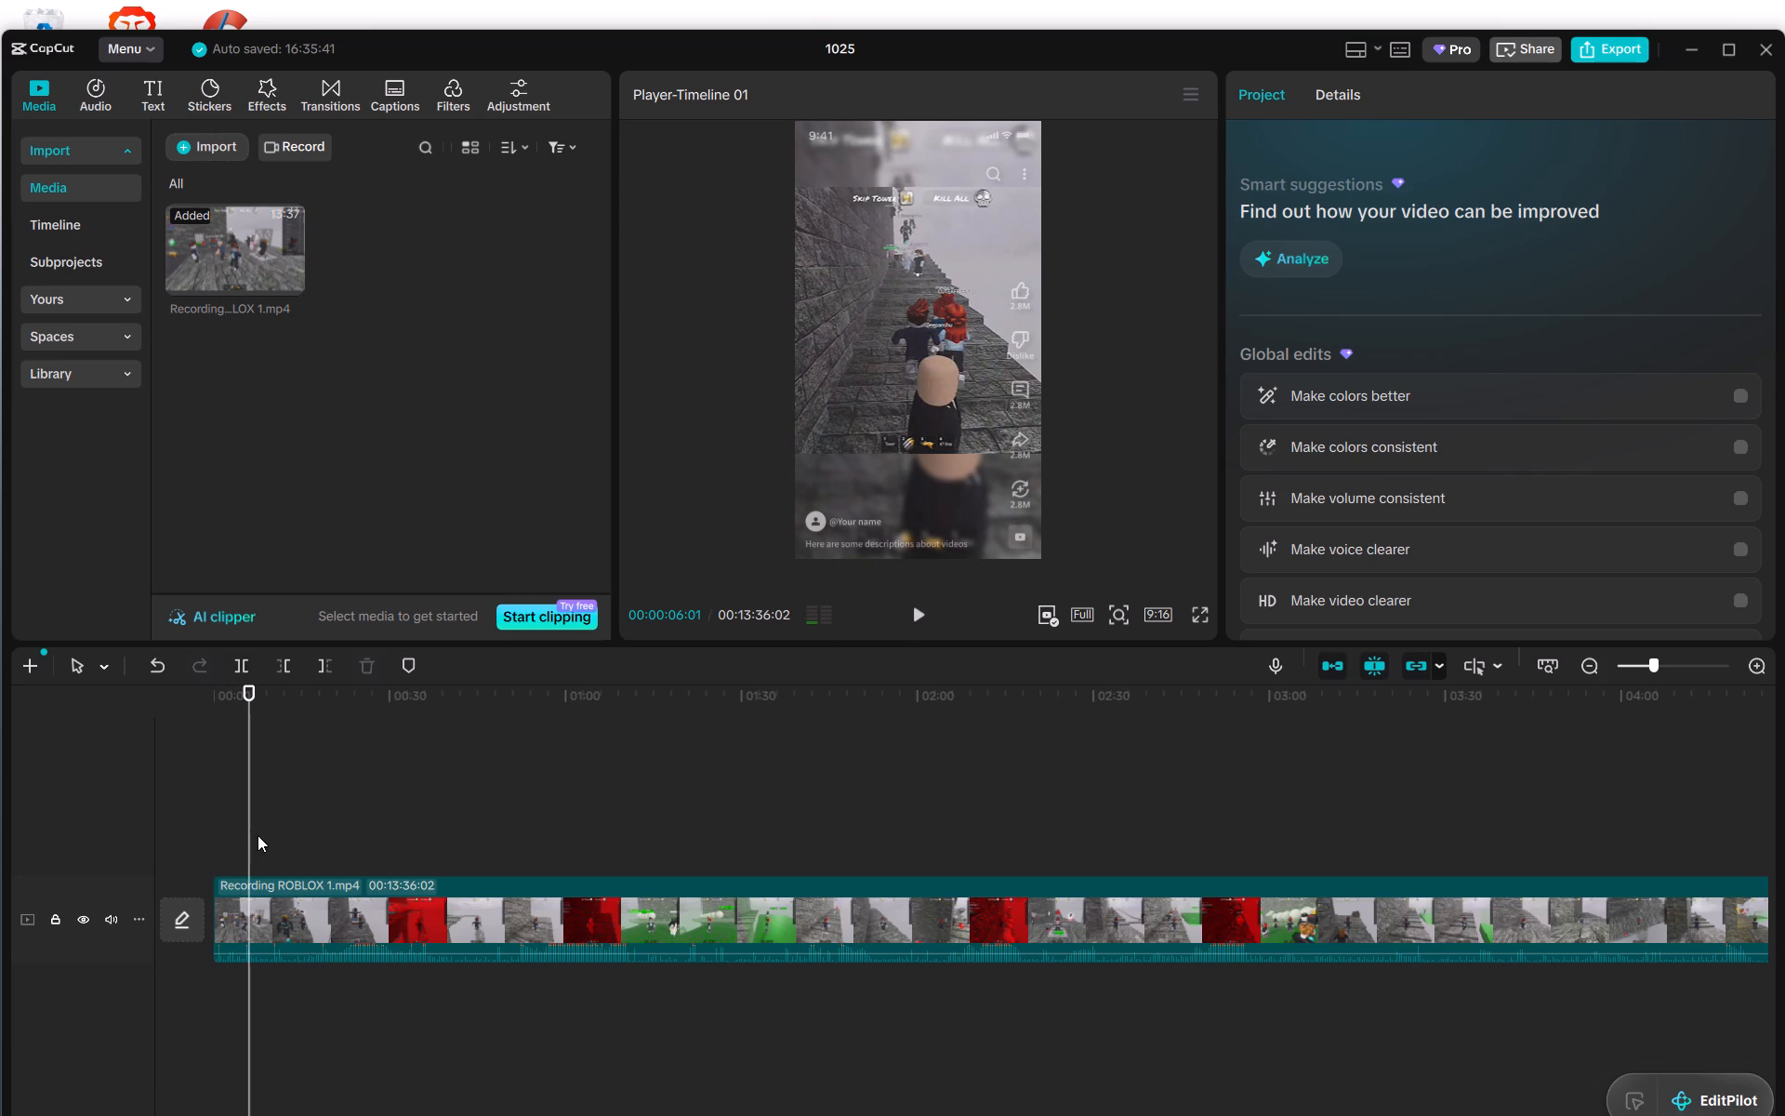
drag(254, 835, 245, 835)
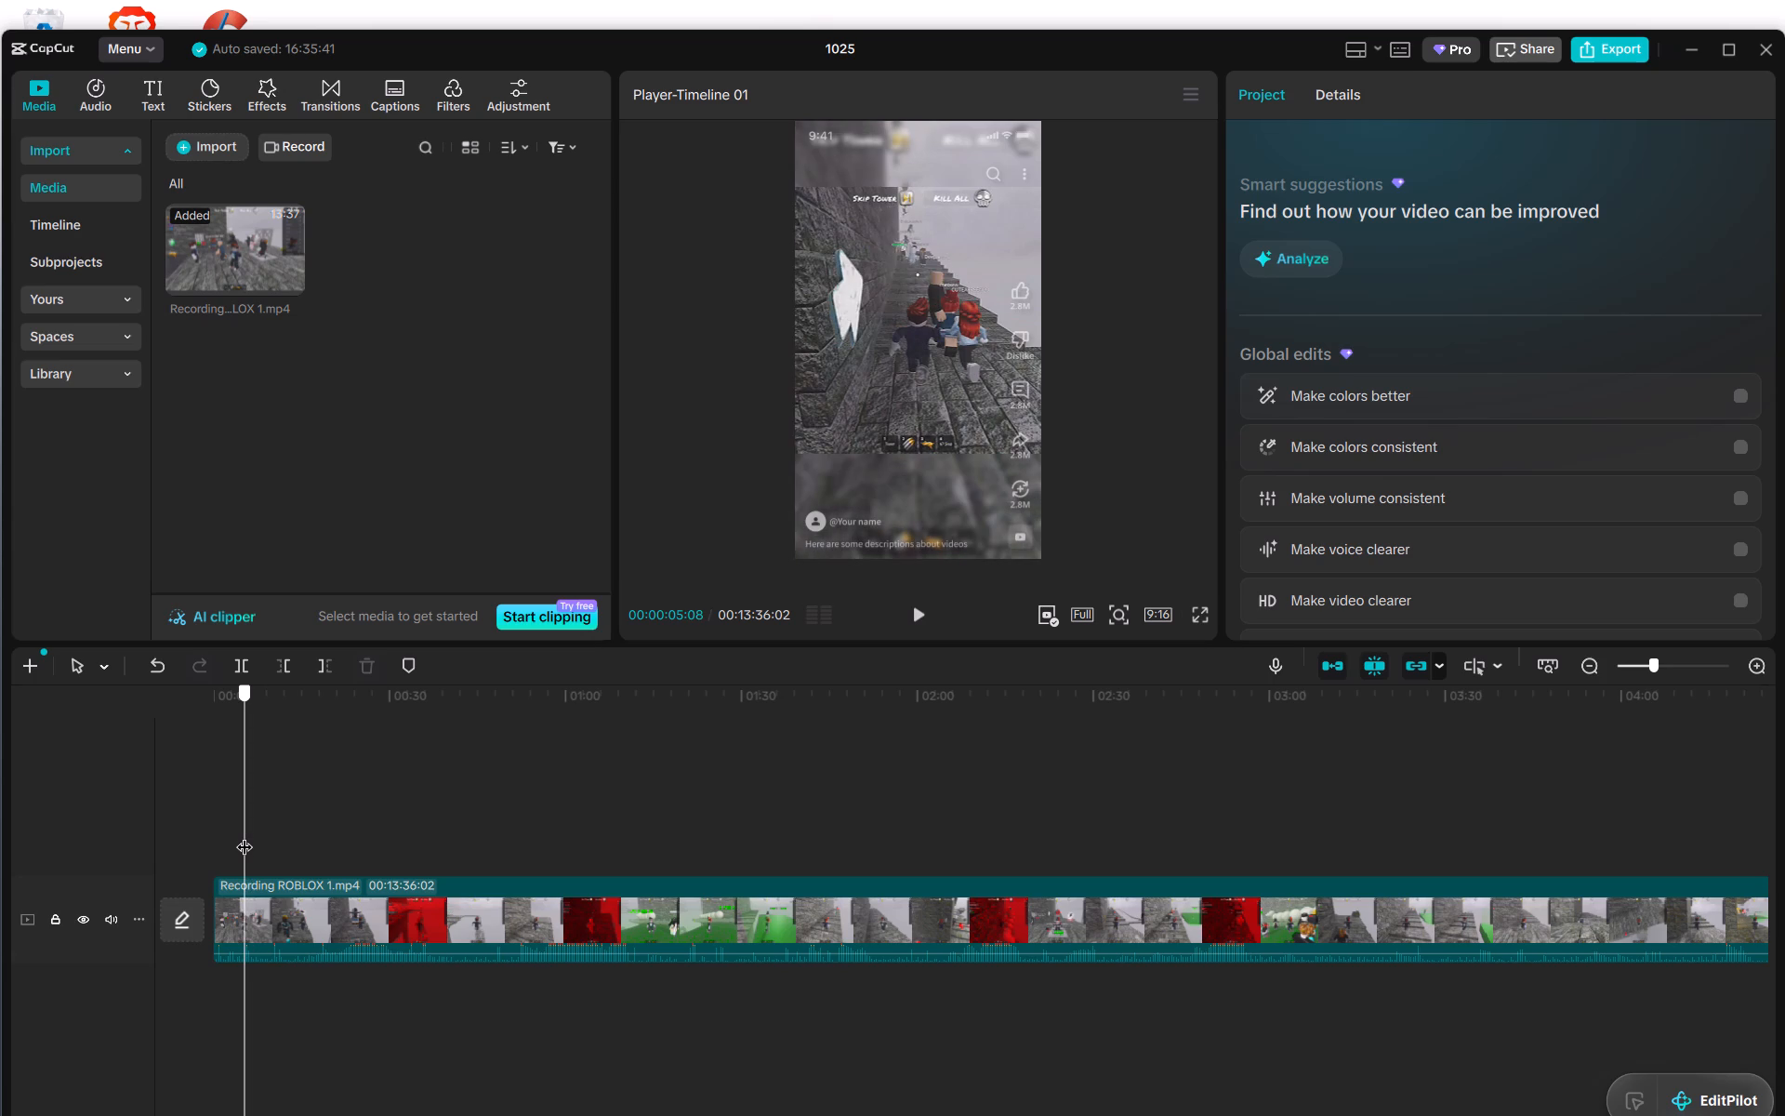
drag(245, 835, 243, 835)
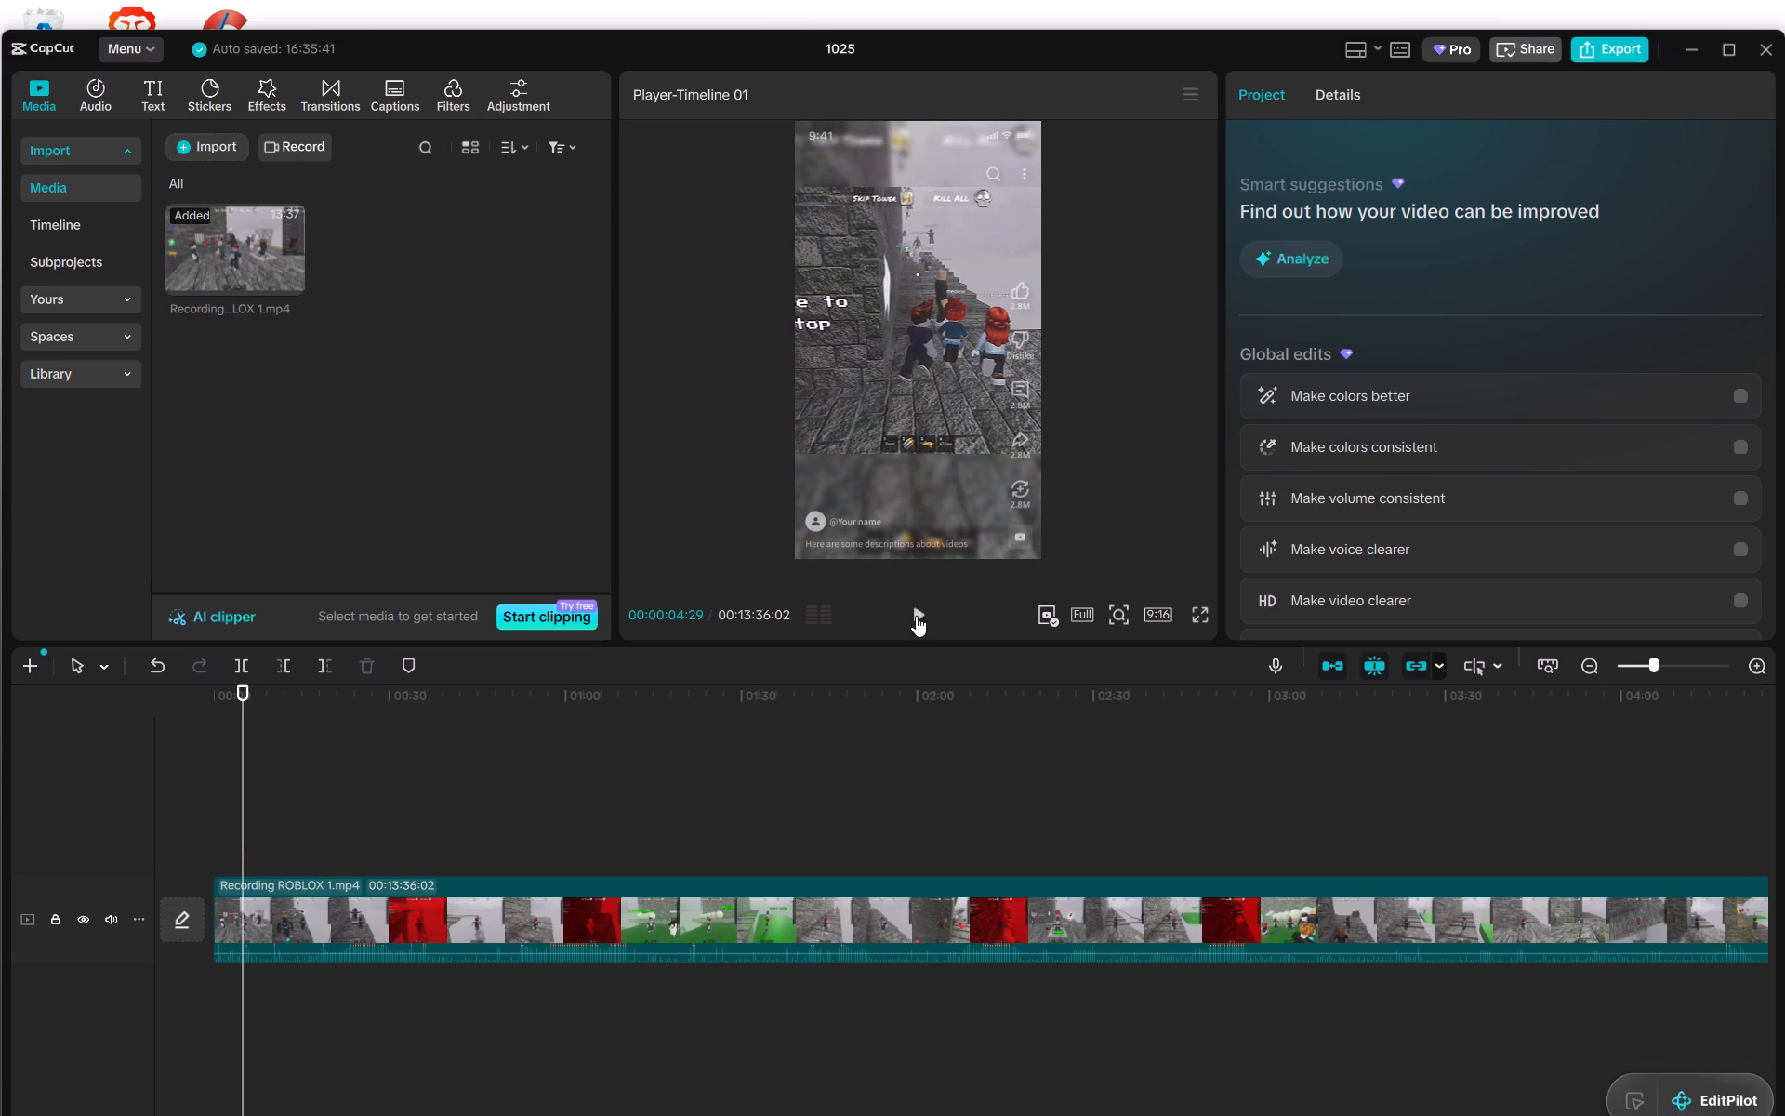
click(916, 616)
click(916, 617)
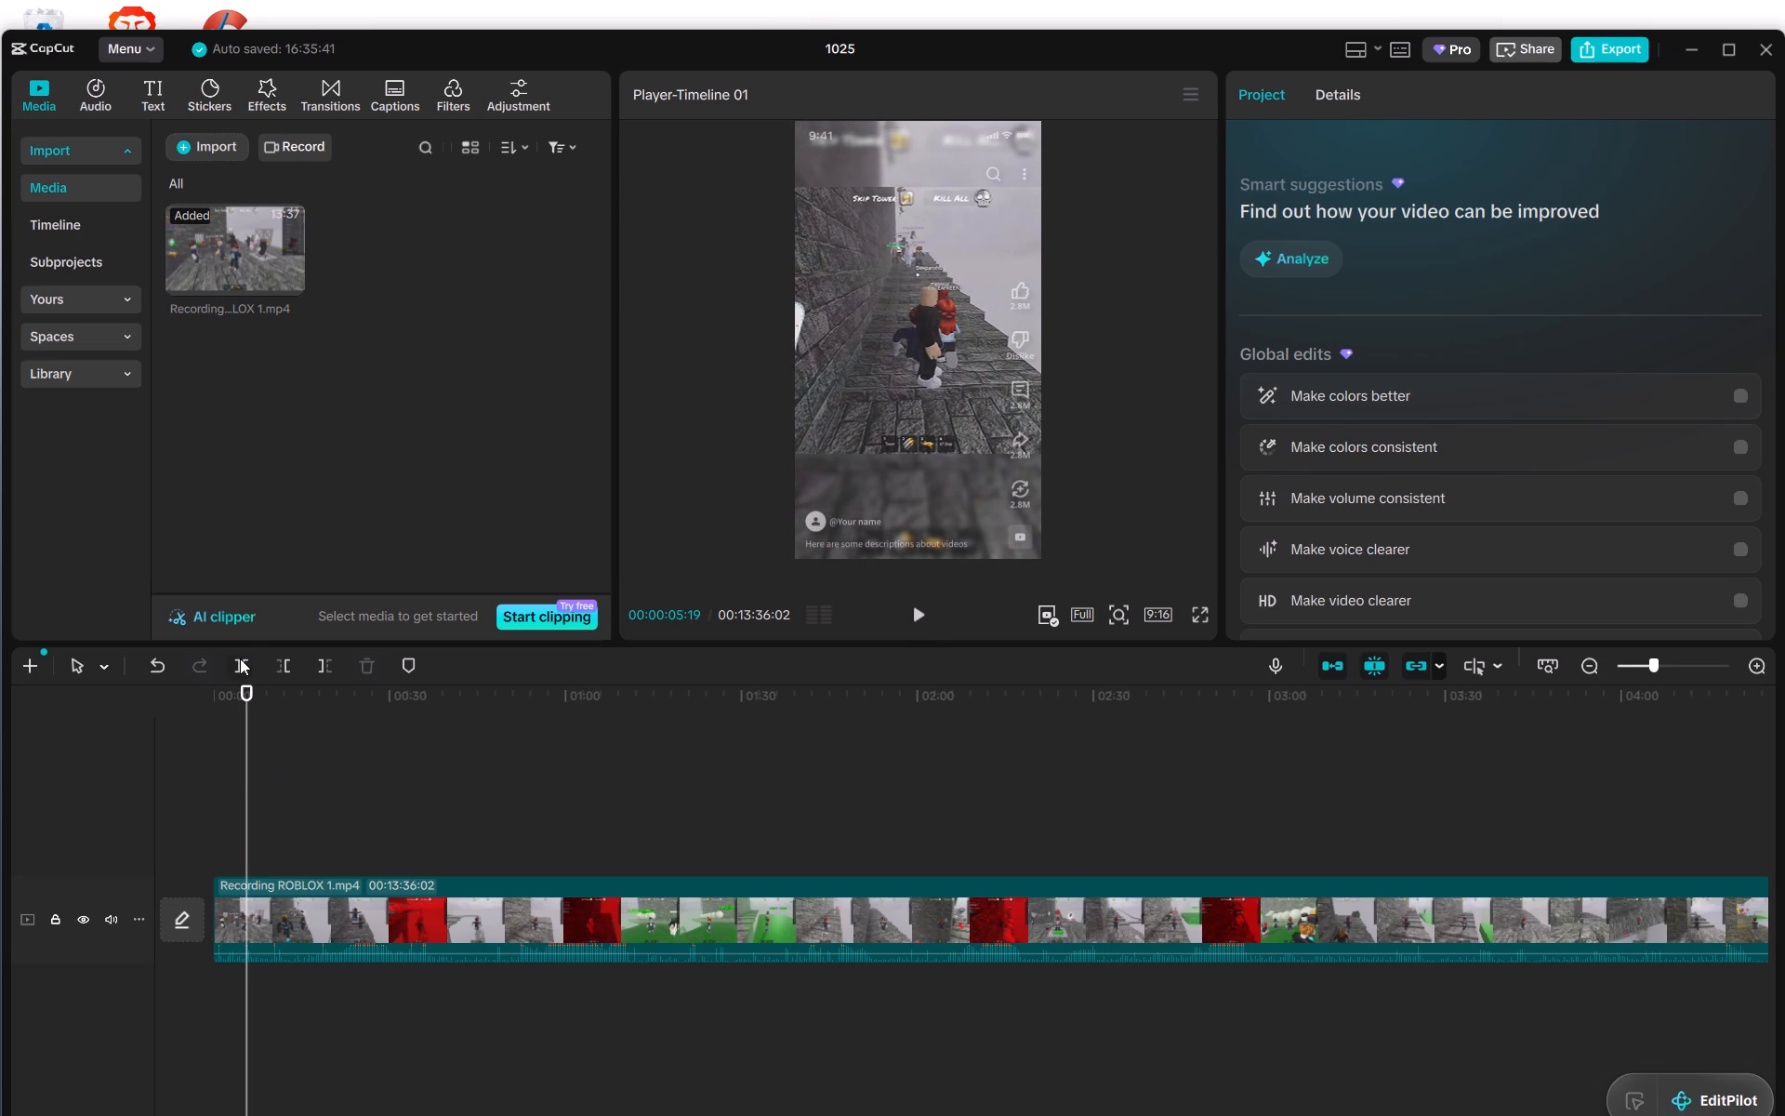
click(240, 658)
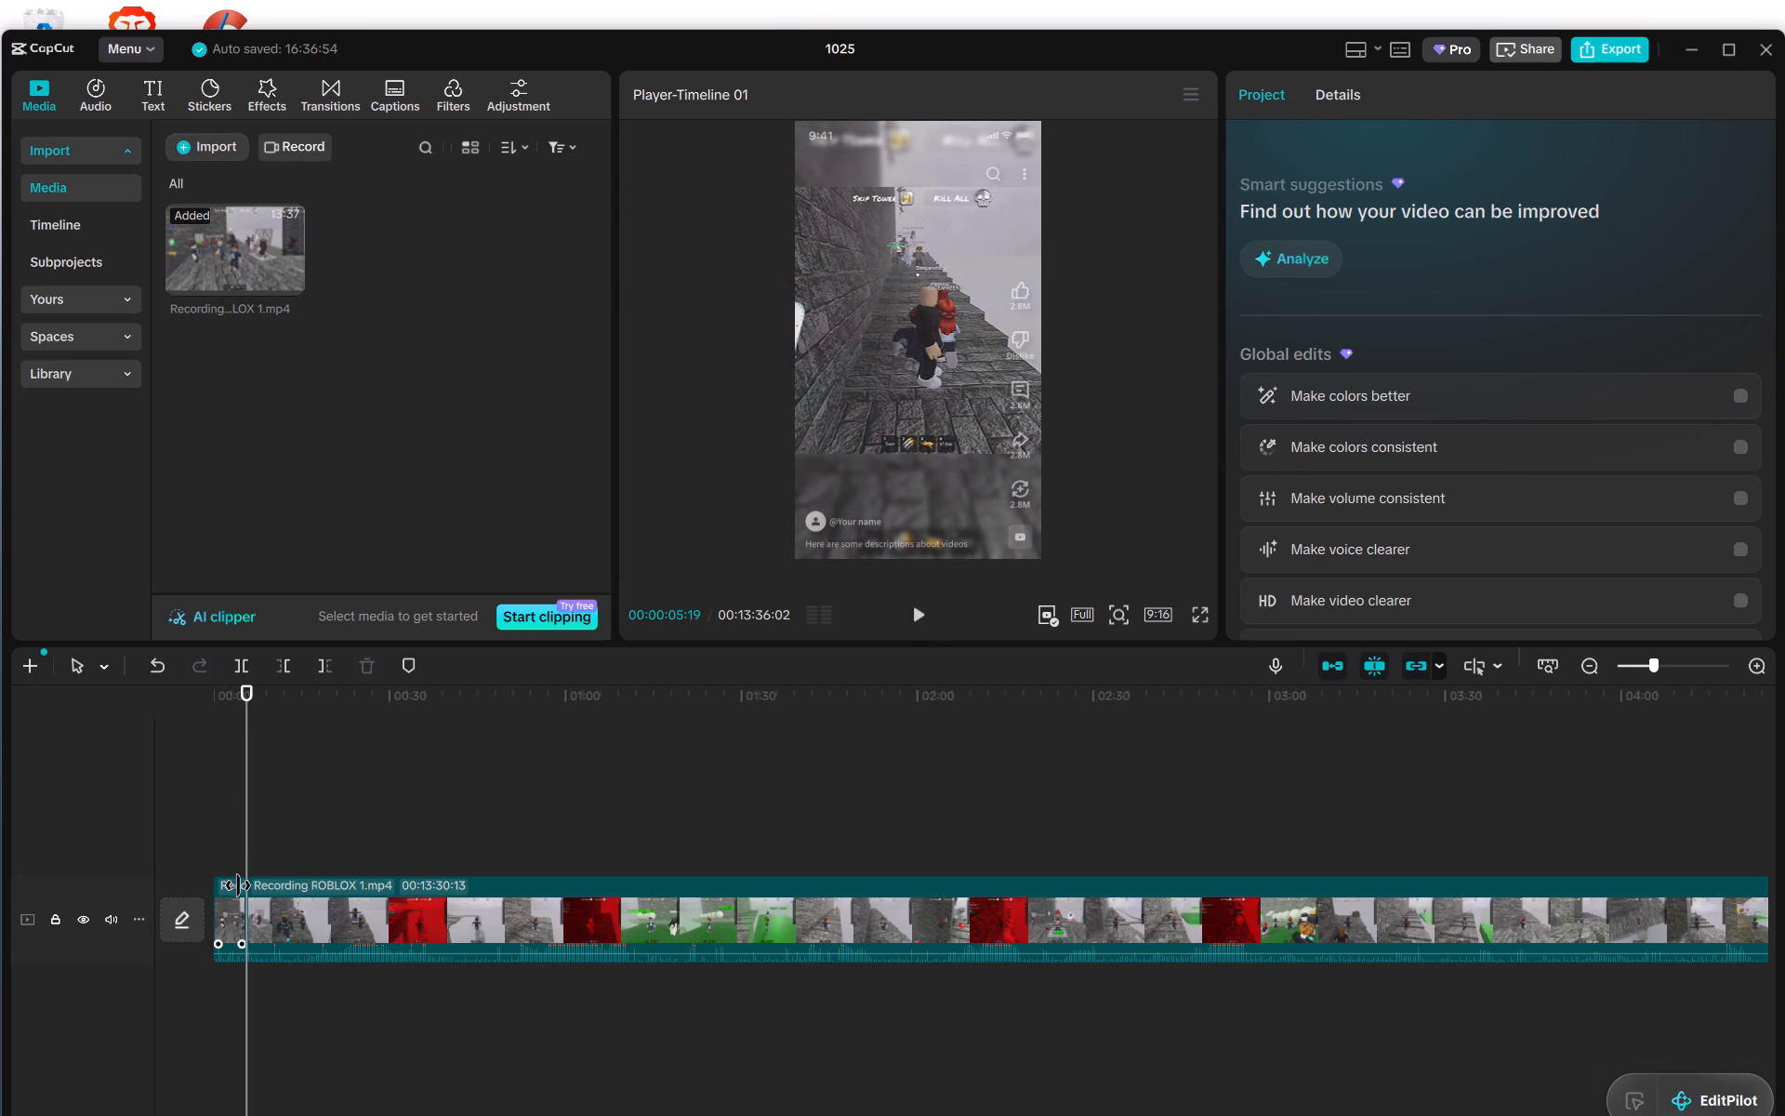
right_click(238, 885)
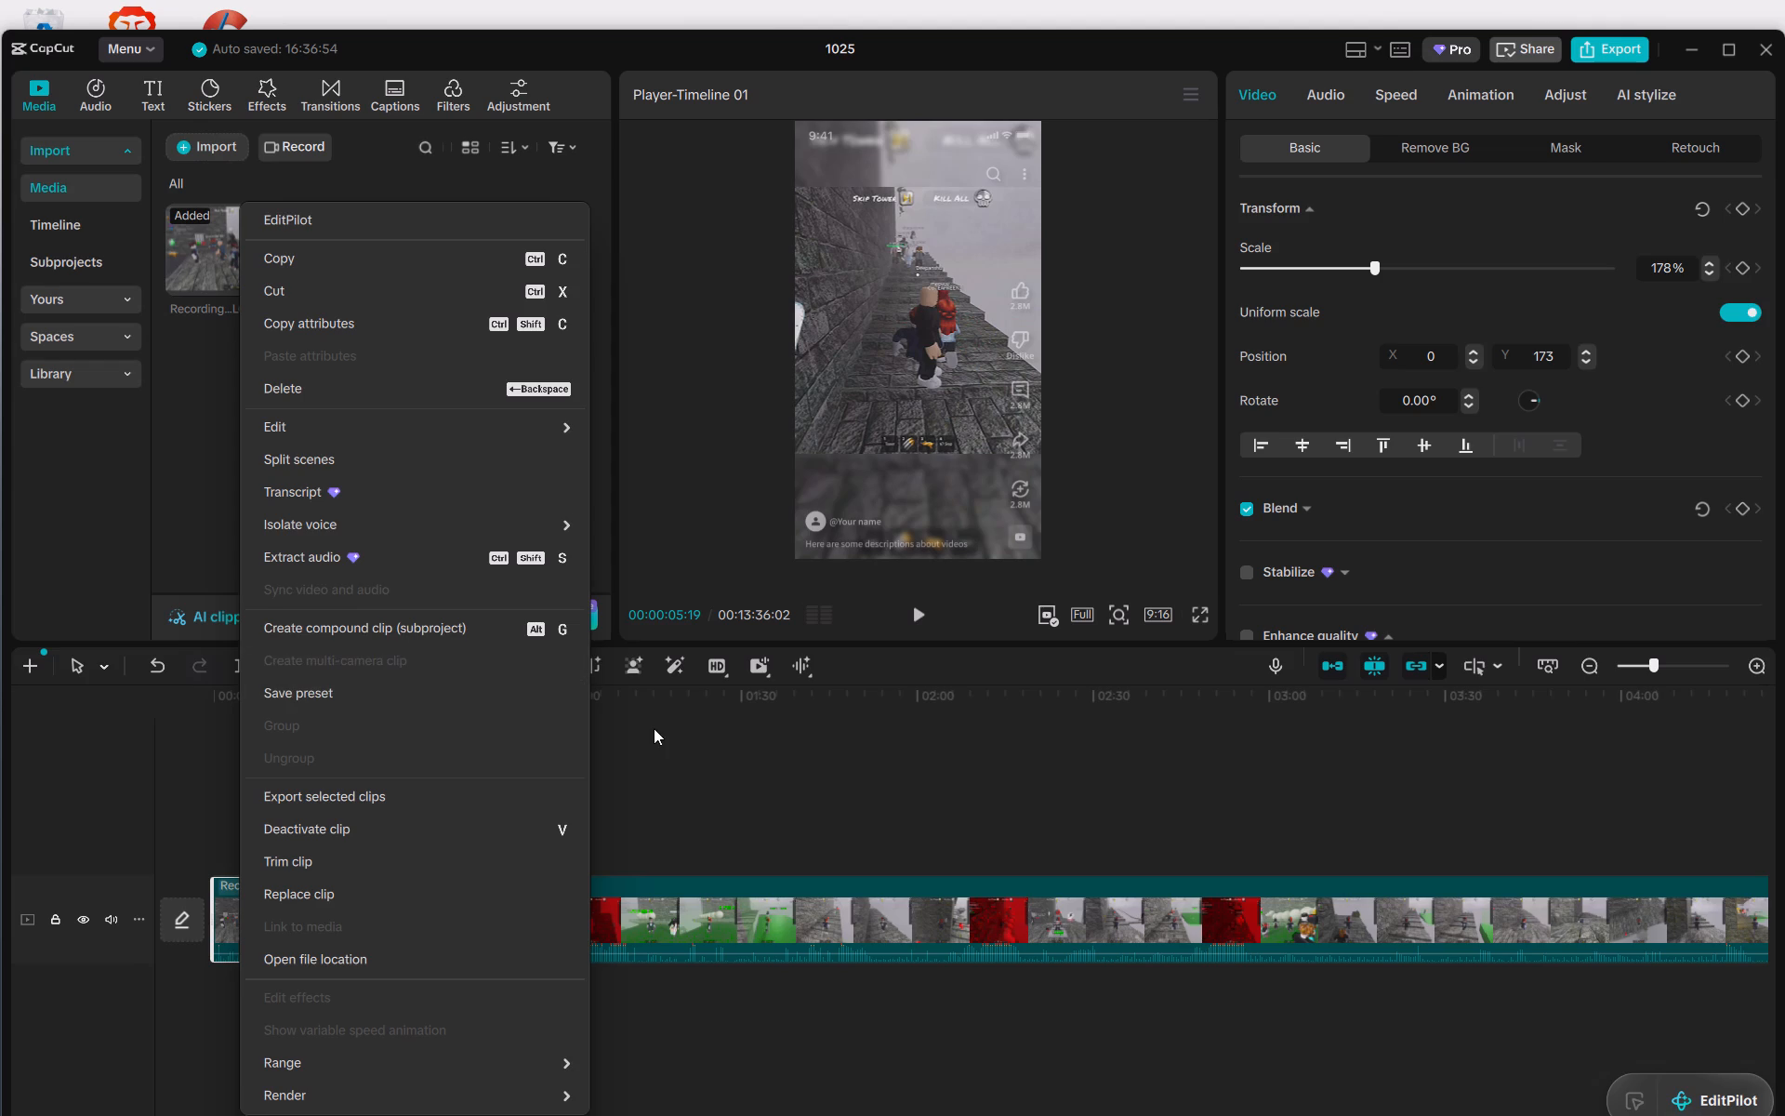
click(654, 728)
click(226, 912)
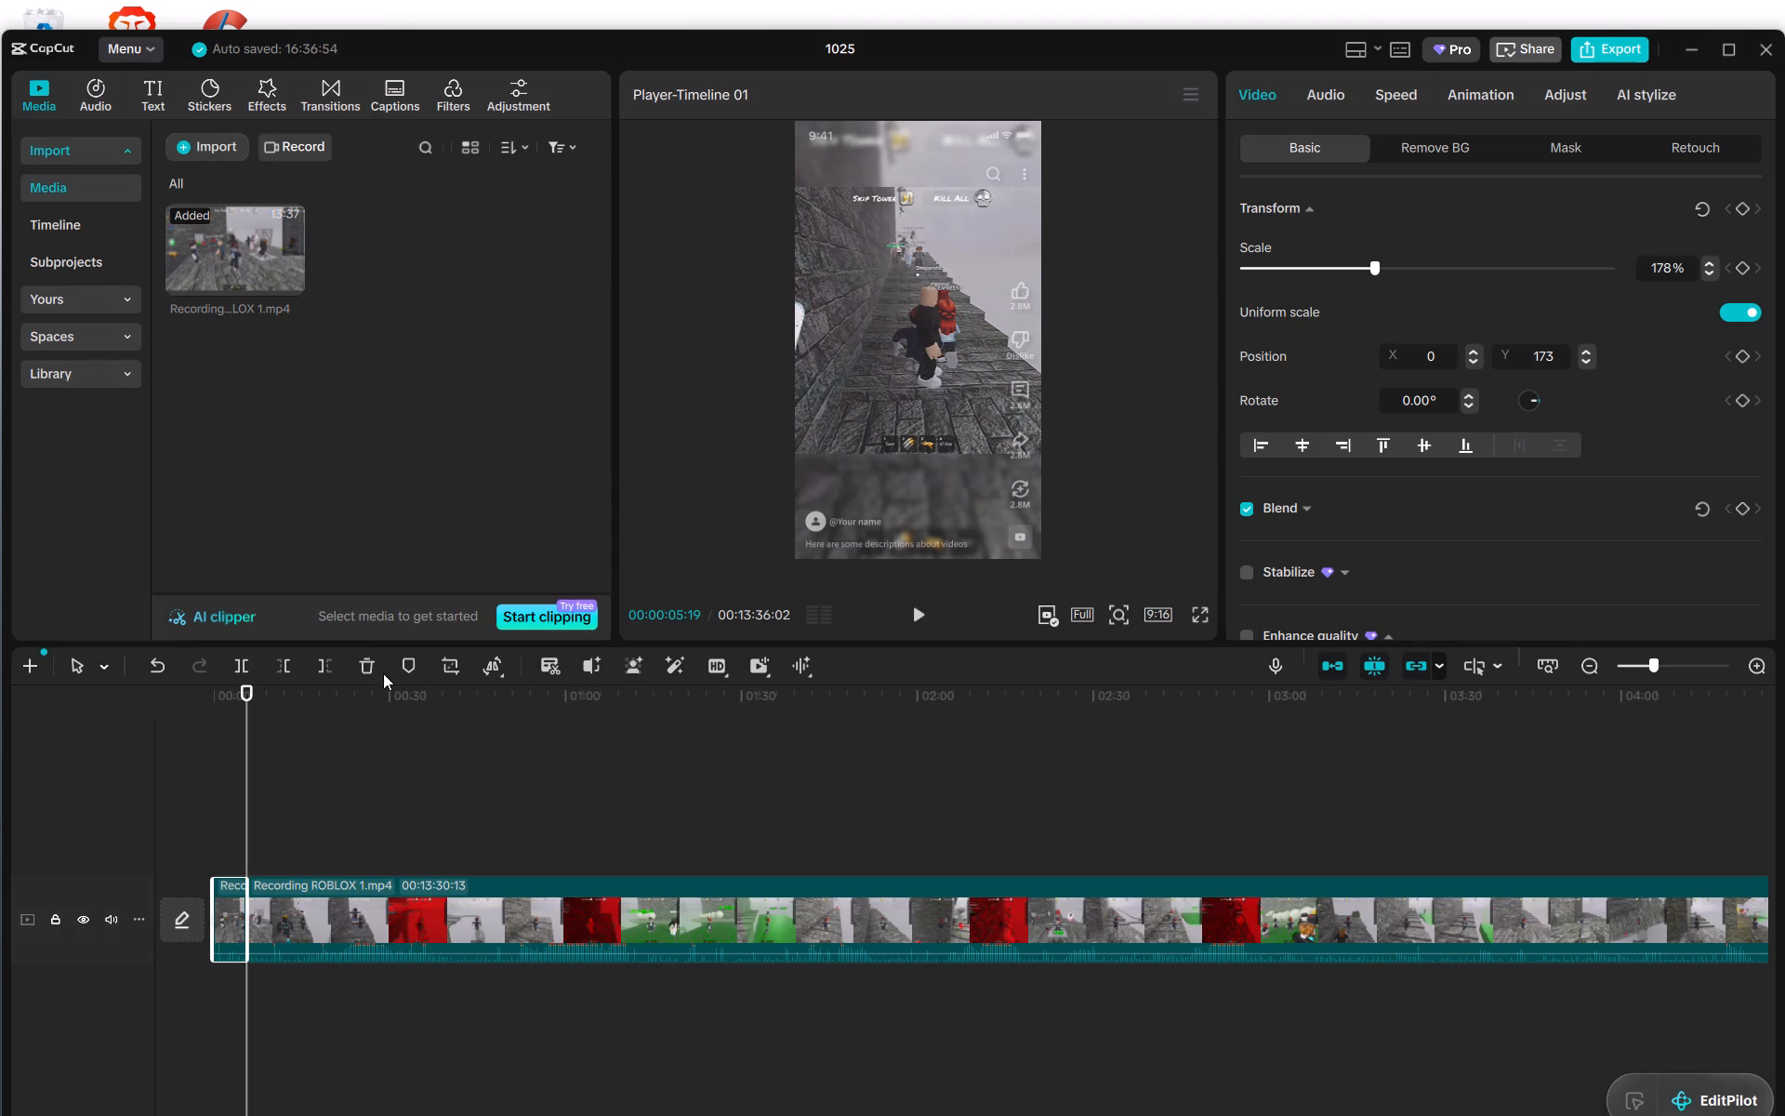
click(373, 665)
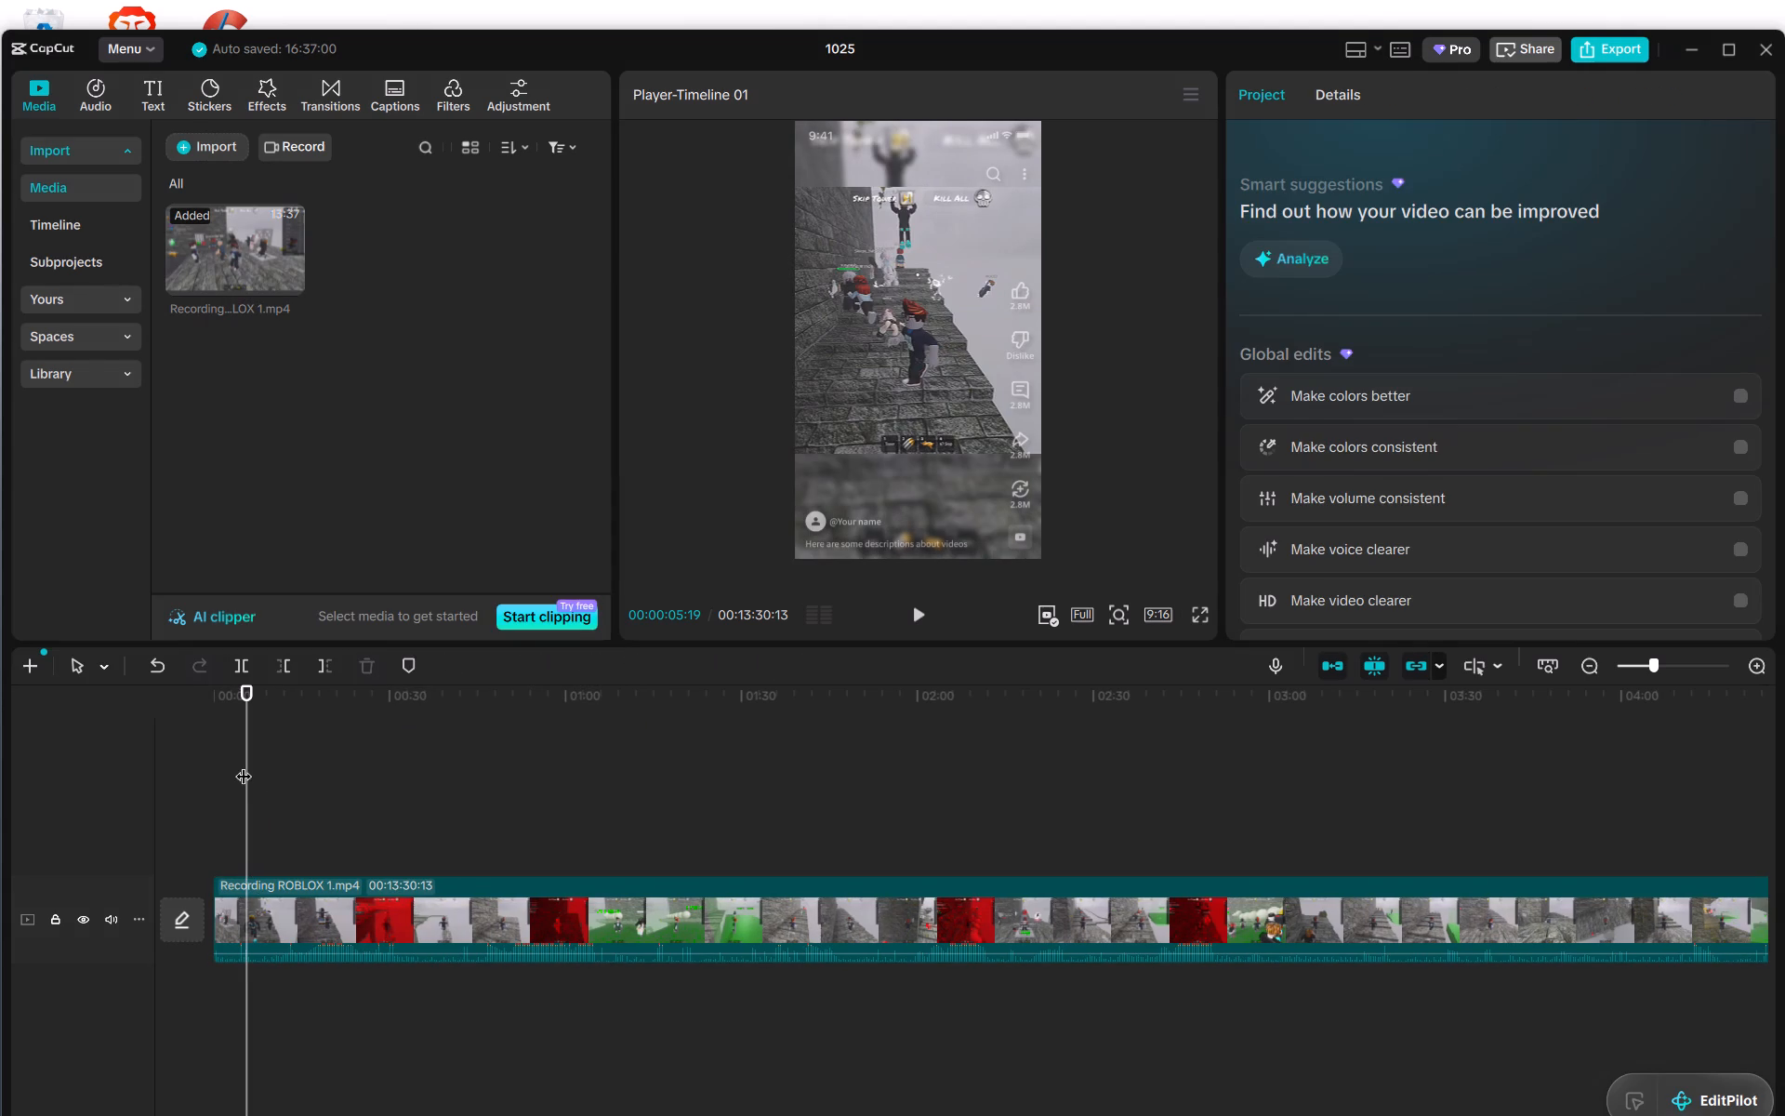
Play the shortened clip from the start, split it at 00:00:09:17 and delete the segment before the cut.
drag(244, 764, 208, 779)
click(923, 622)
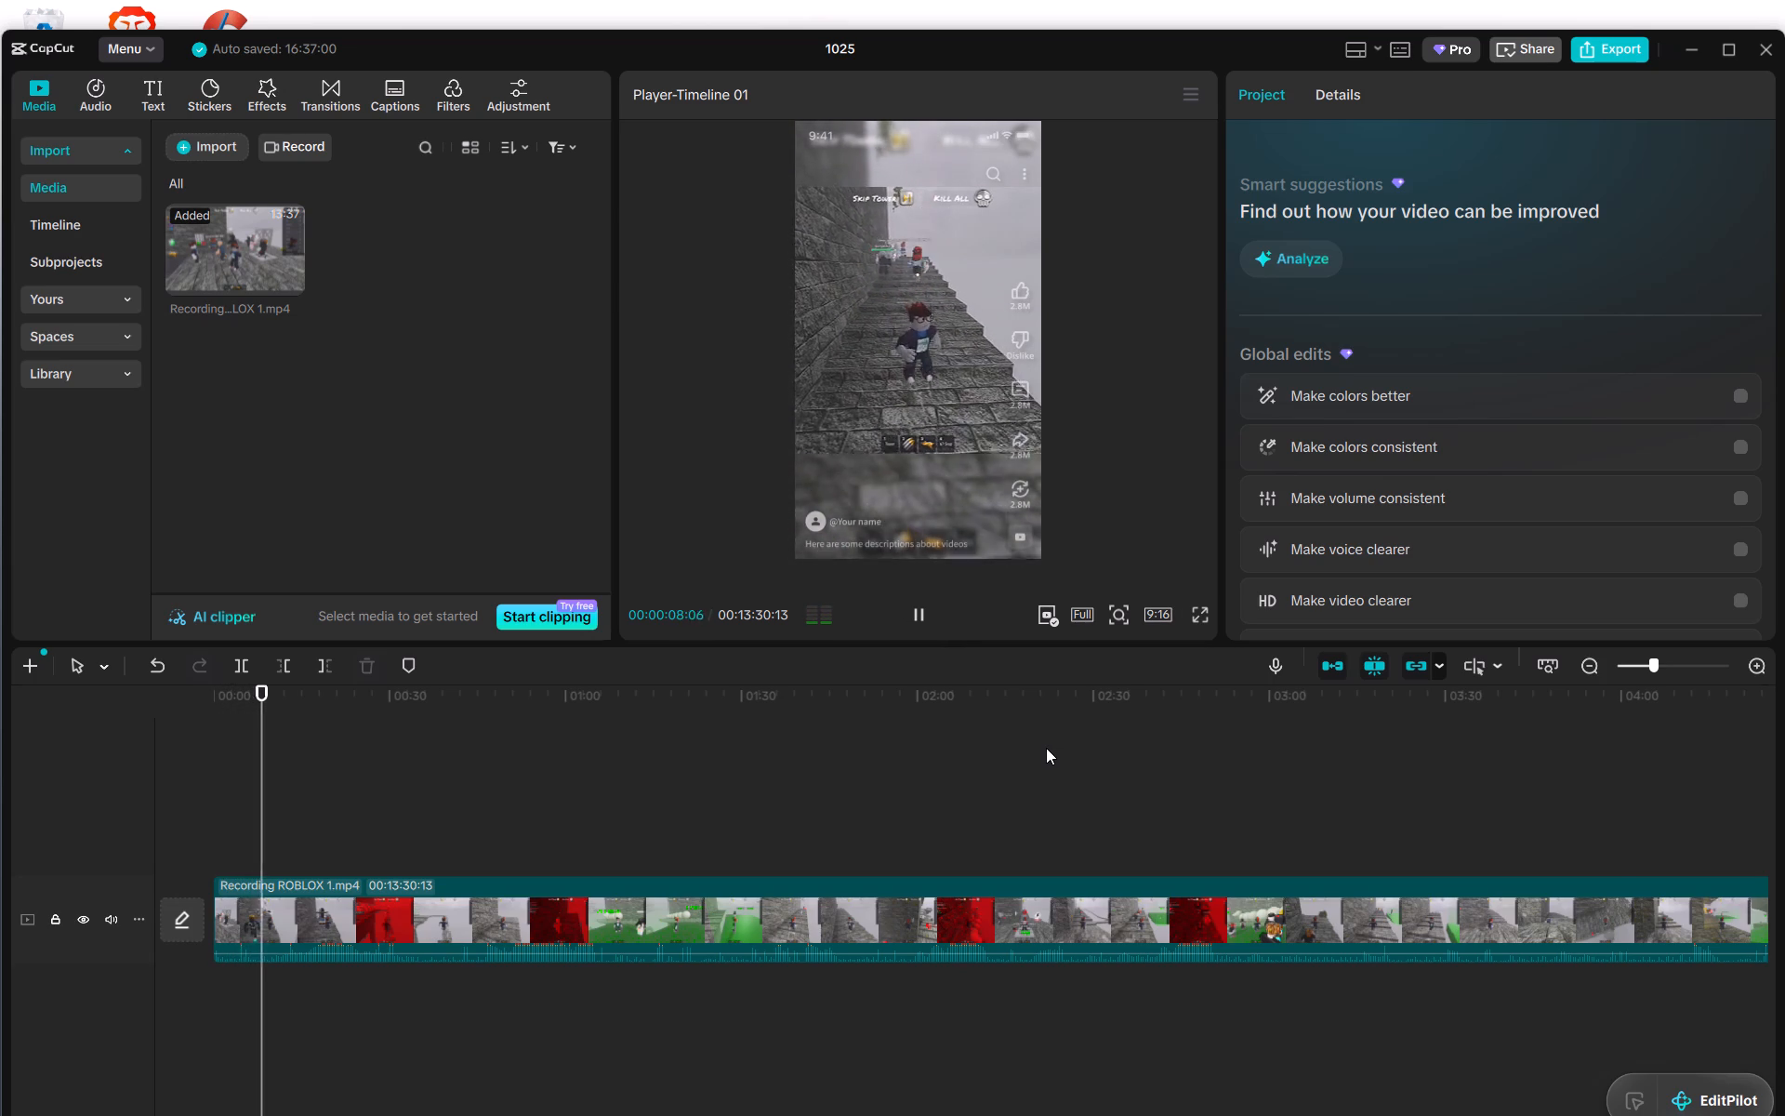
click(919, 625)
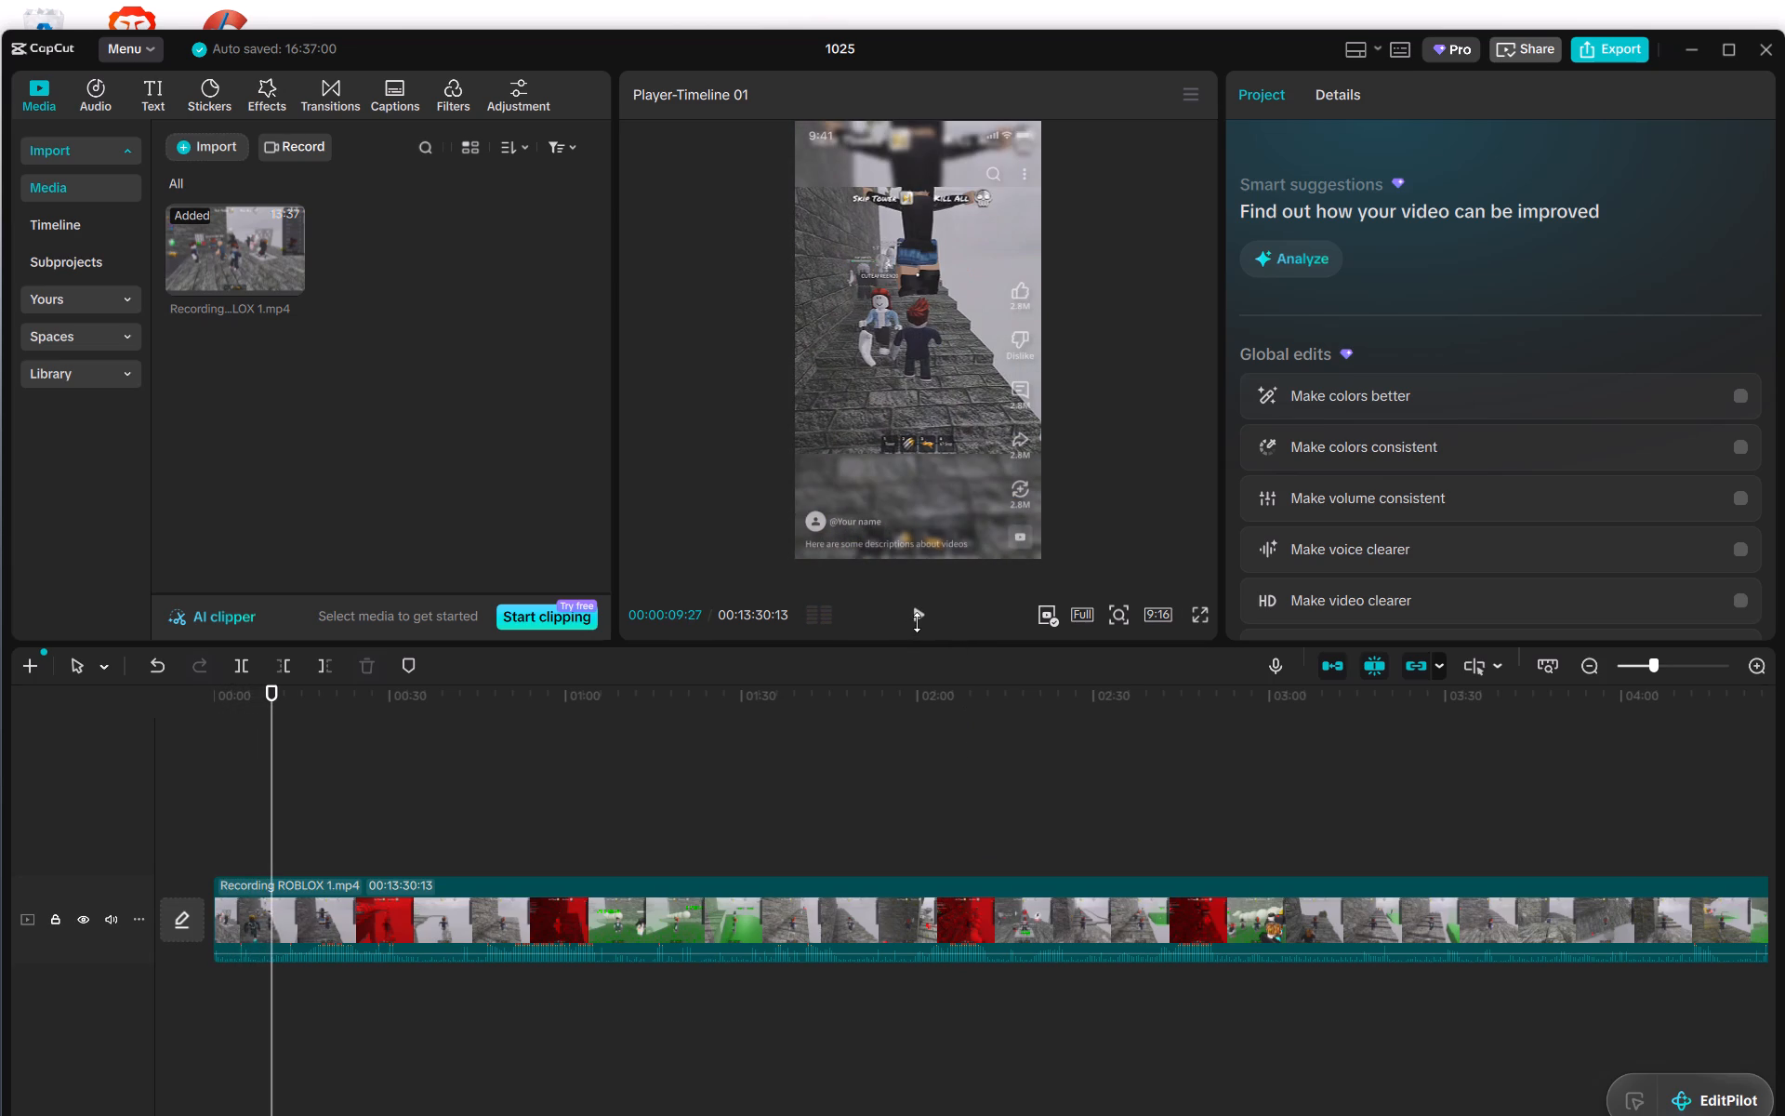
click(271, 850)
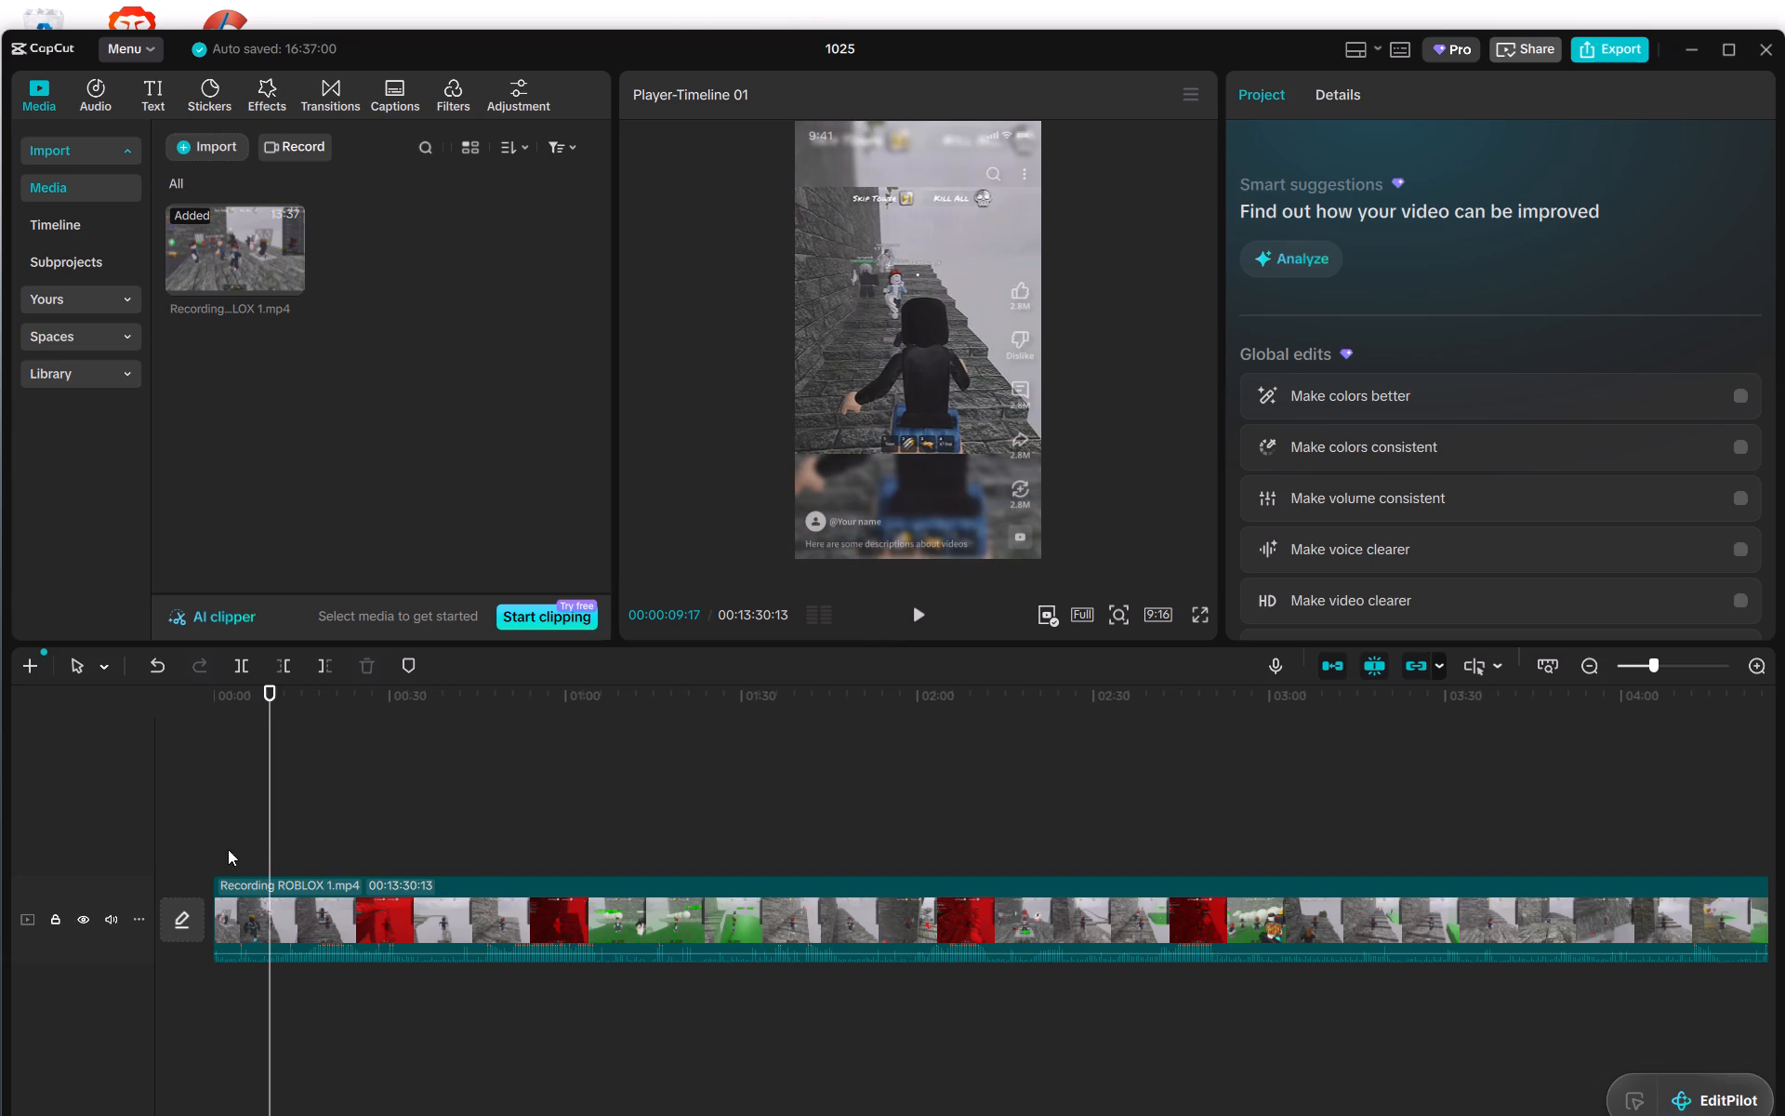
click(241, 670)
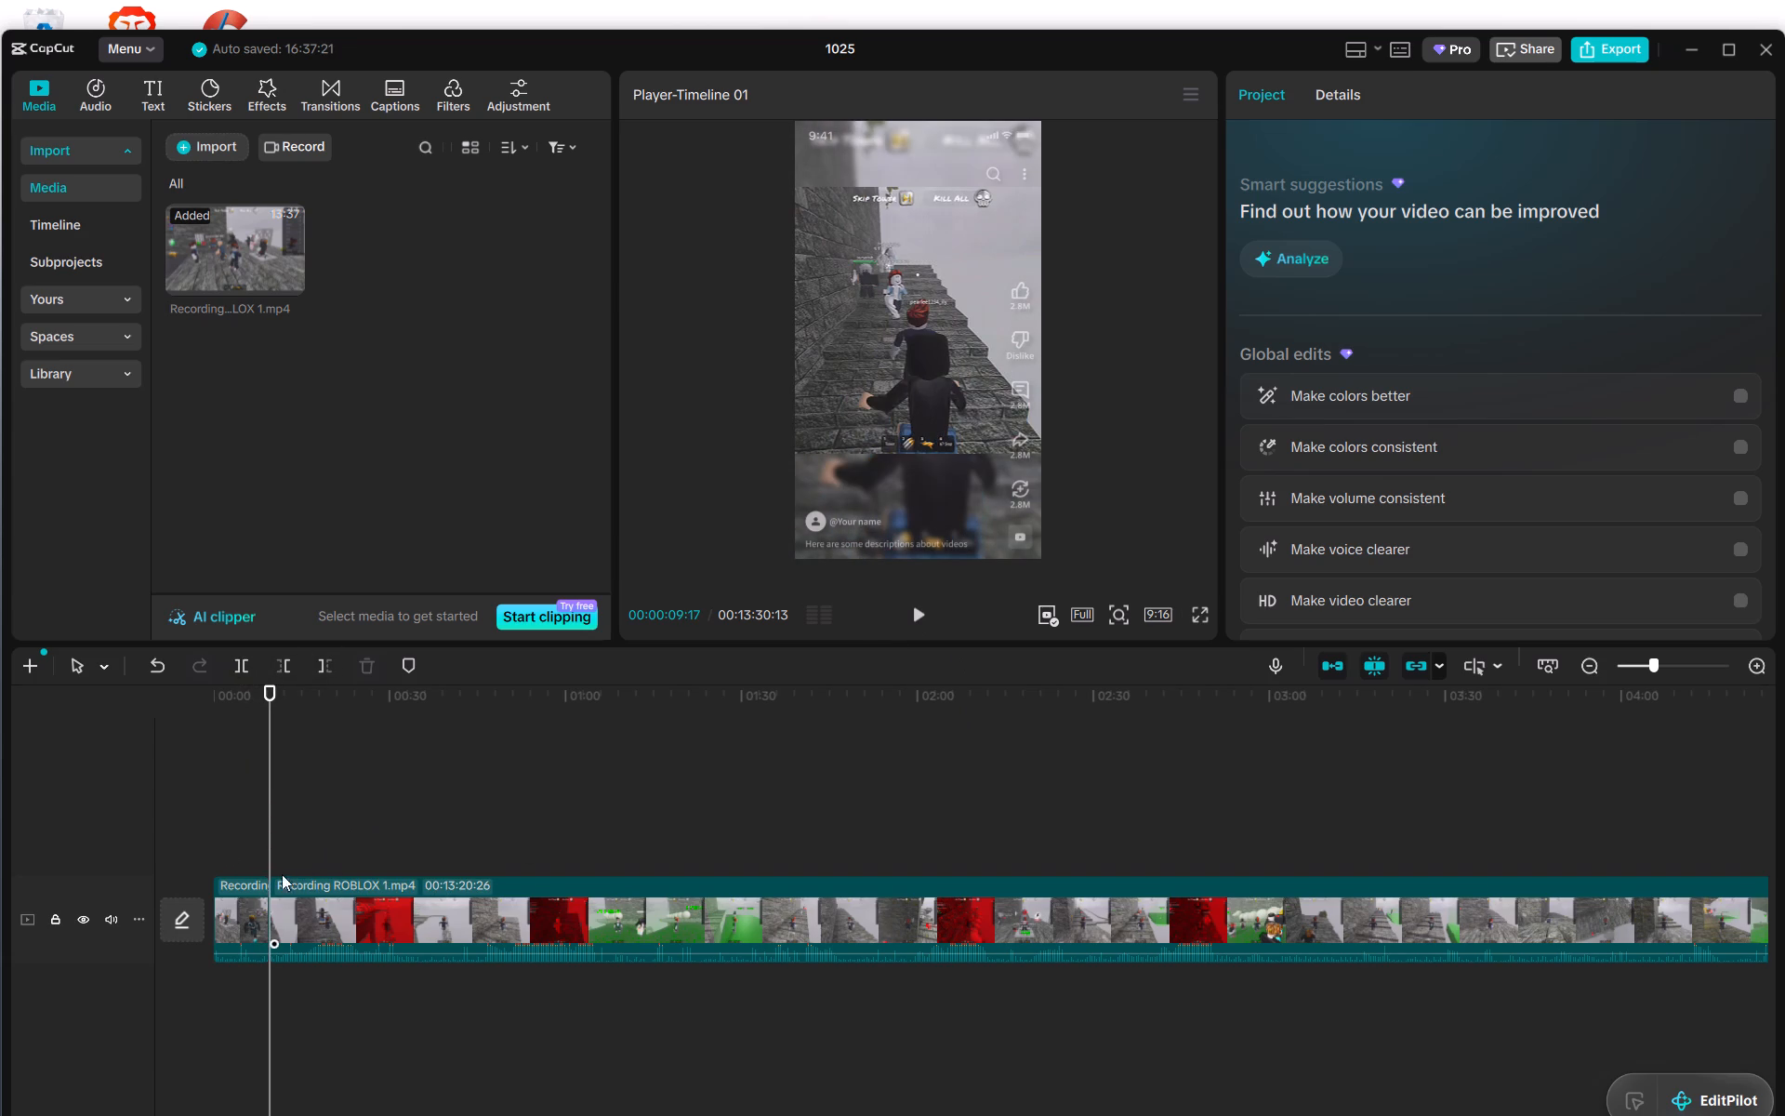
click(258, 889)
click(362, 660)
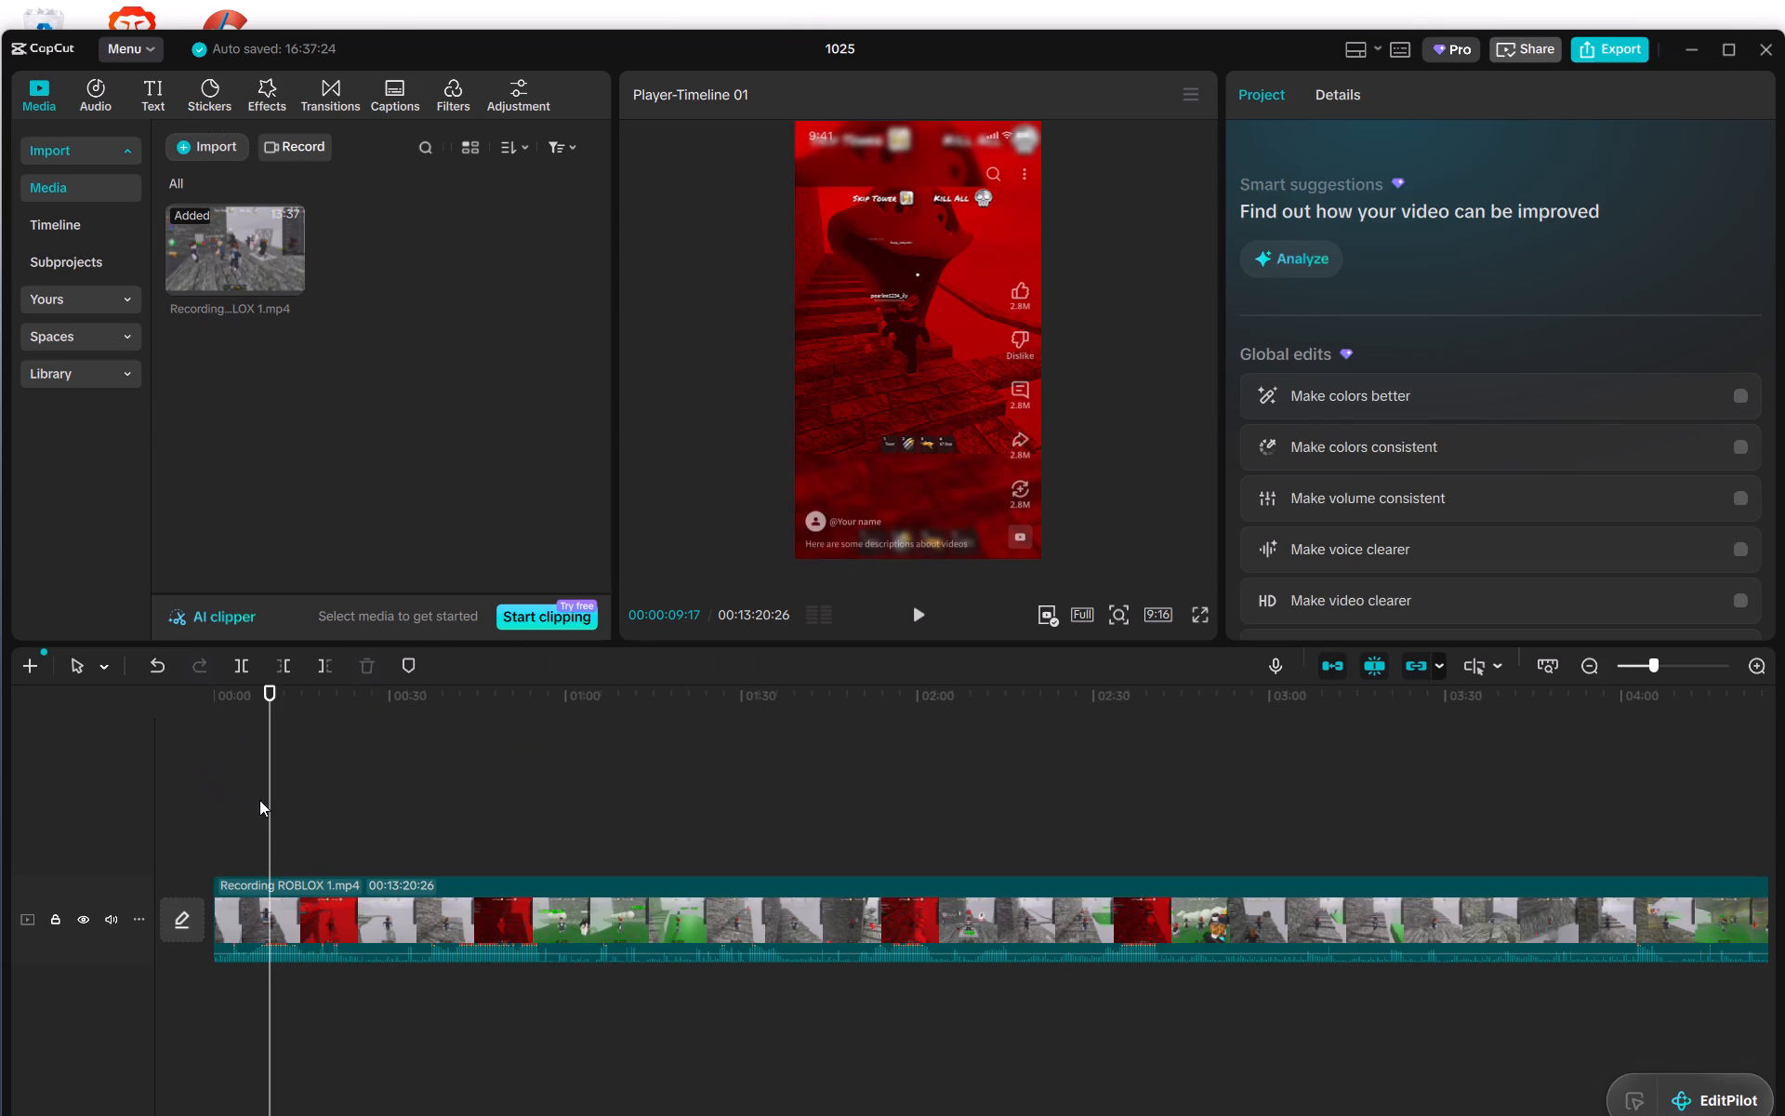
Play the trimmed clip from the beginning to about 00:00:33:28 to look for the next cut.
drag(274, 807, 178, 815)
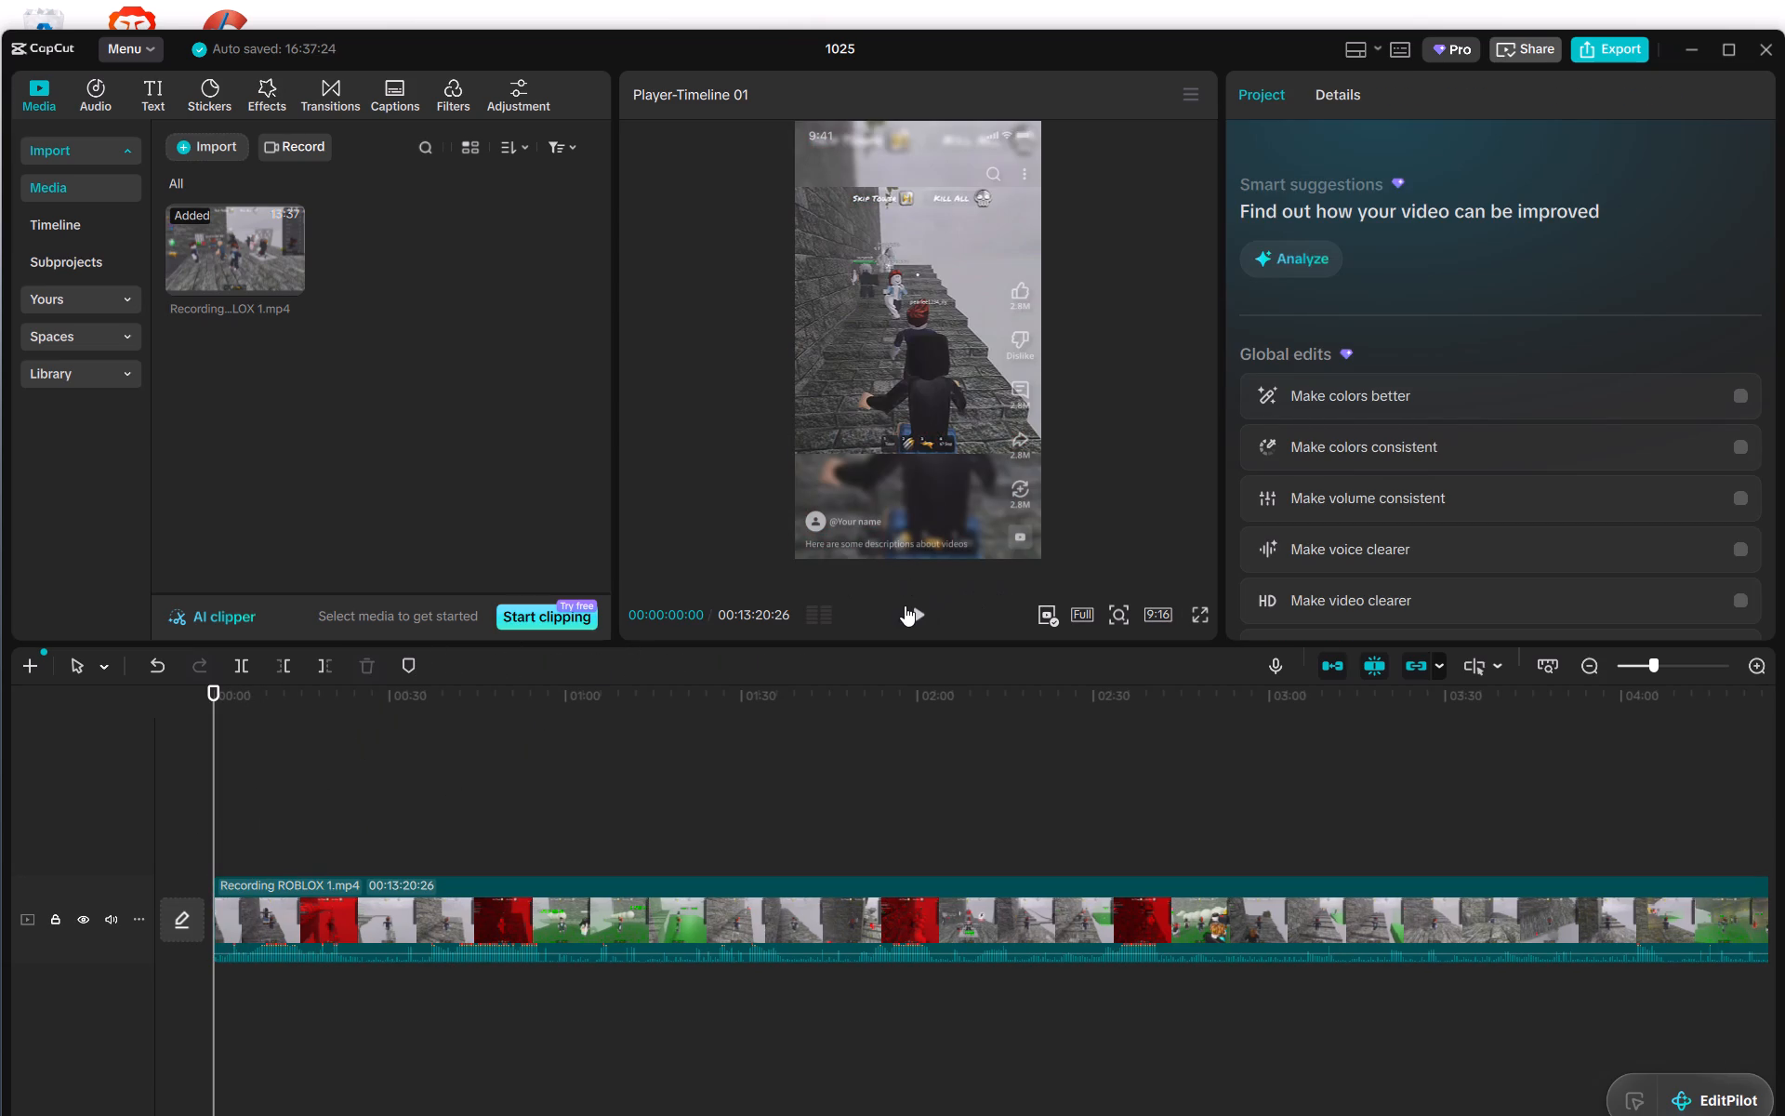
click(918, 610)
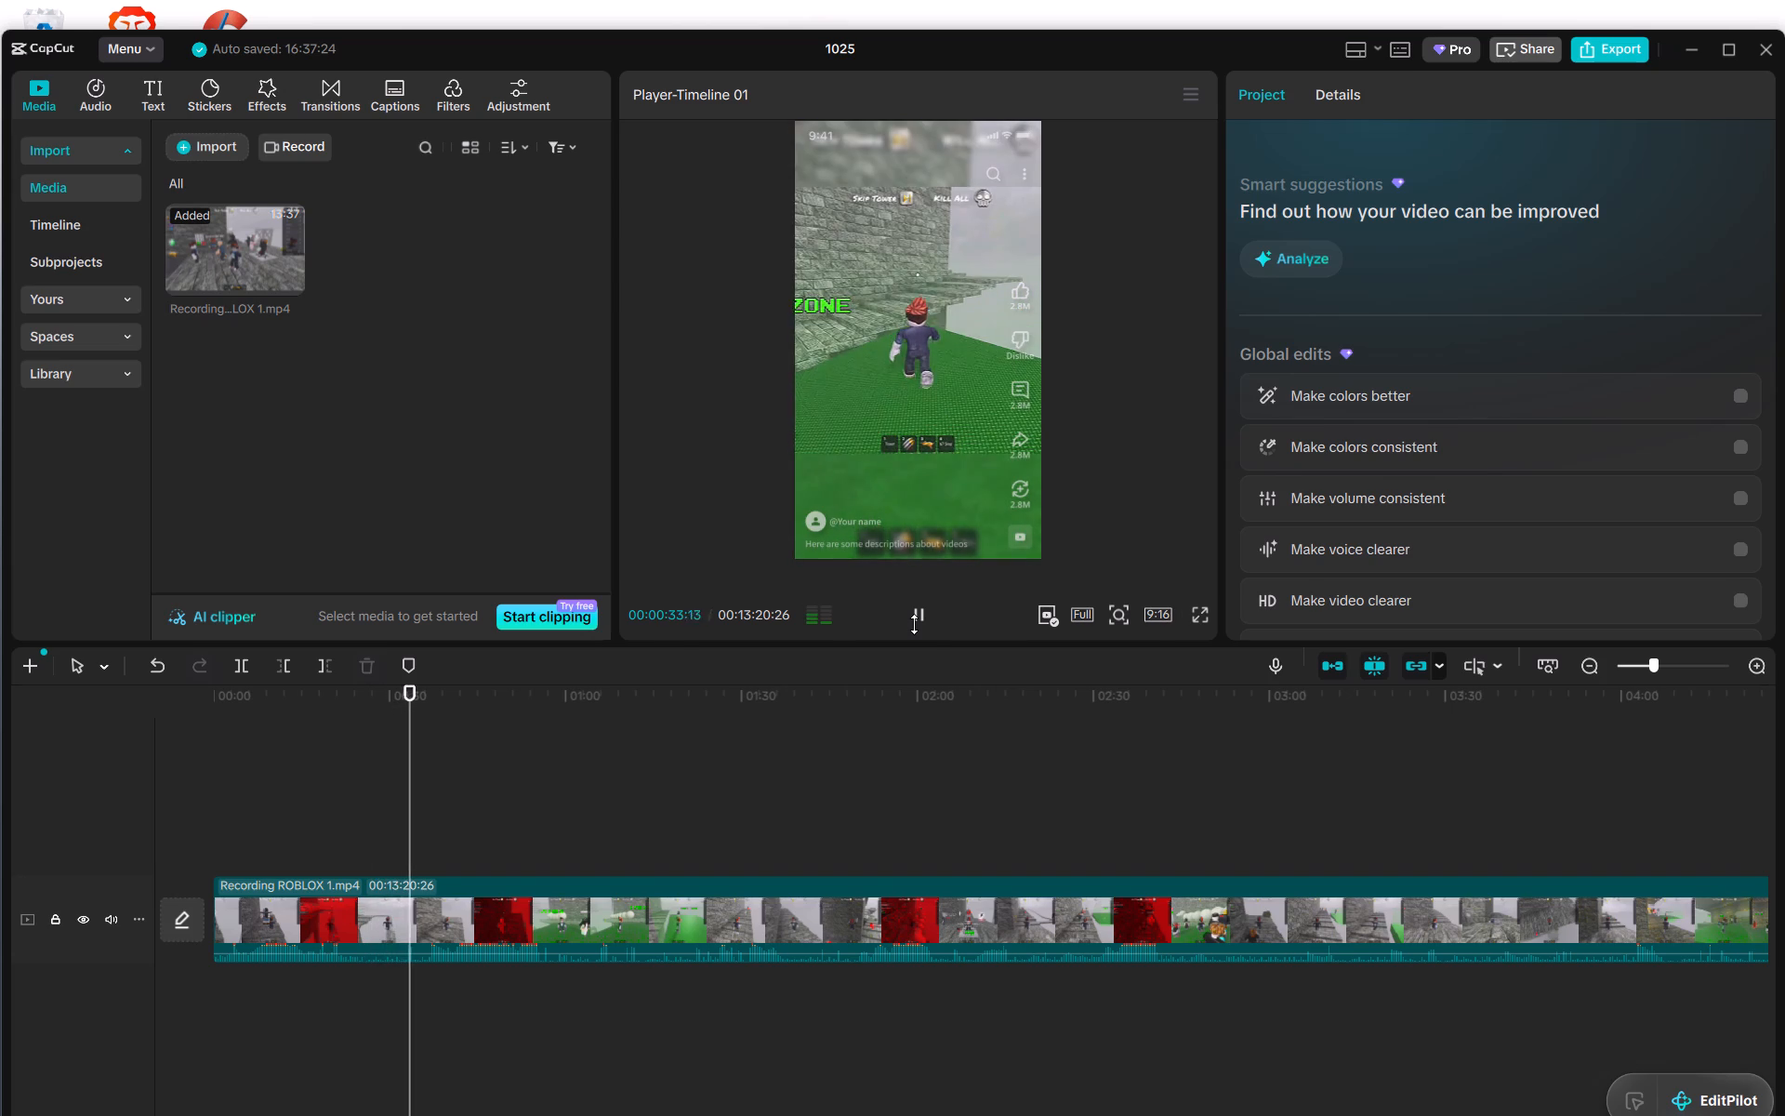
click(915, 623)
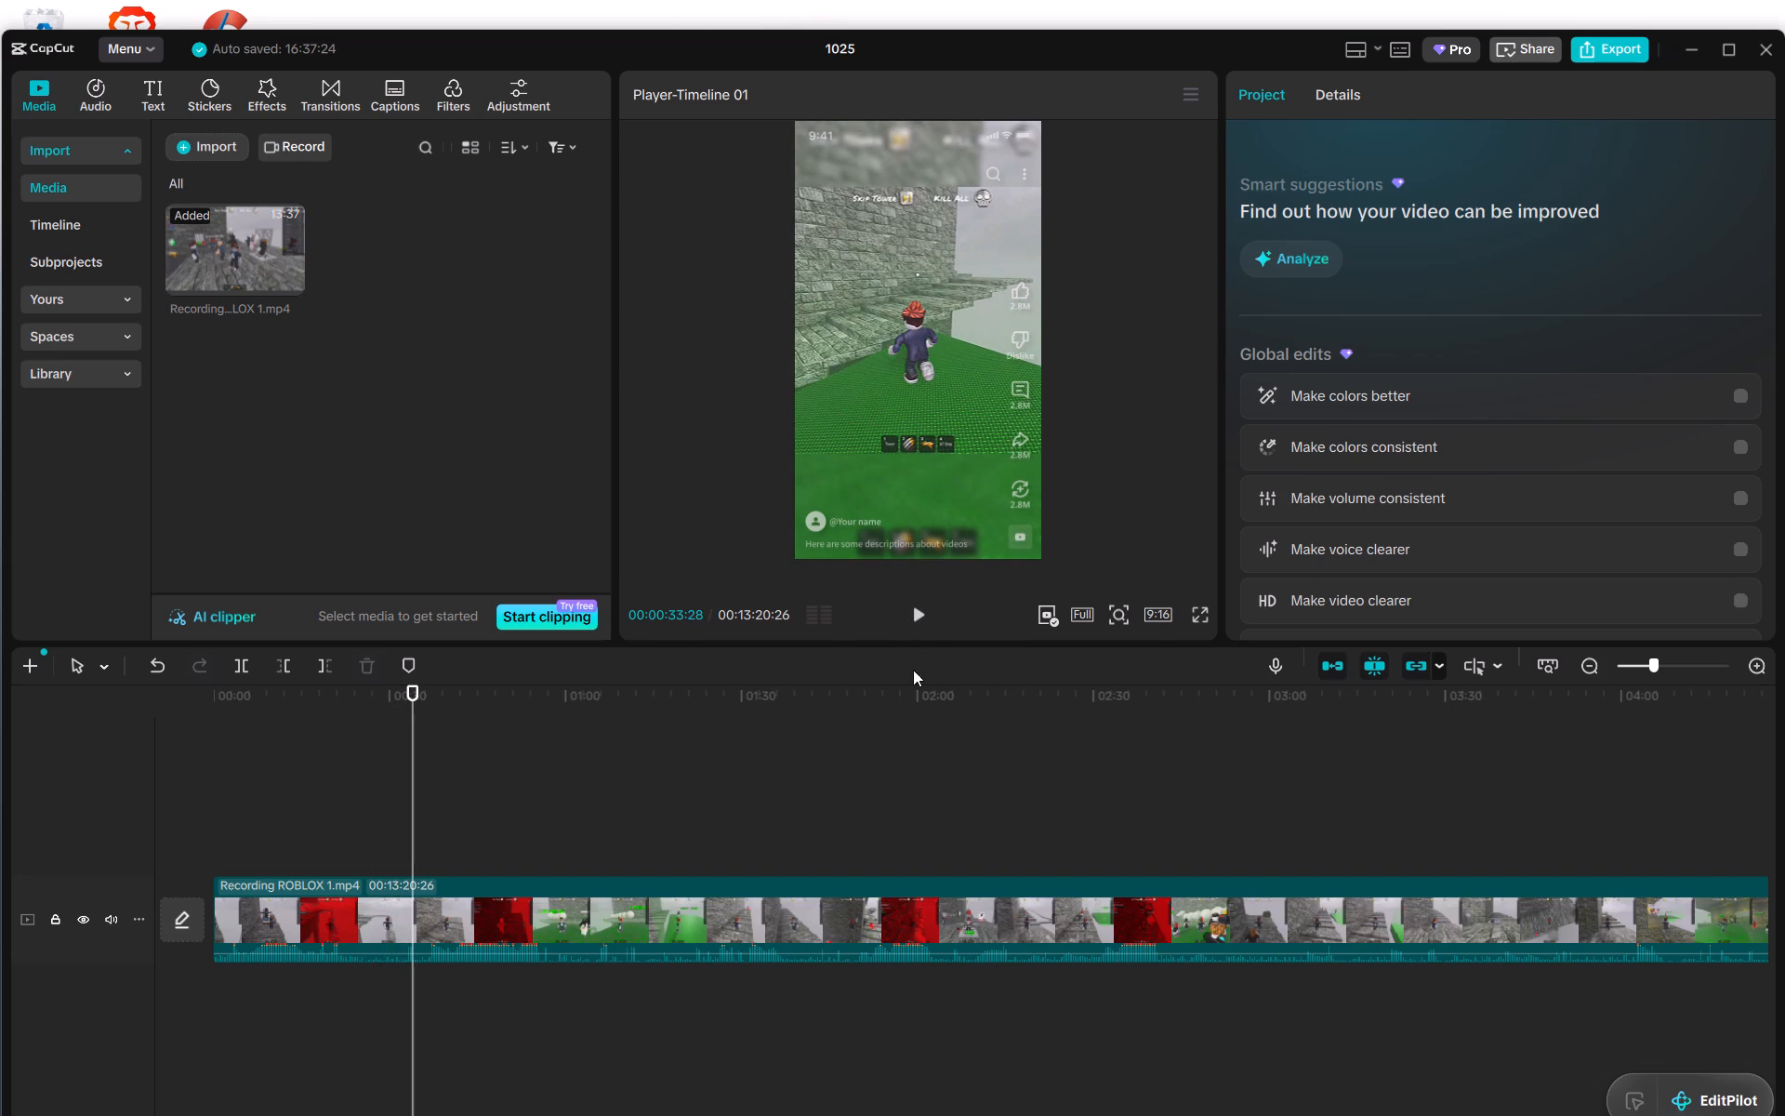
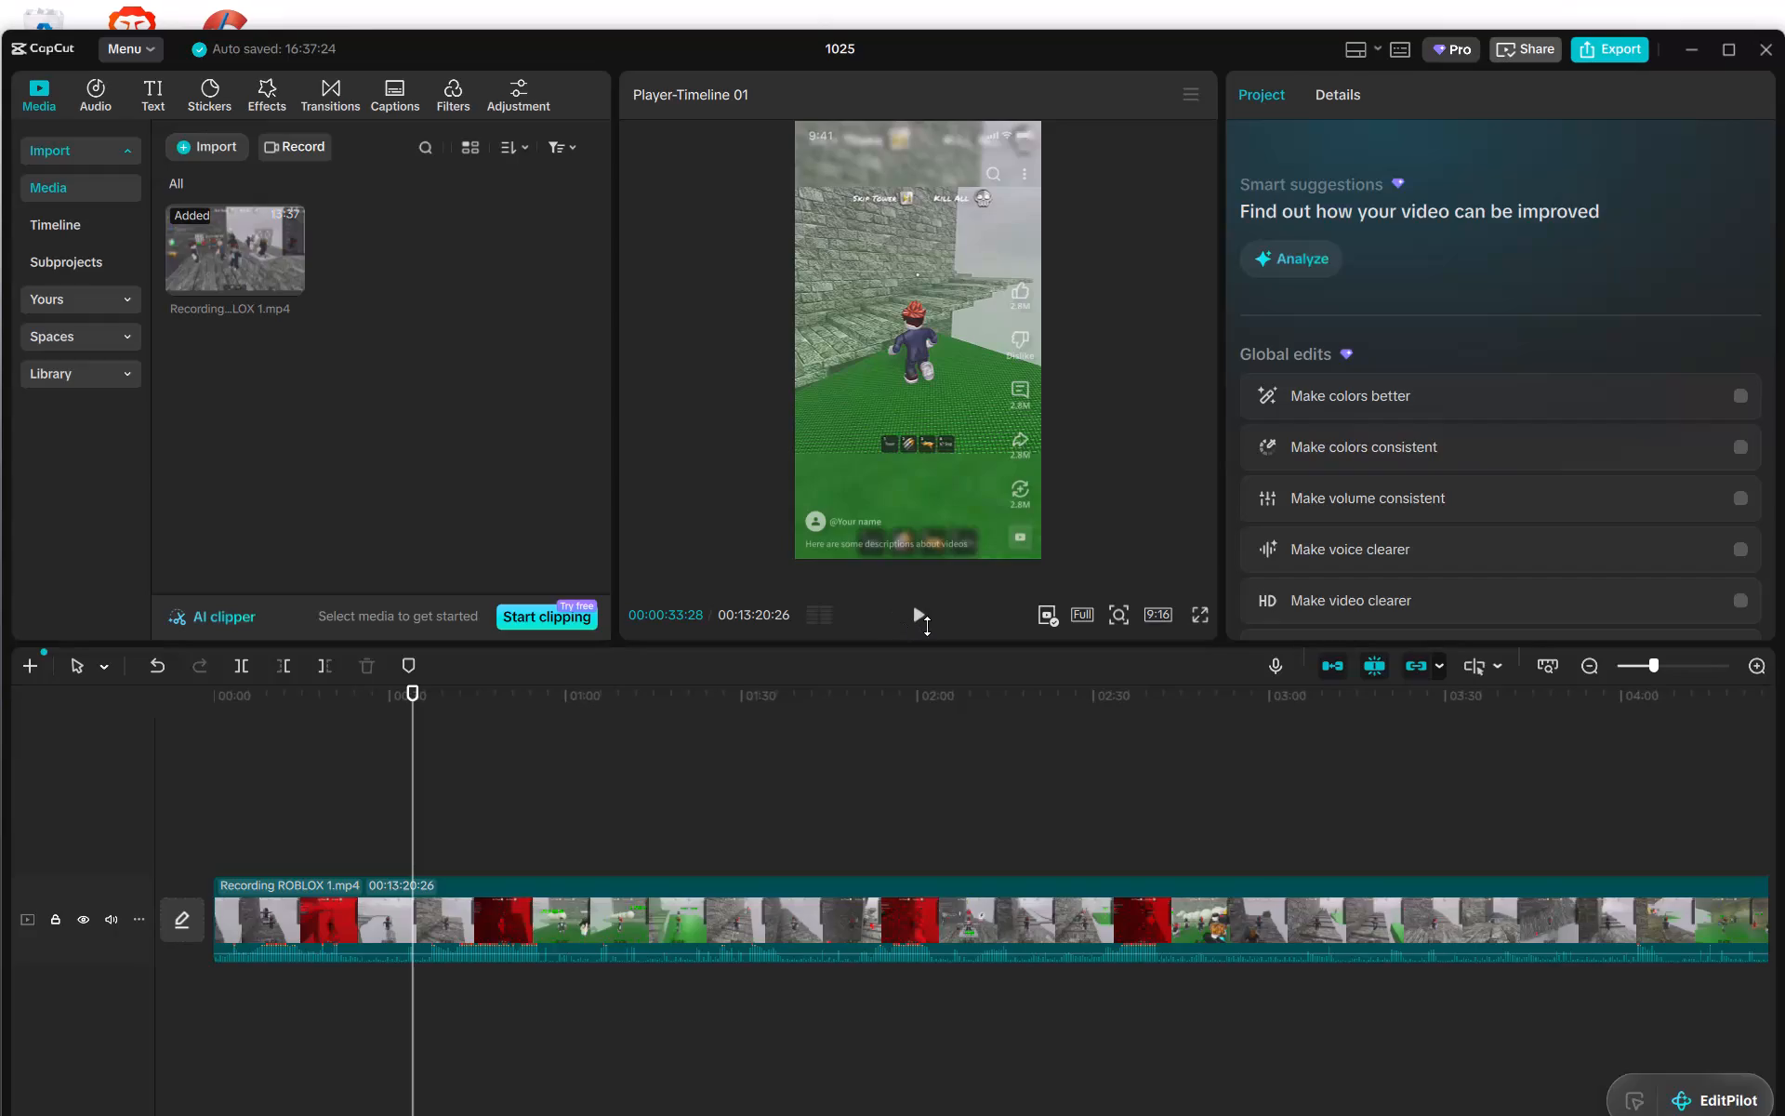
Play on to 00:01:19:03, split the Recording ROBLOX 1 clip there and delete the segment after the cut.
click(926, 626)
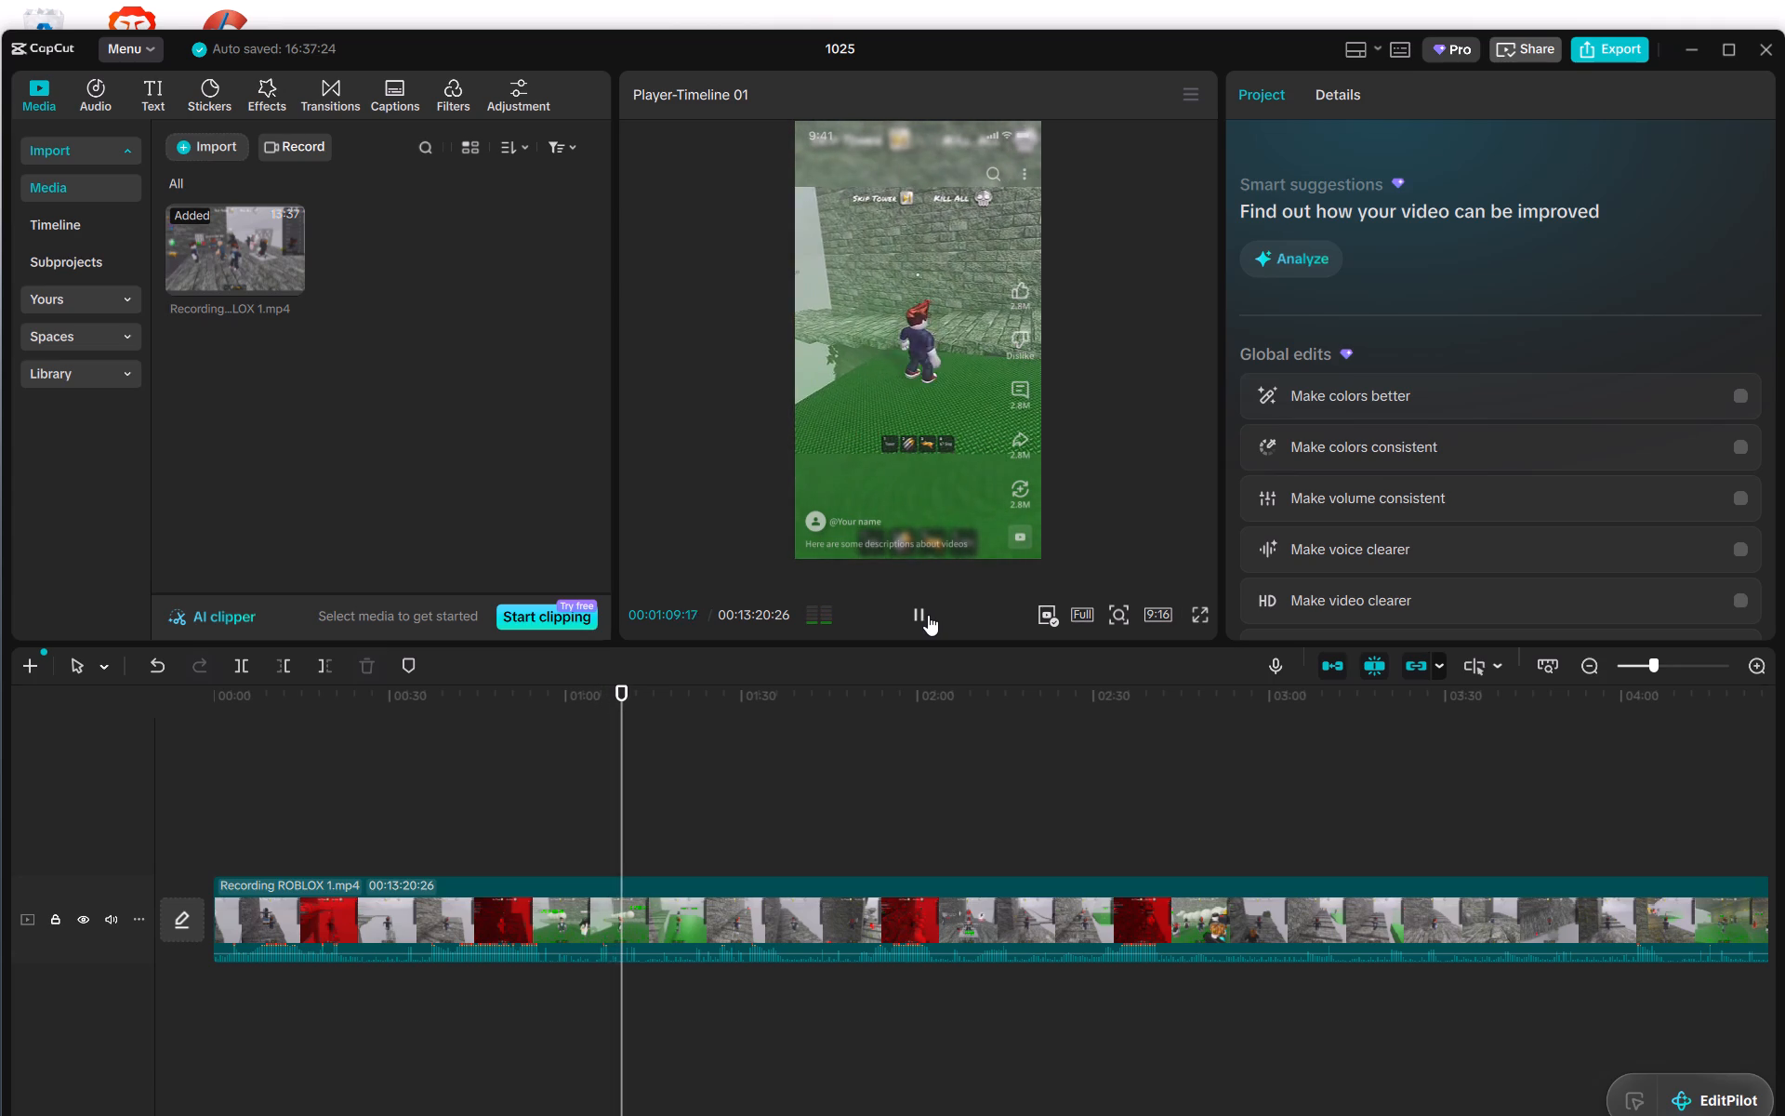
click(919, 615)
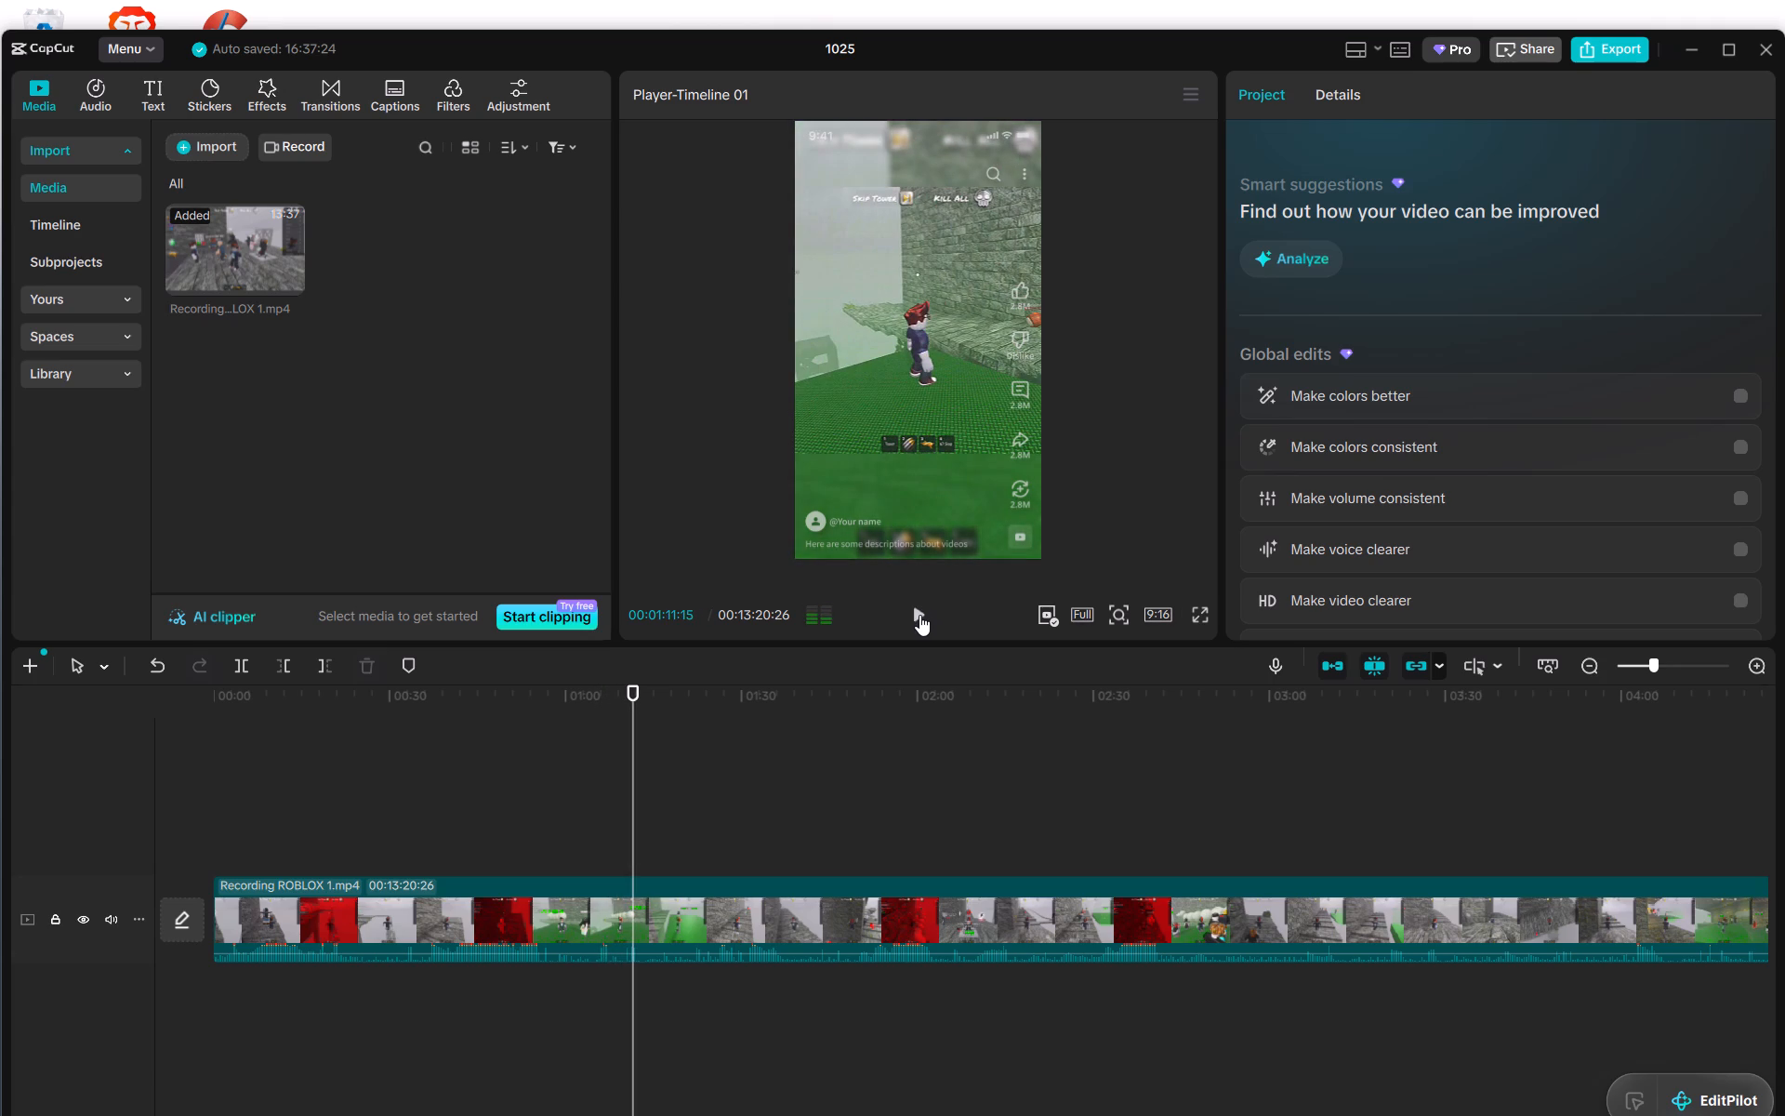
click(914, 615)
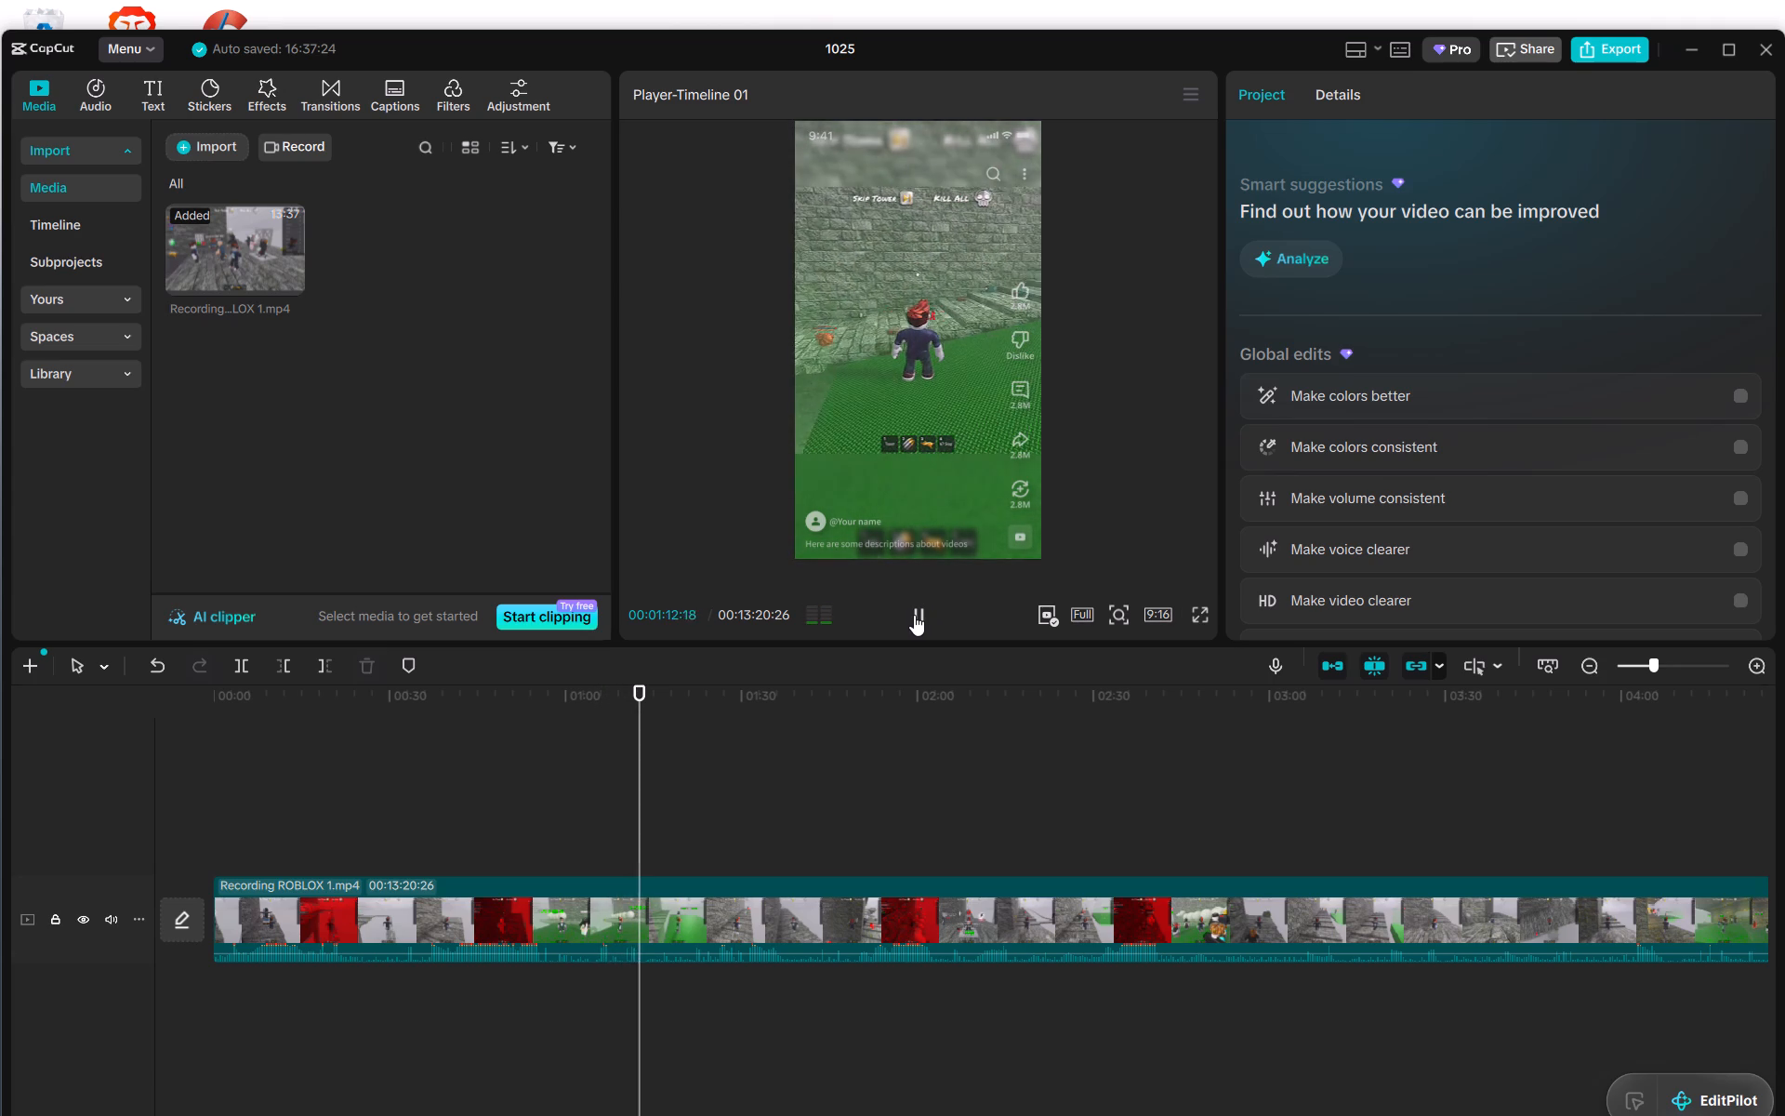
click(914, 615)
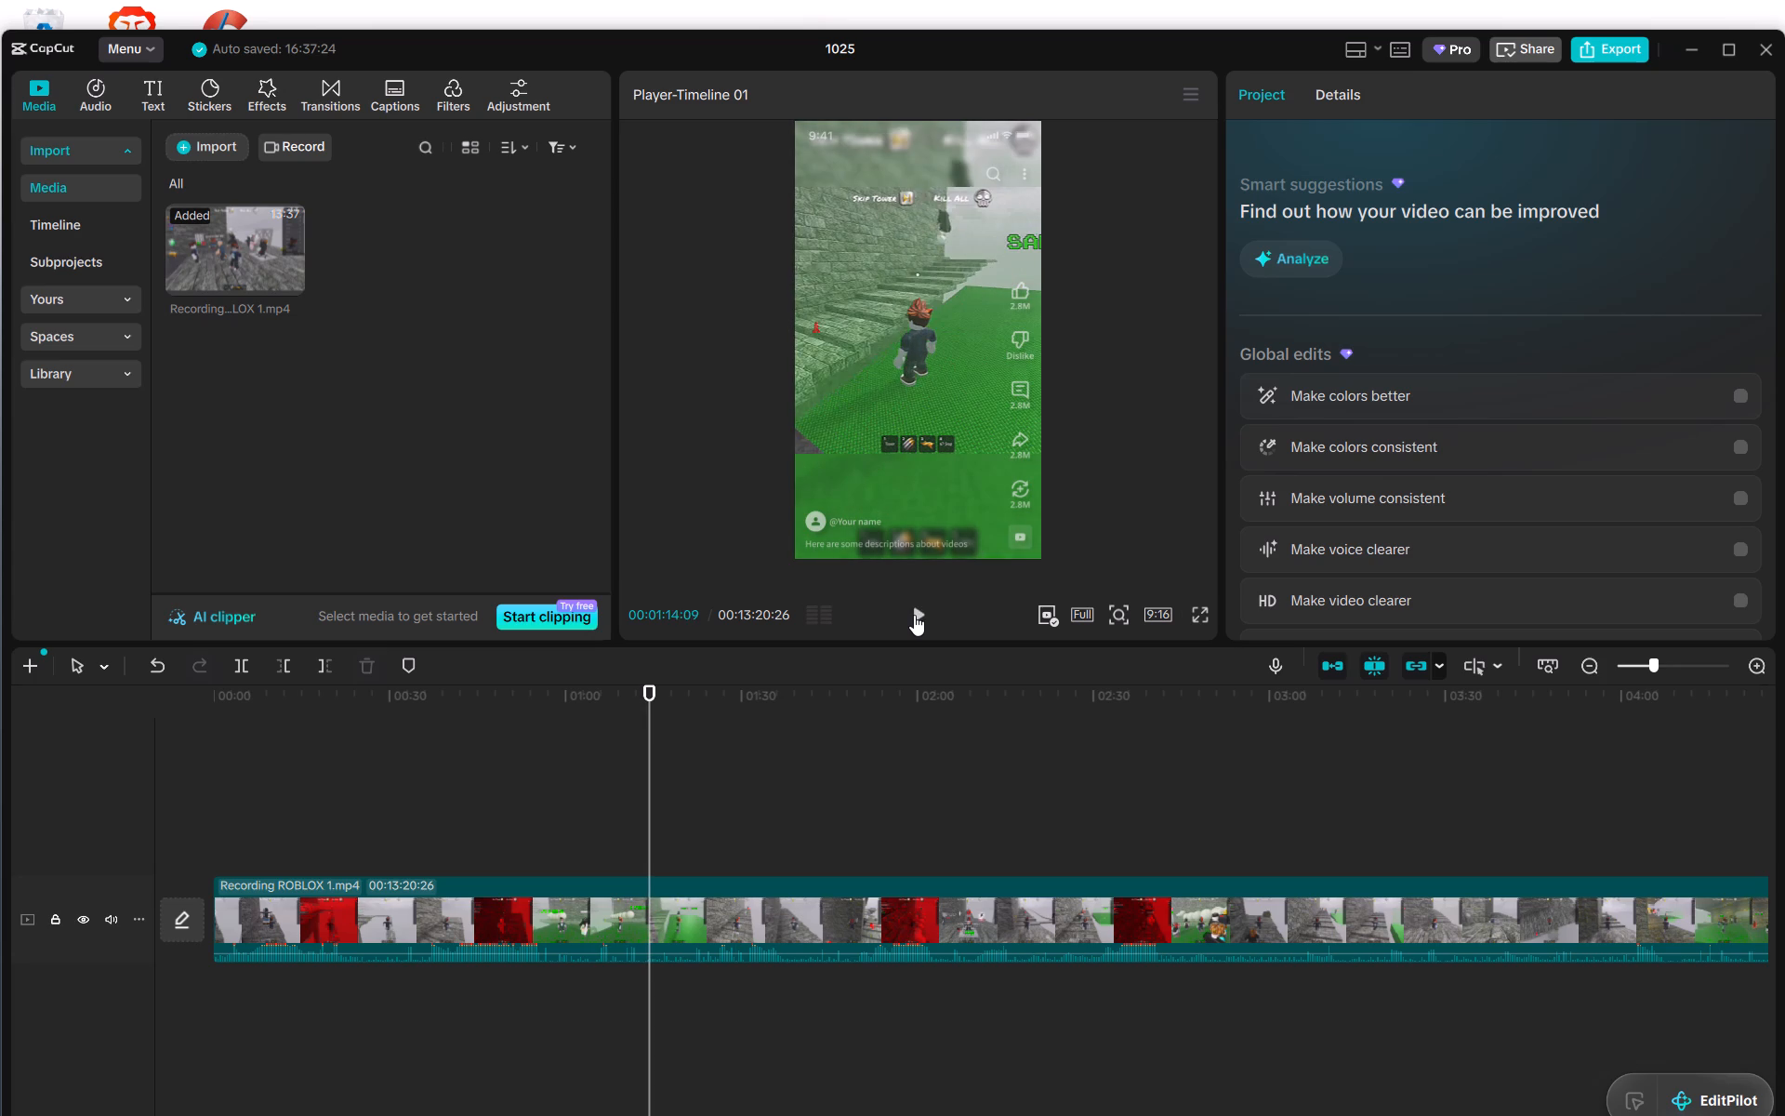
click(914, 615)
click(914, 615)
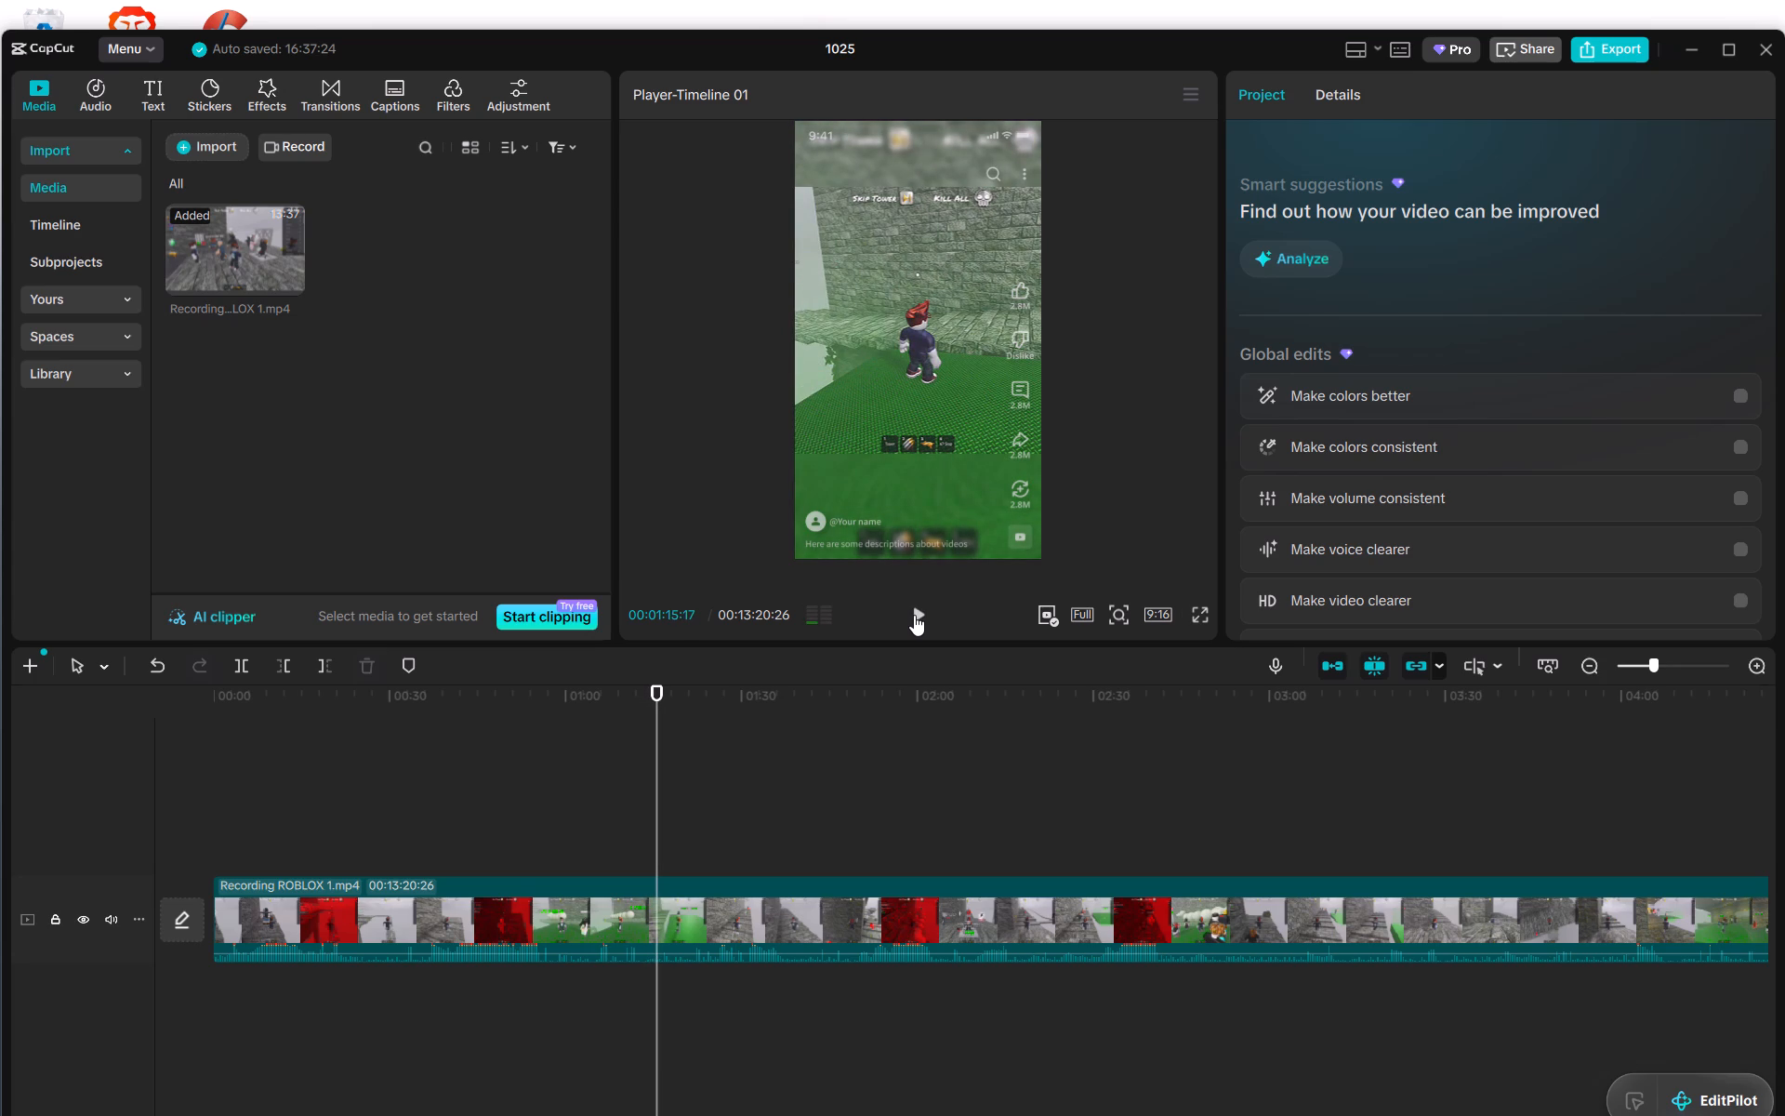
click(914, 615)
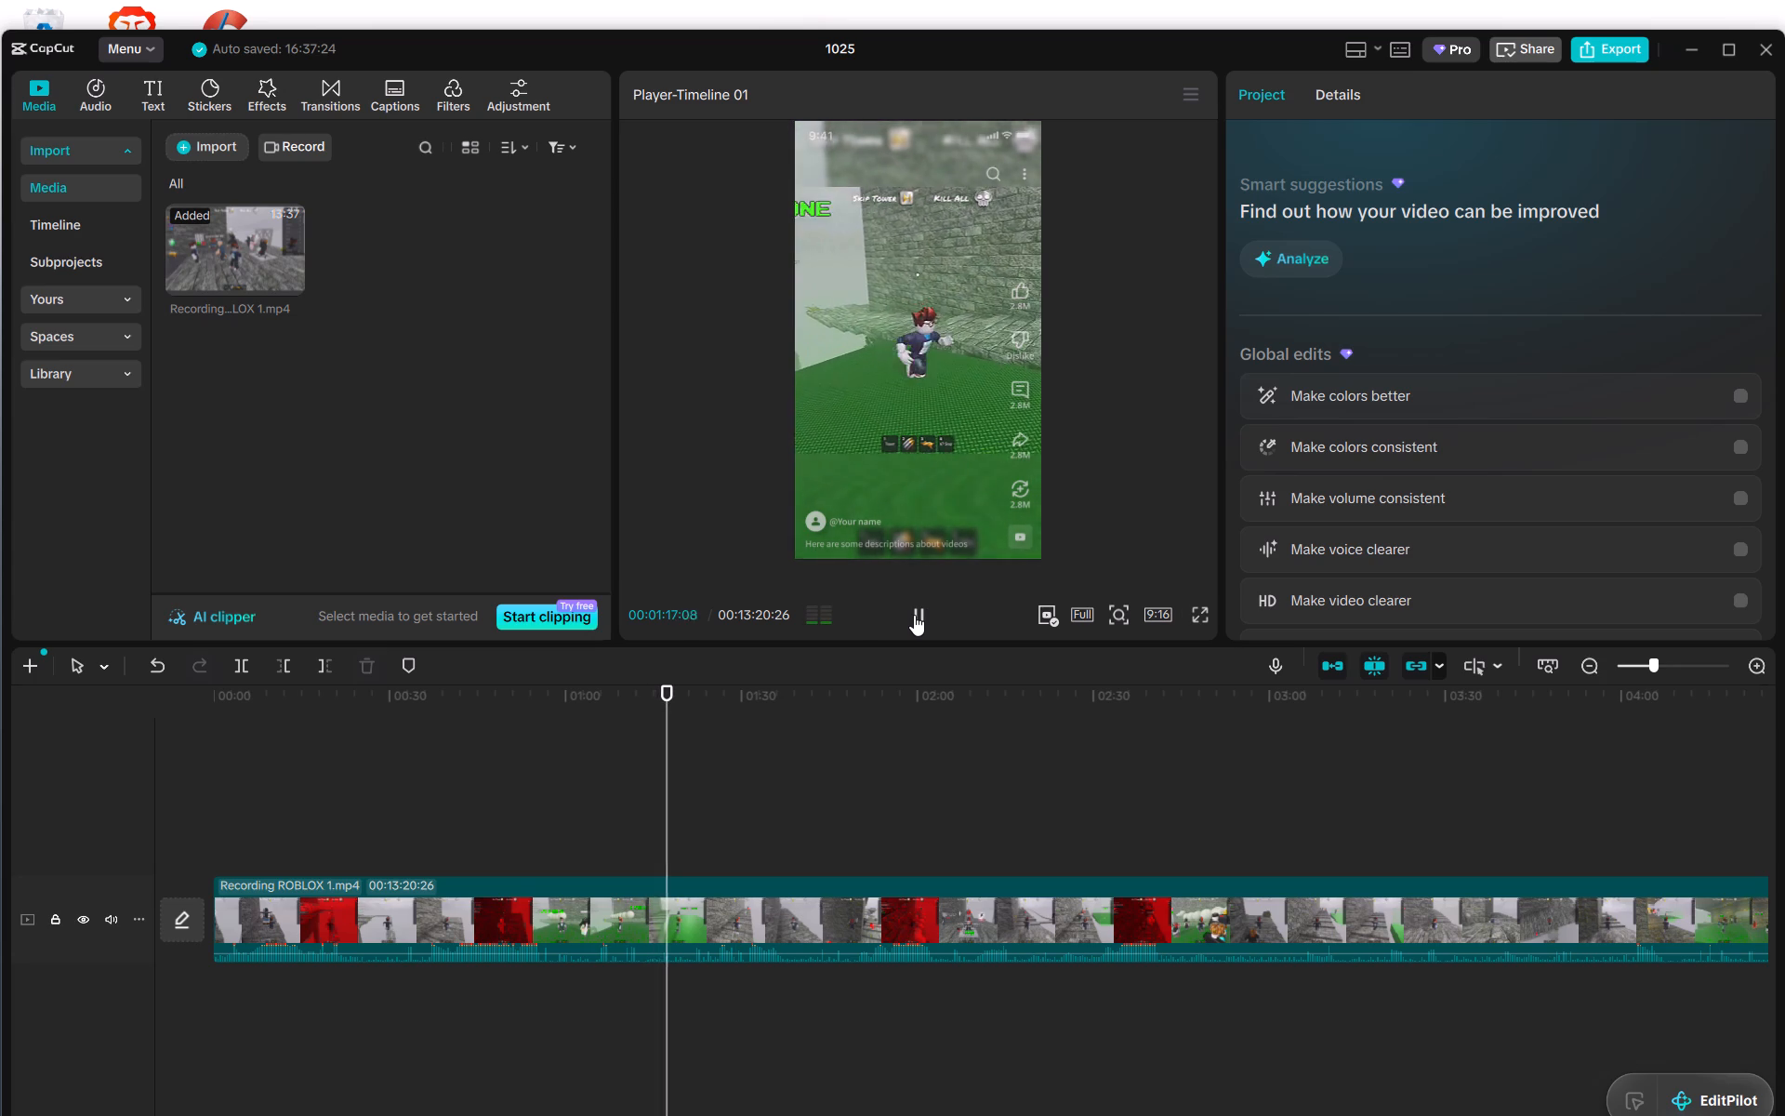
click(914, 615)
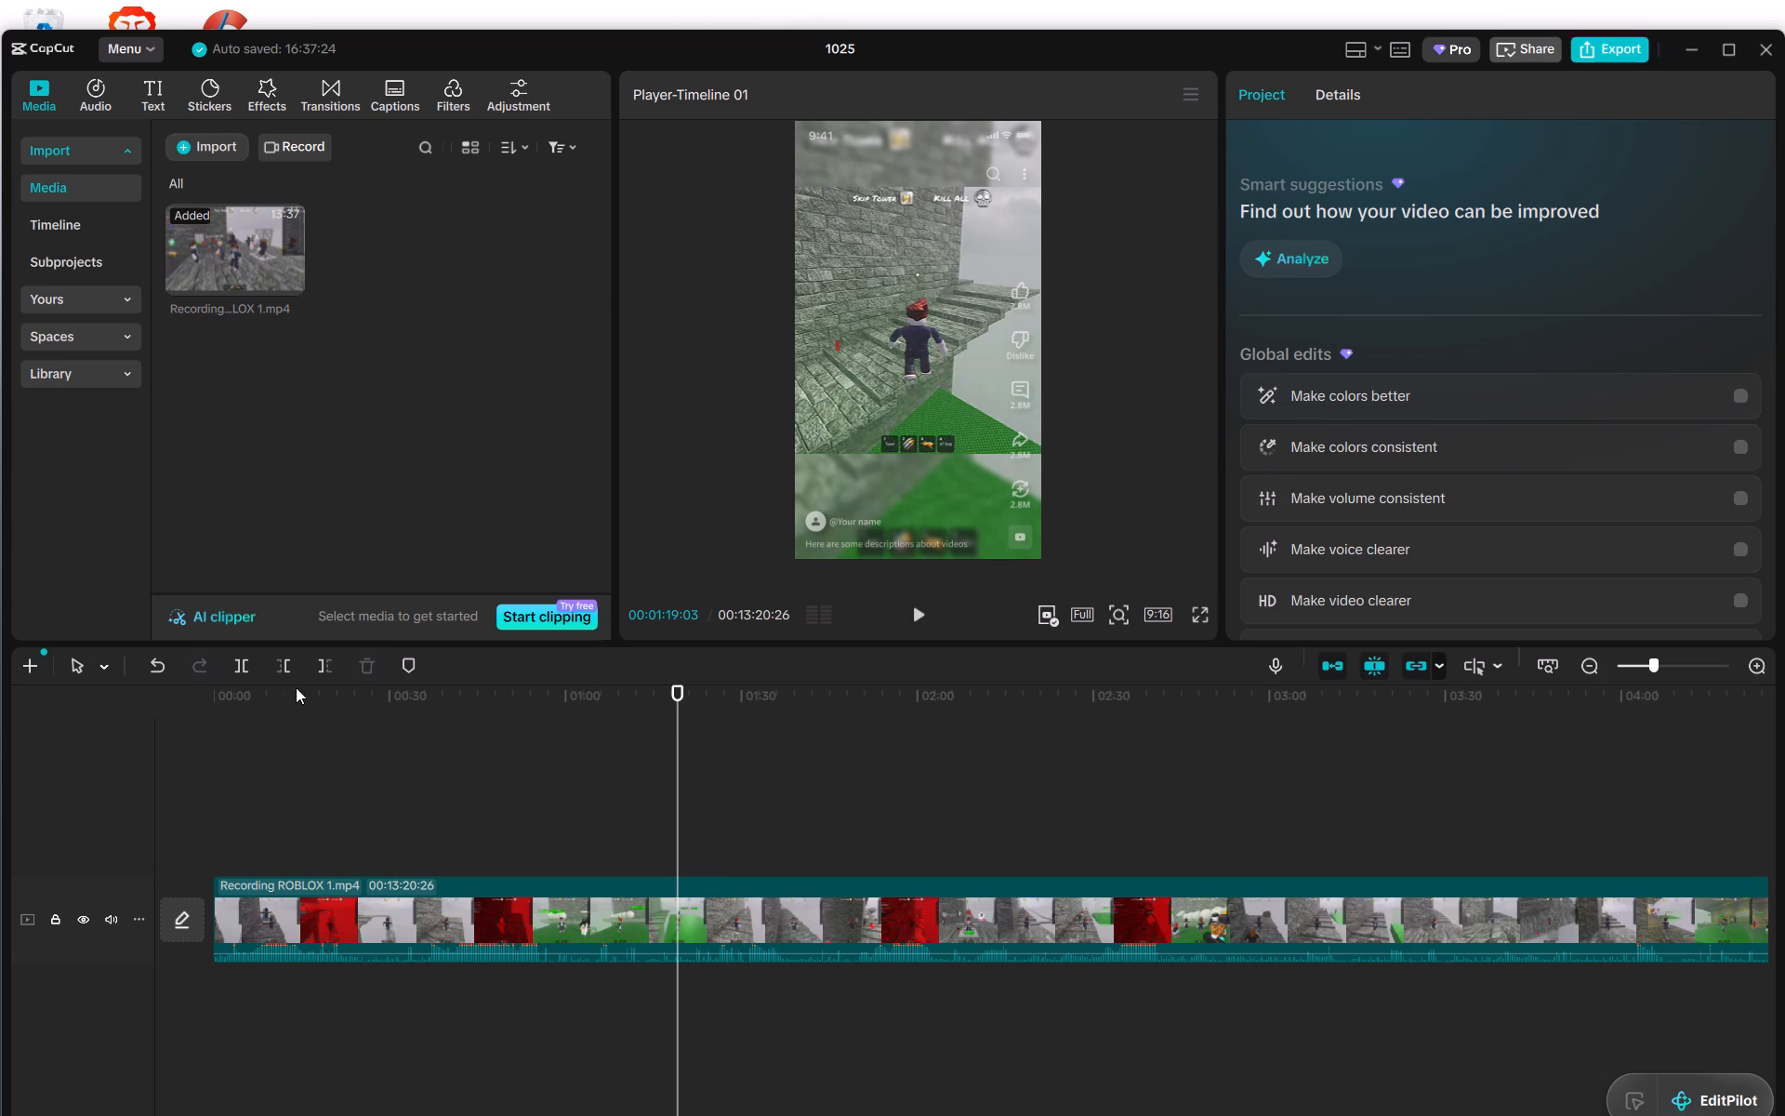
click(240, 665)
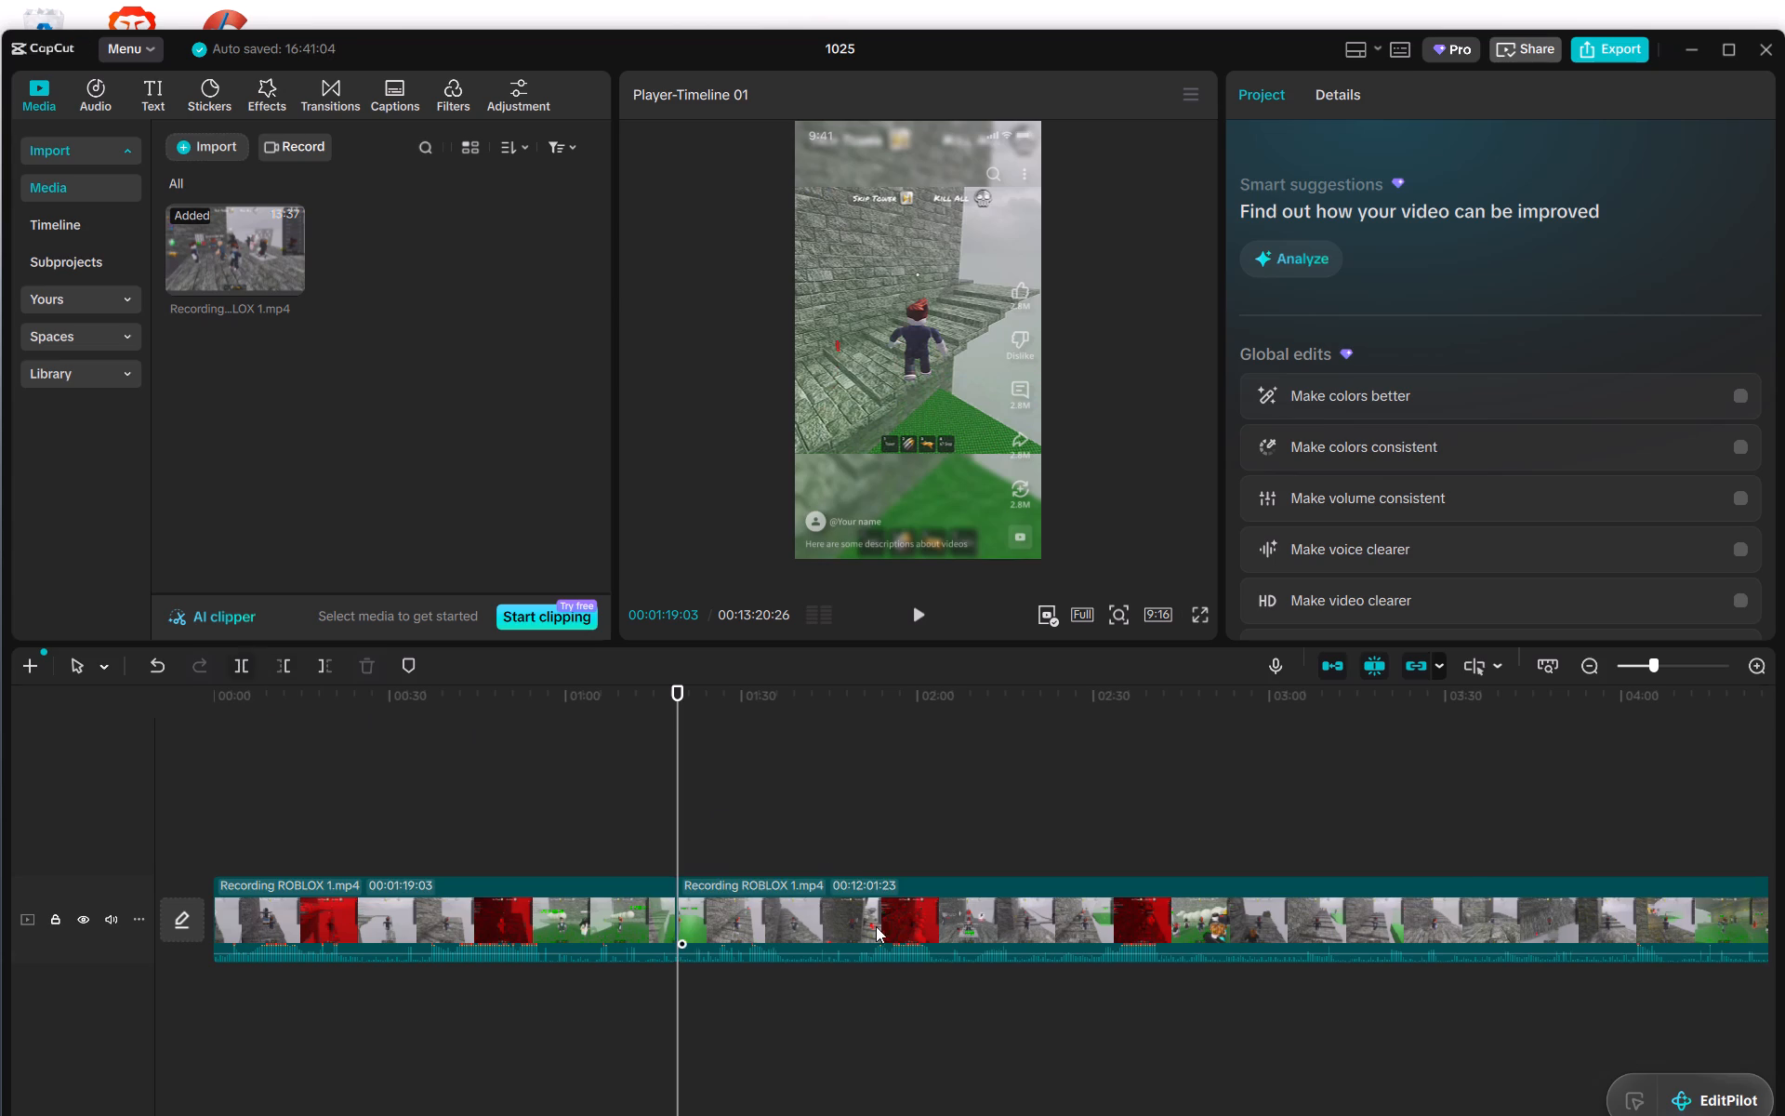
right_click(844, 935)
click(748, 813)
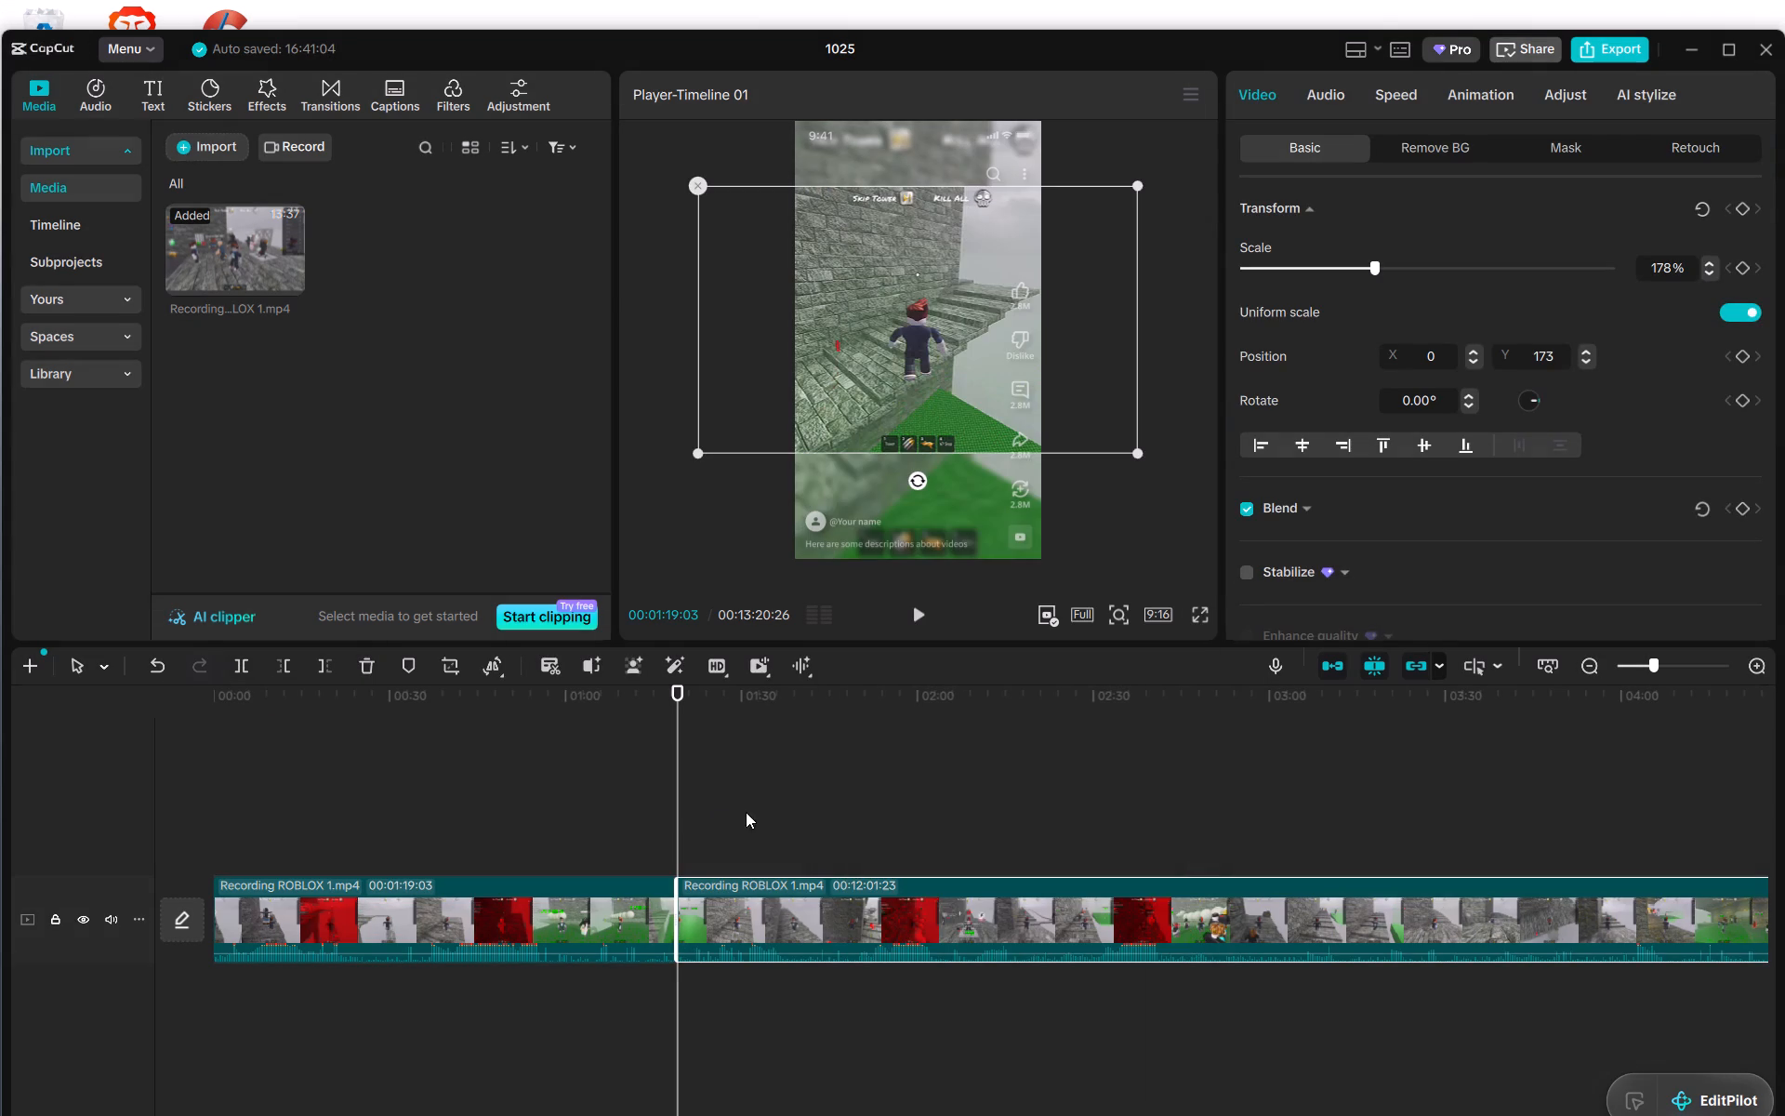
click(813, 901)
click(364, 668)
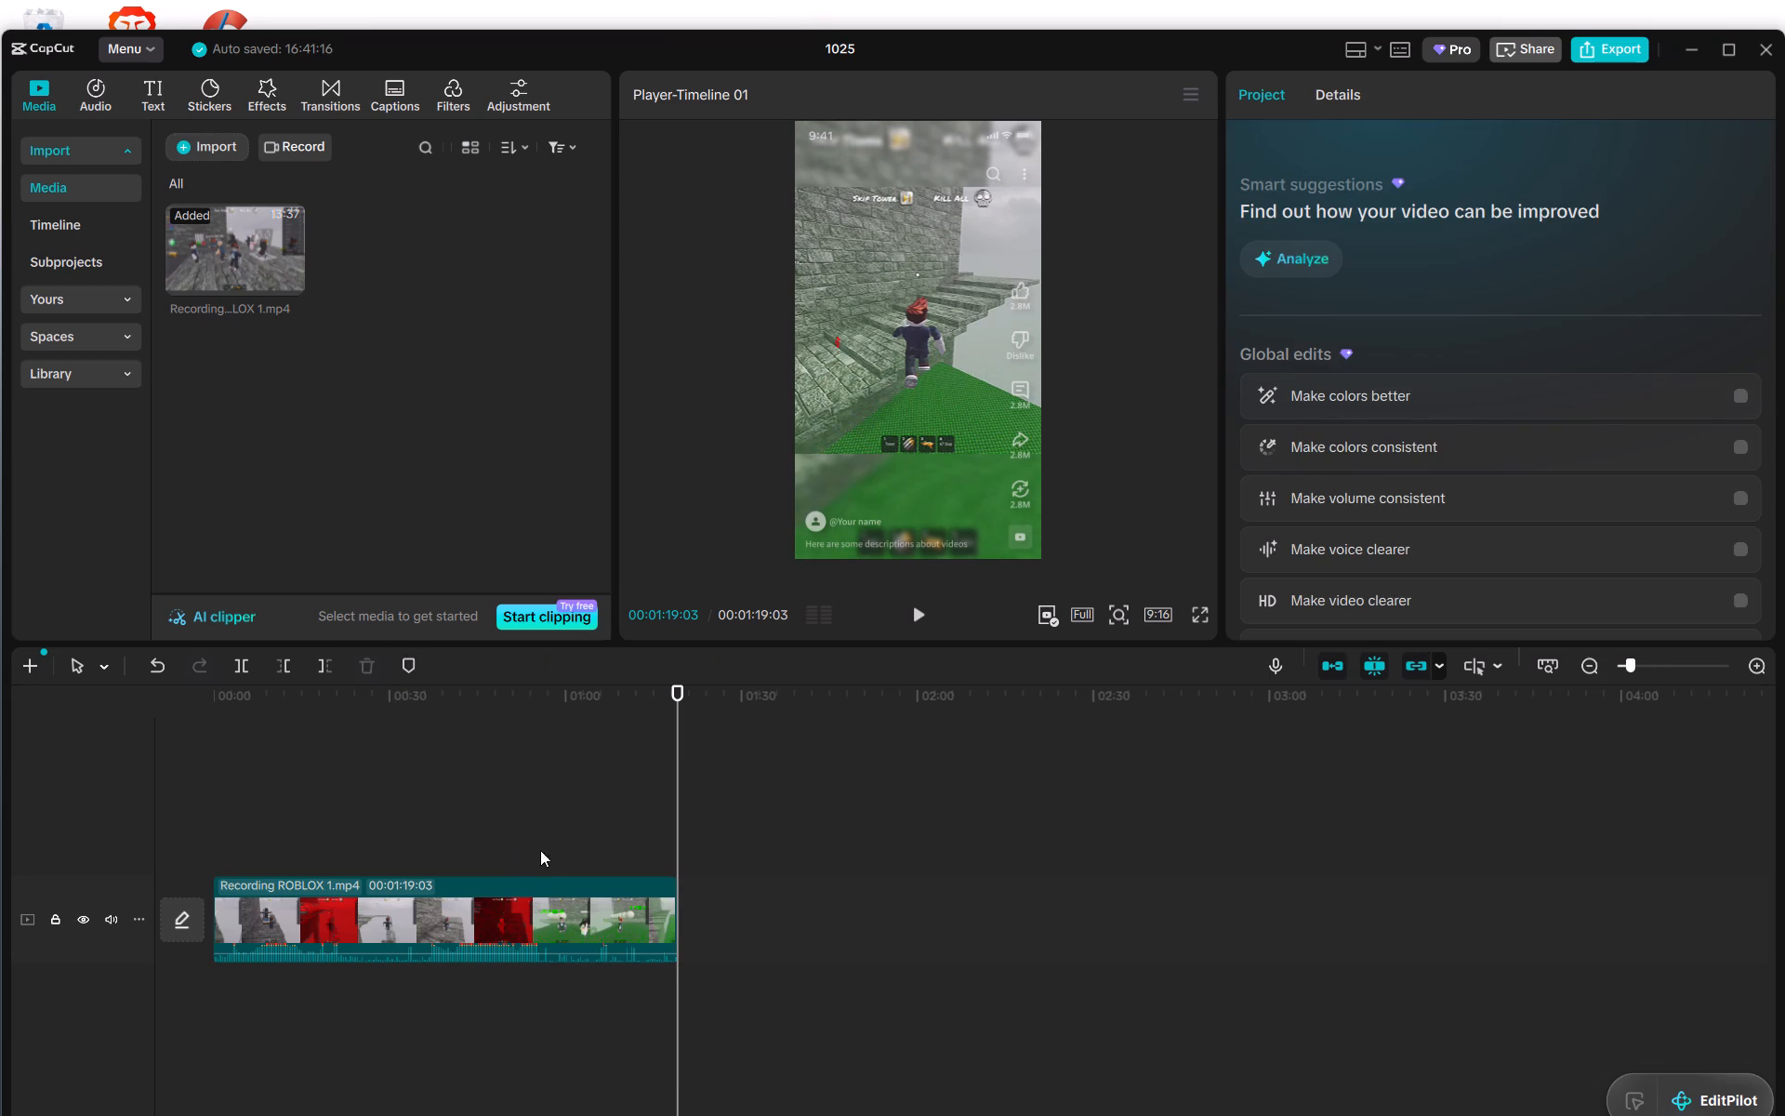
Play the trimmed clip from the start to 00:00:04:05 to review its opening.
drag(528, 821, 618, 819)
drag(590, 816, 390, 816)
drag(388, 785, 313, 791)
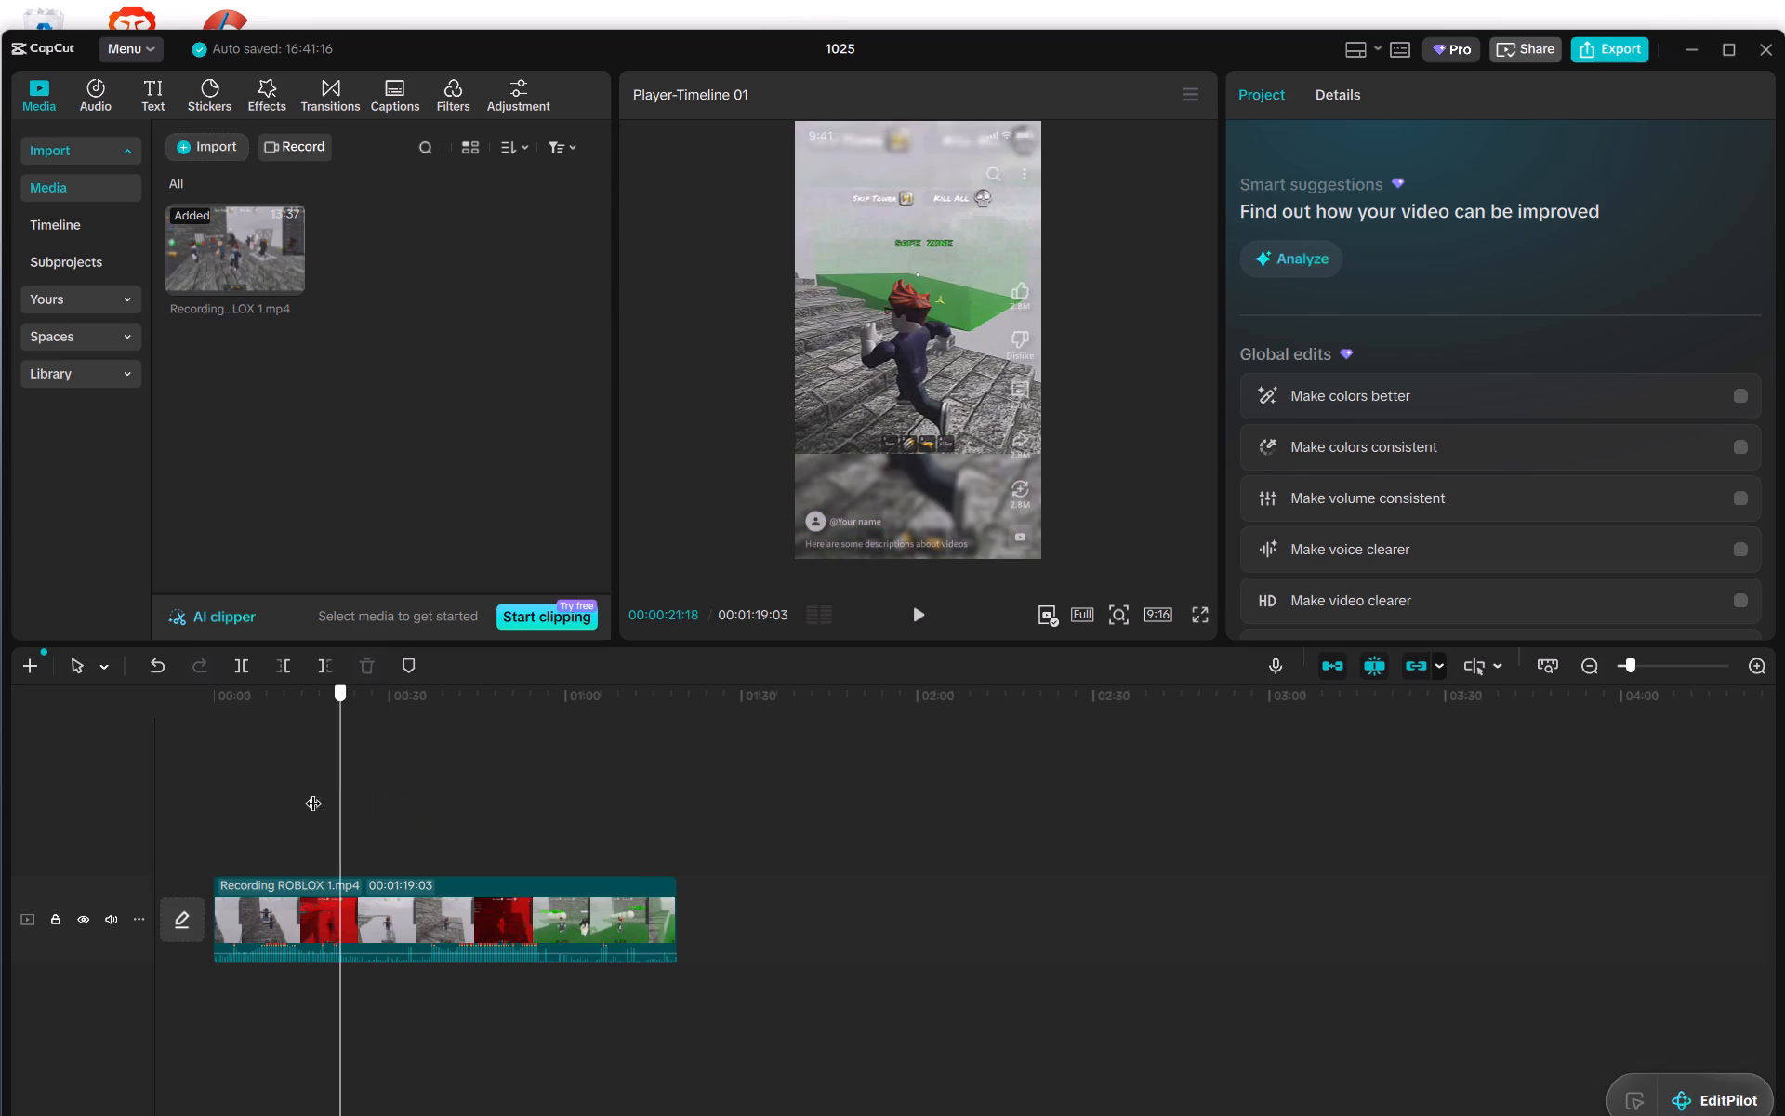
drag(313, 791, 176, 800)
click(915, 615)
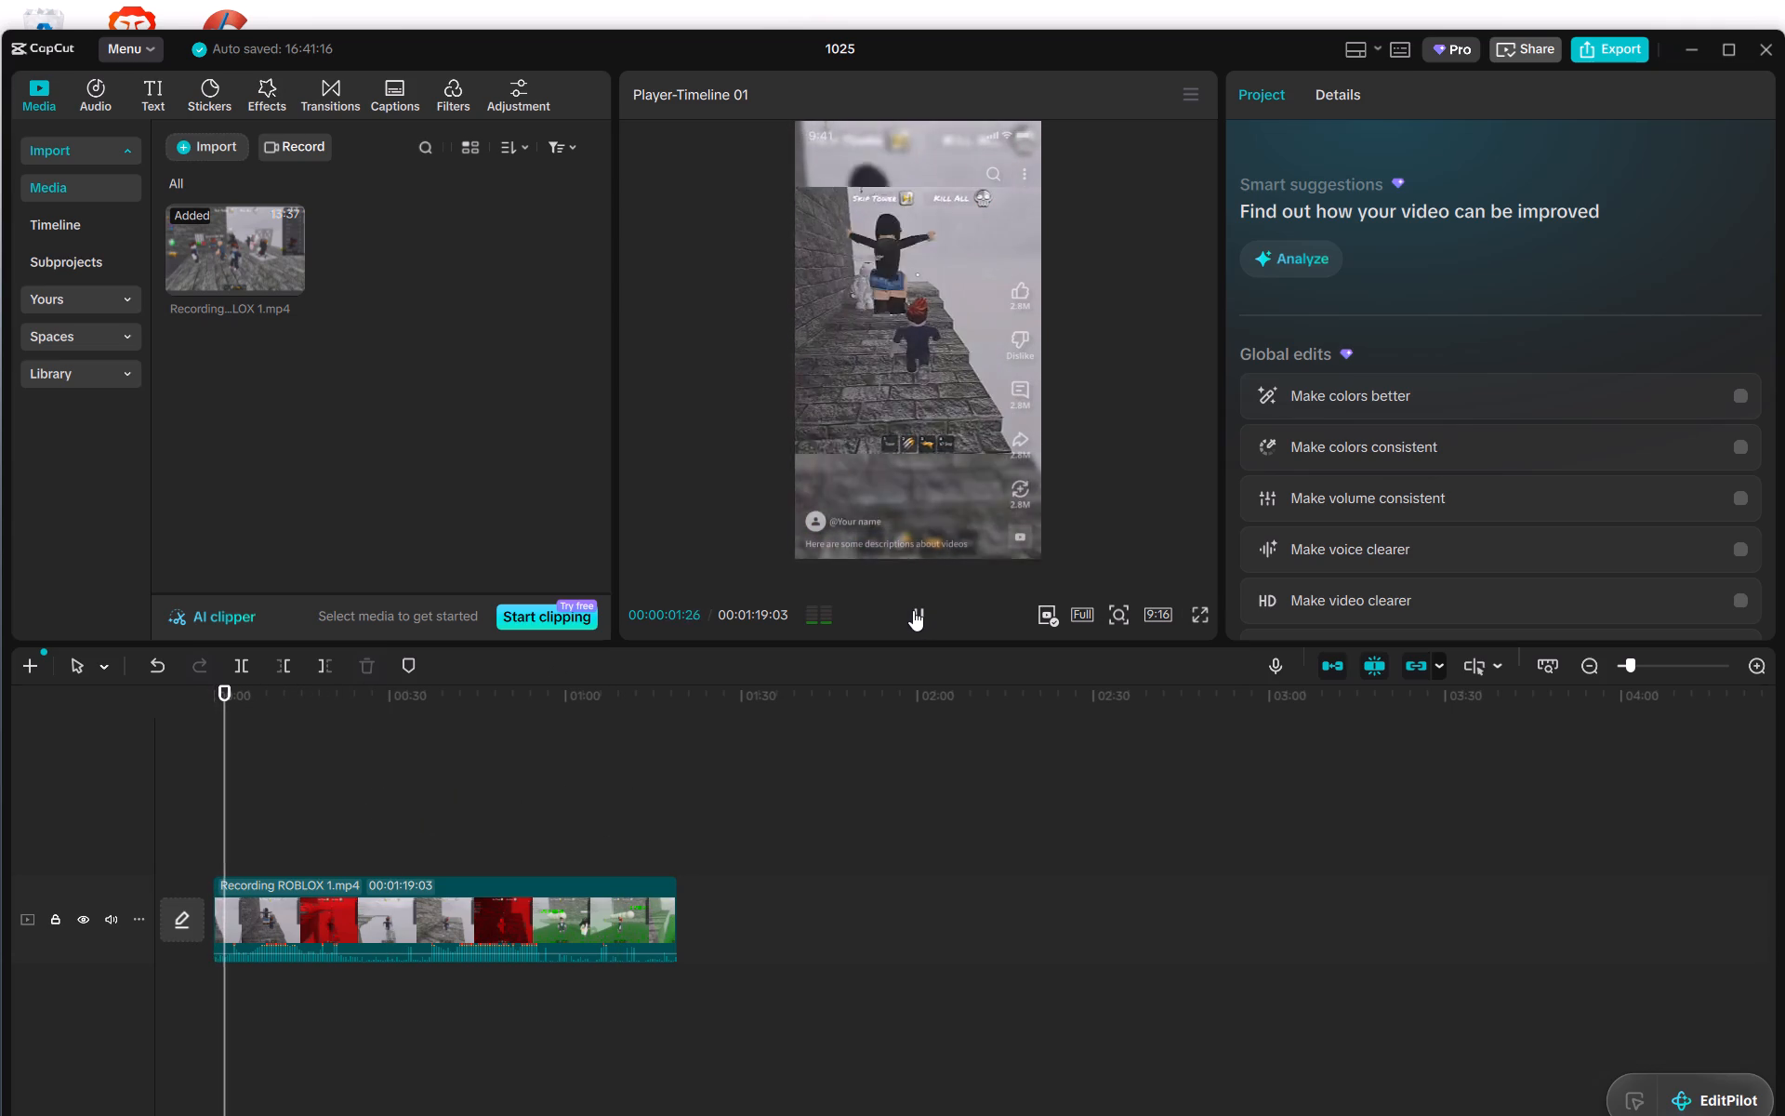
click(913, 610)
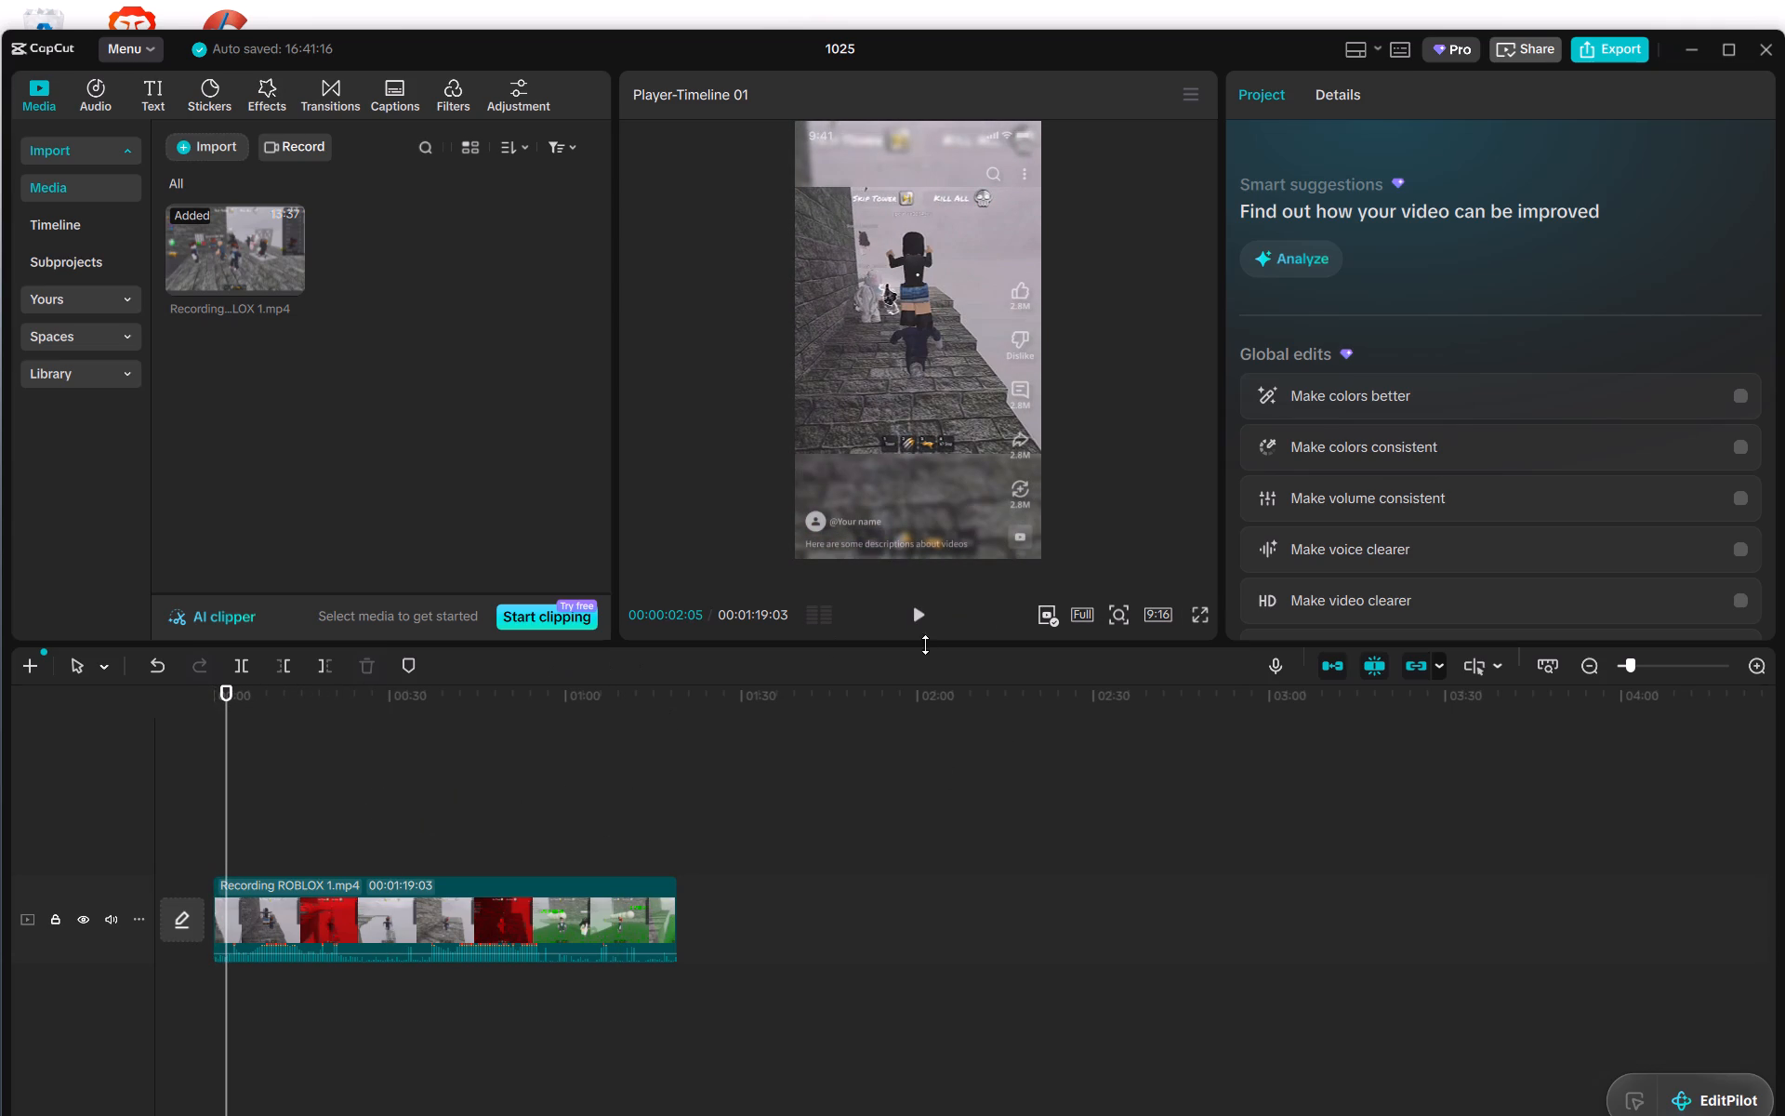
click(917, 631)
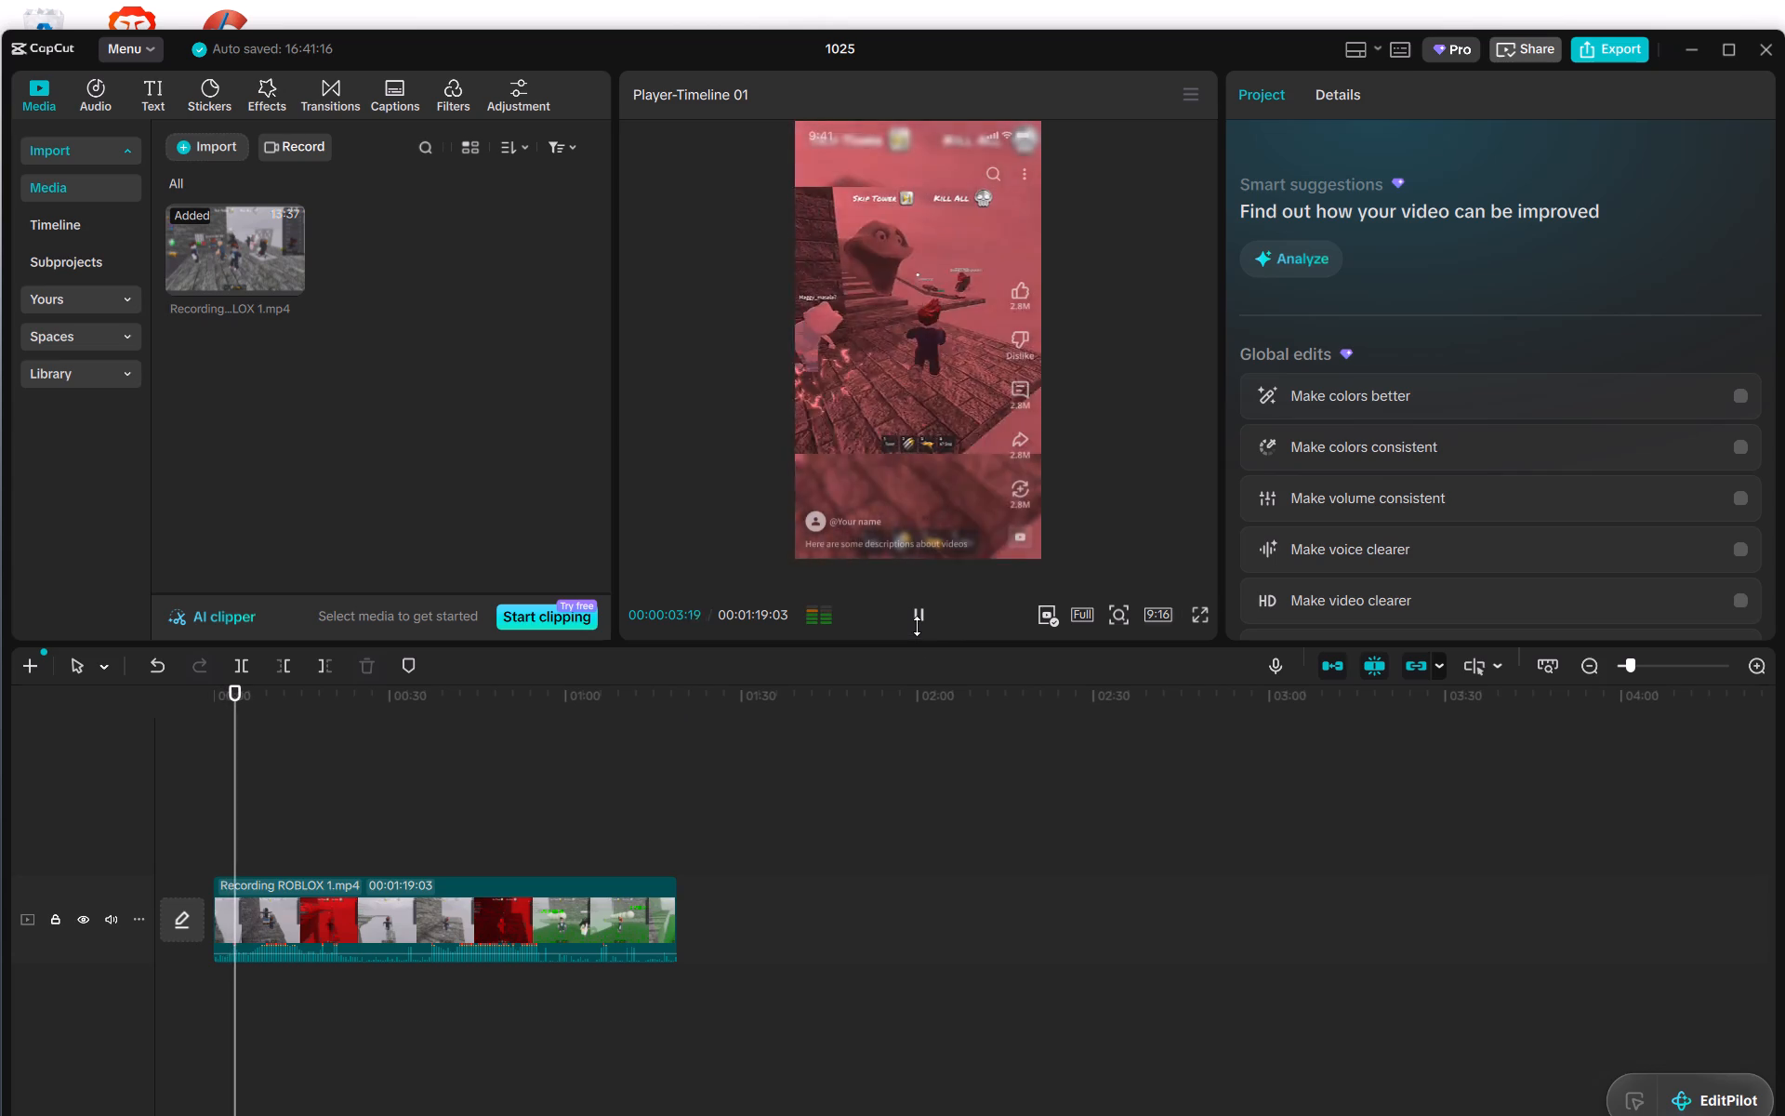
click(917, 626)
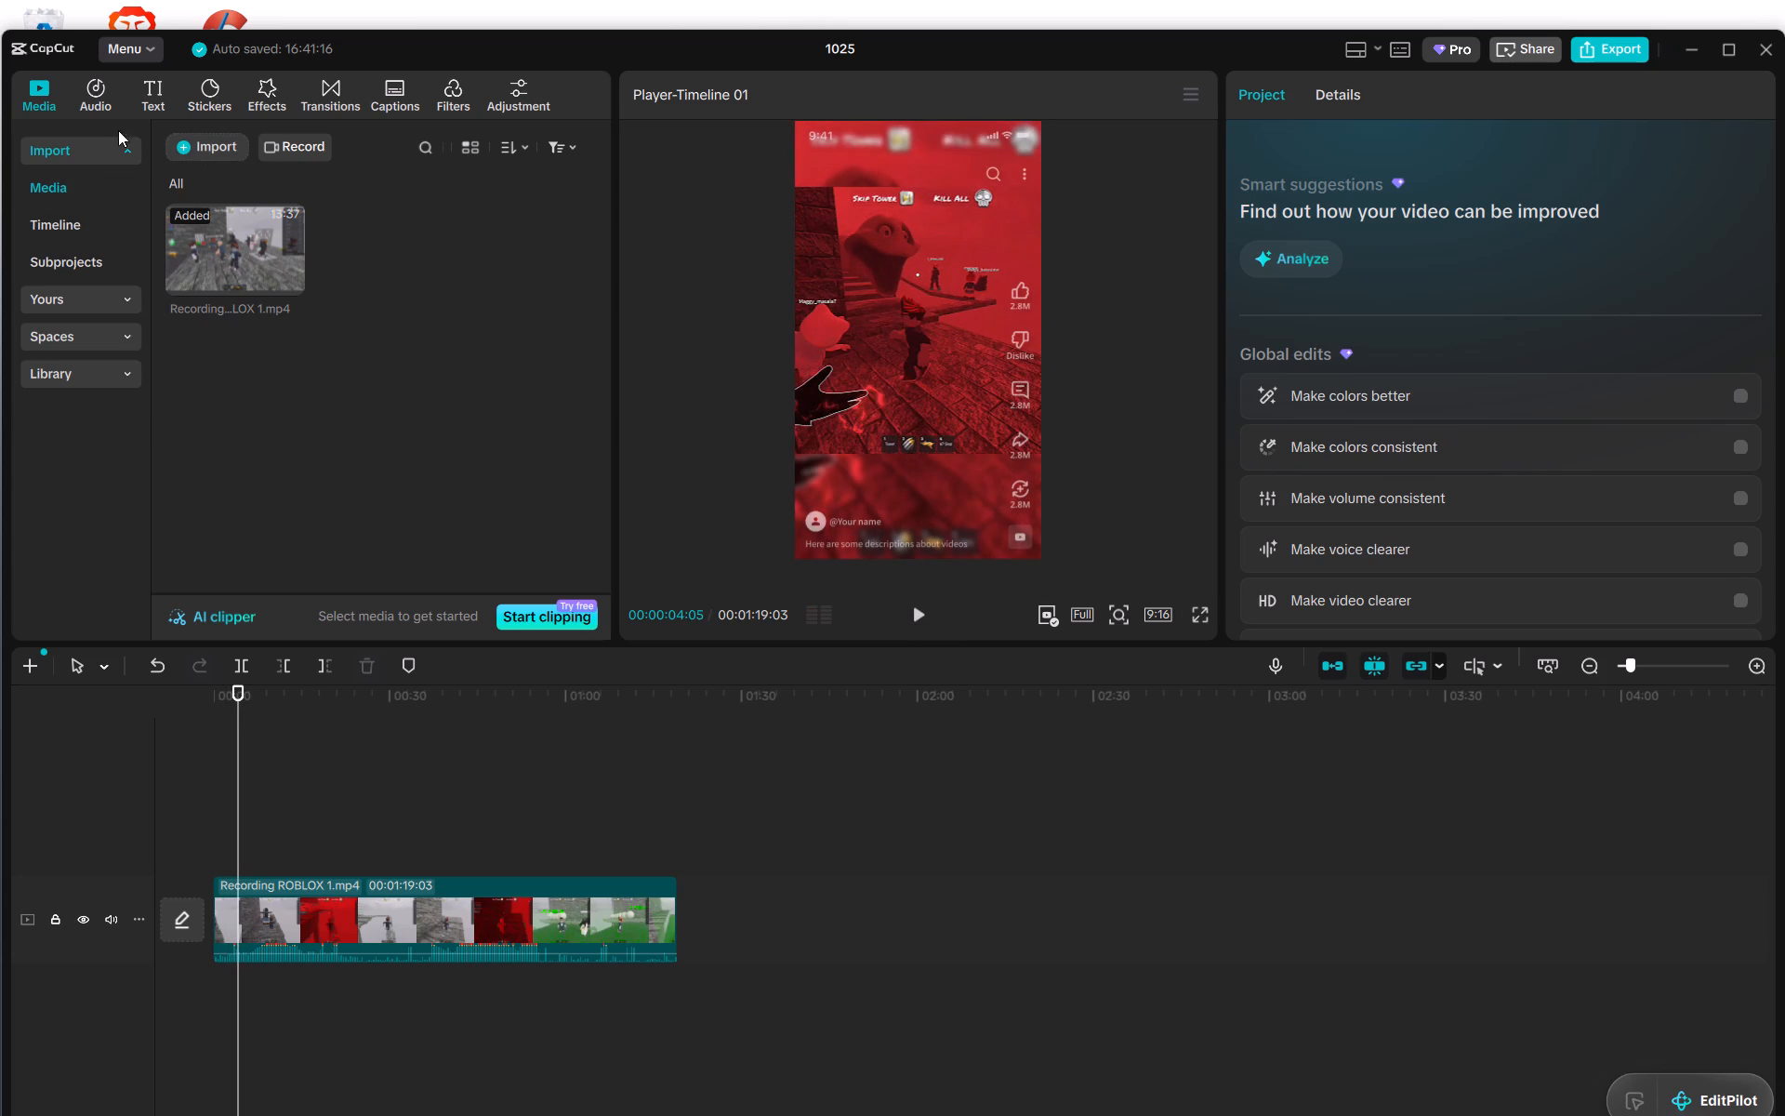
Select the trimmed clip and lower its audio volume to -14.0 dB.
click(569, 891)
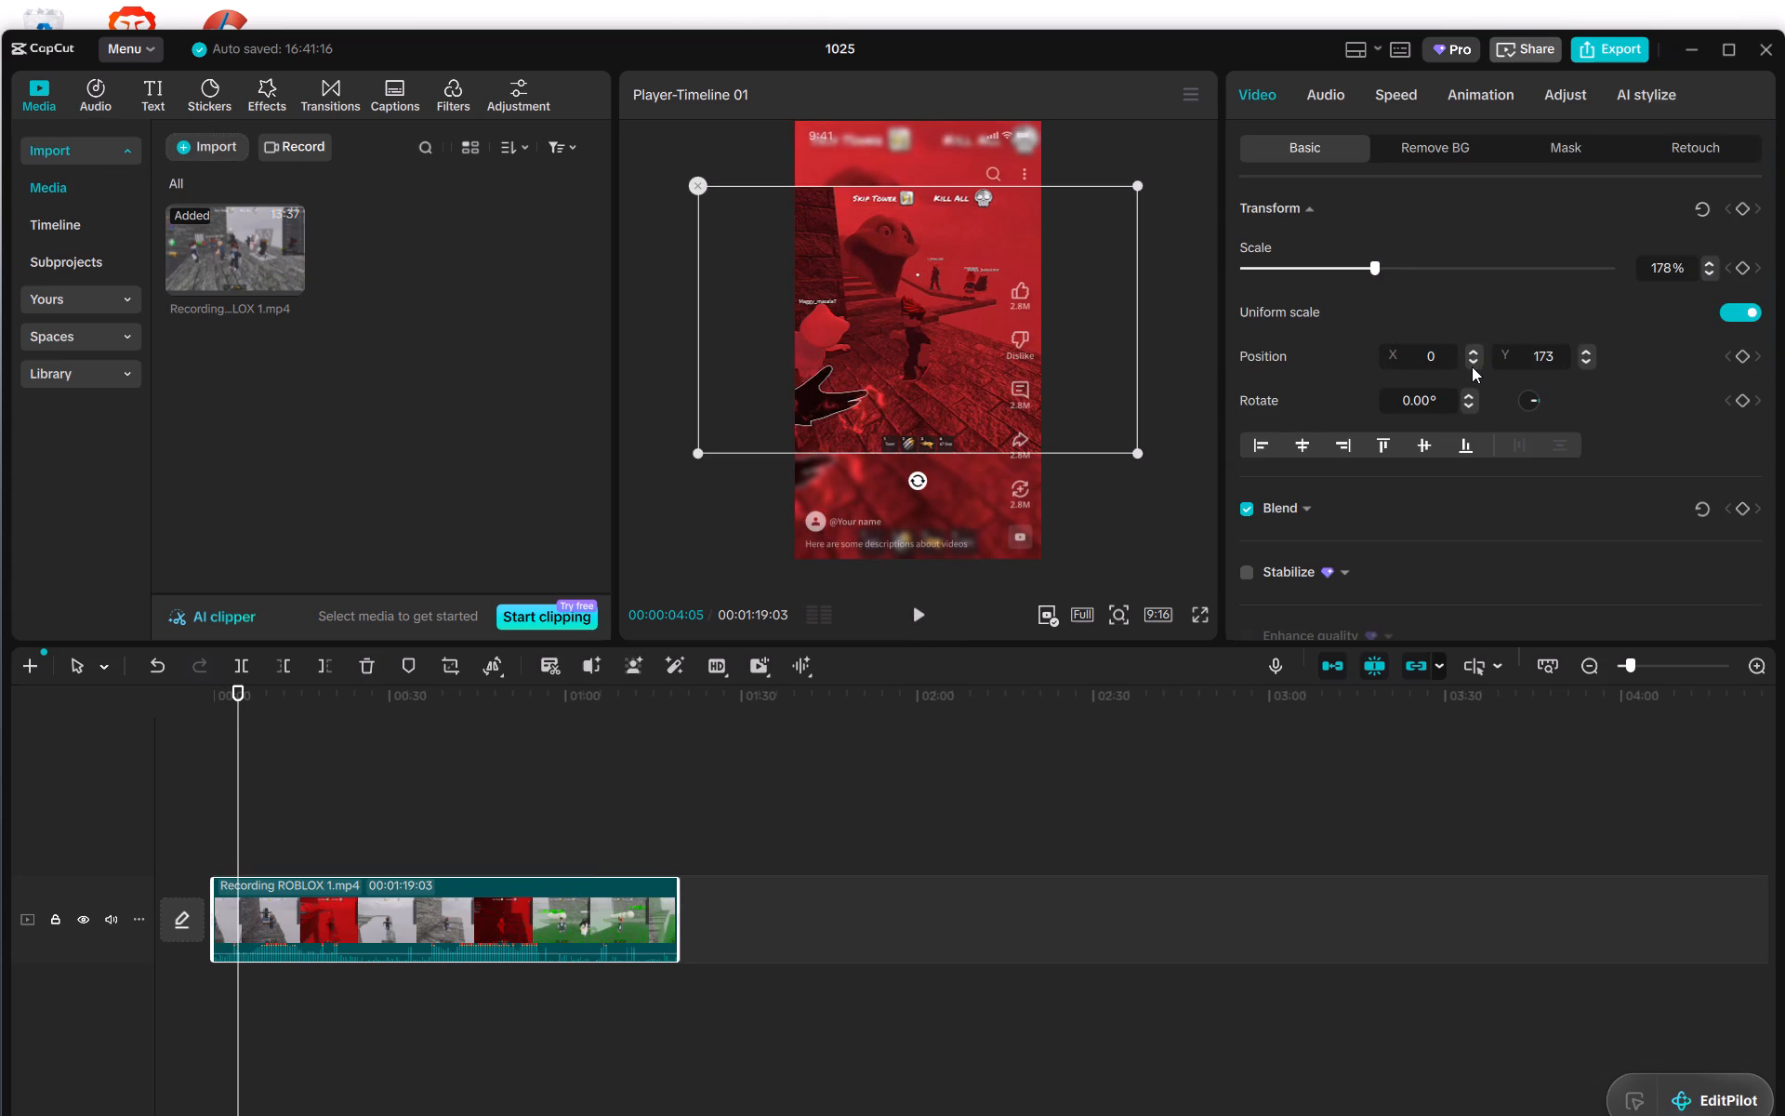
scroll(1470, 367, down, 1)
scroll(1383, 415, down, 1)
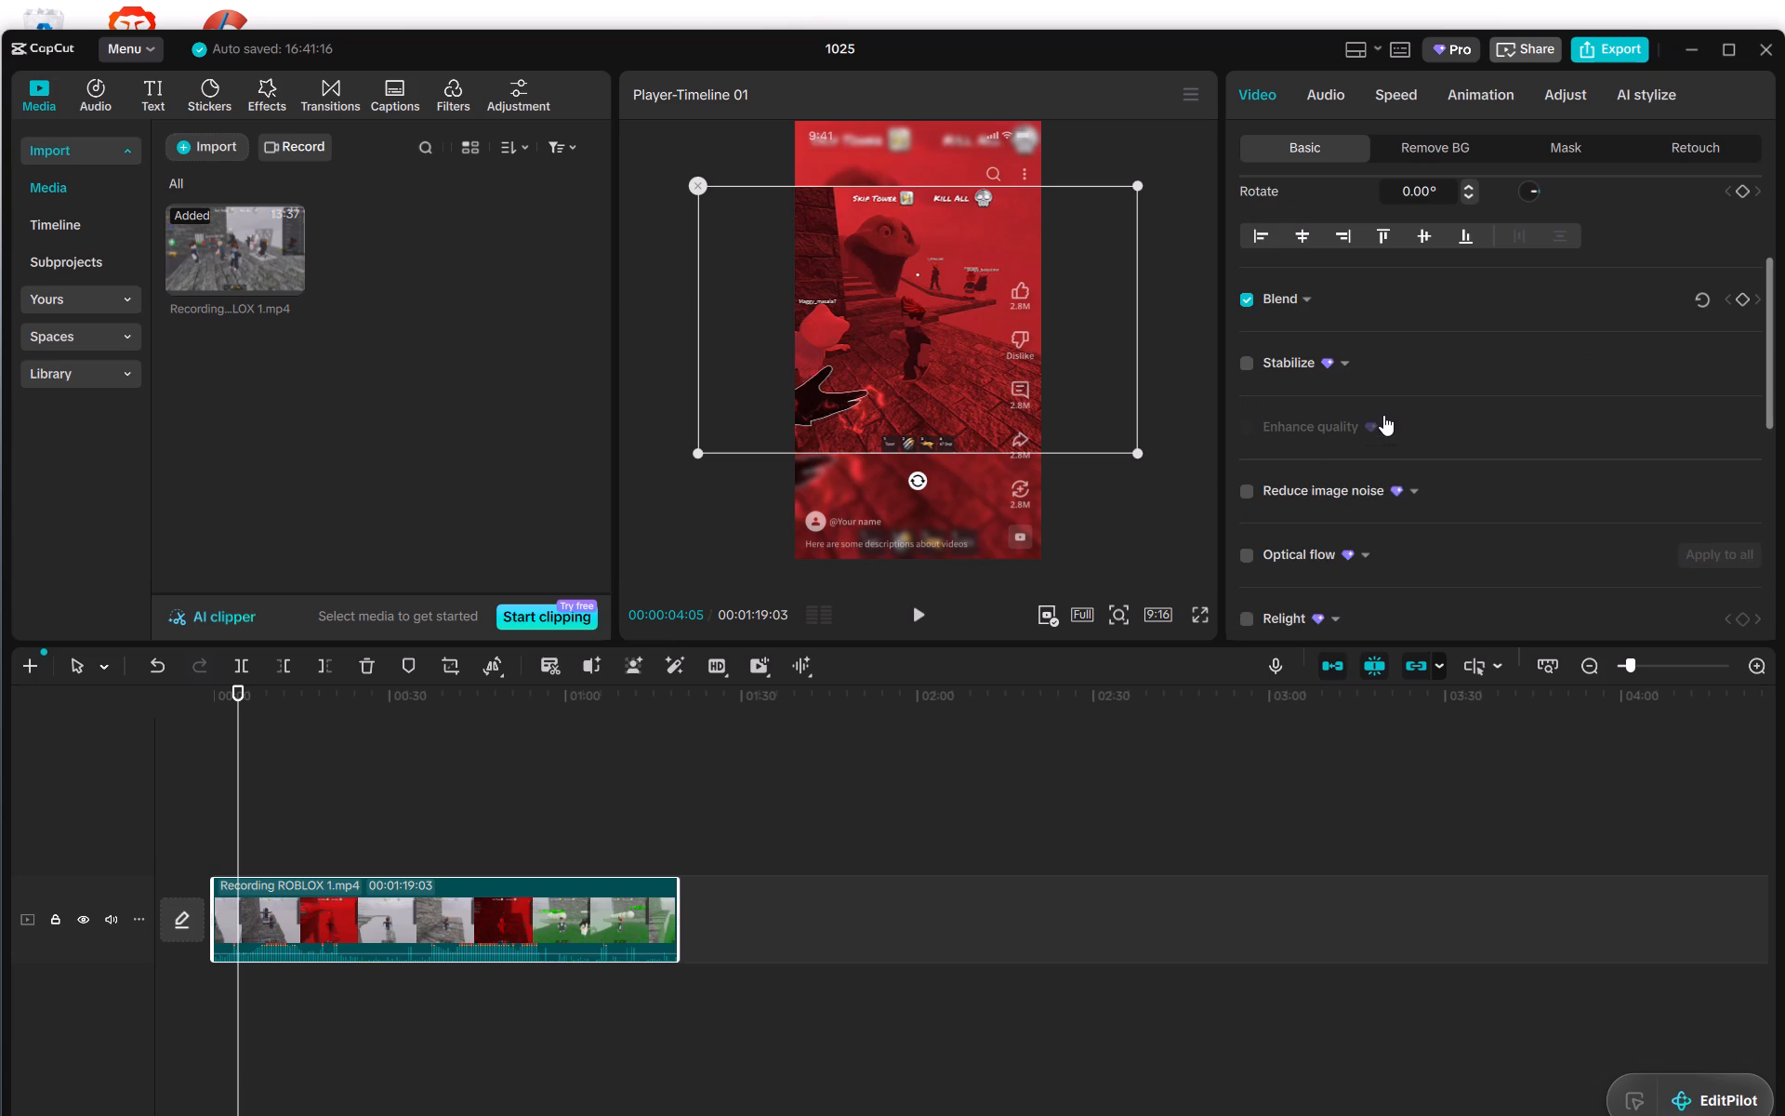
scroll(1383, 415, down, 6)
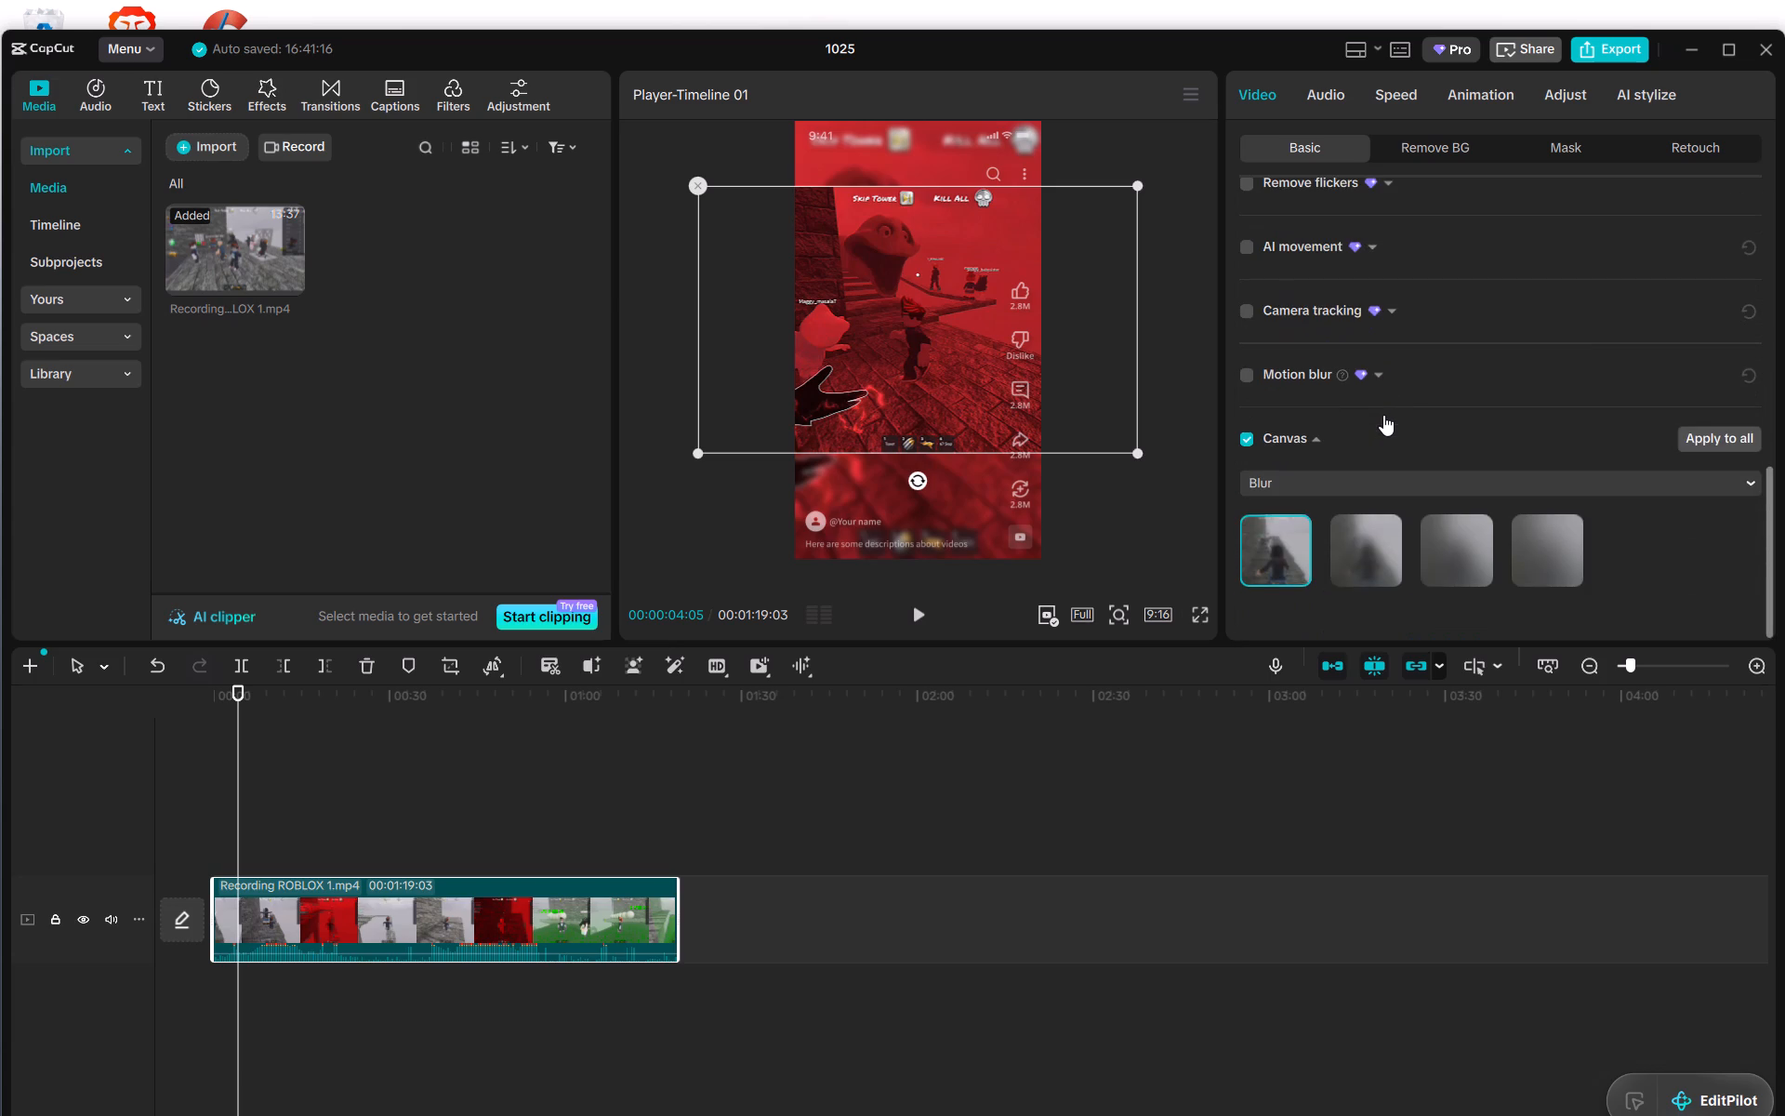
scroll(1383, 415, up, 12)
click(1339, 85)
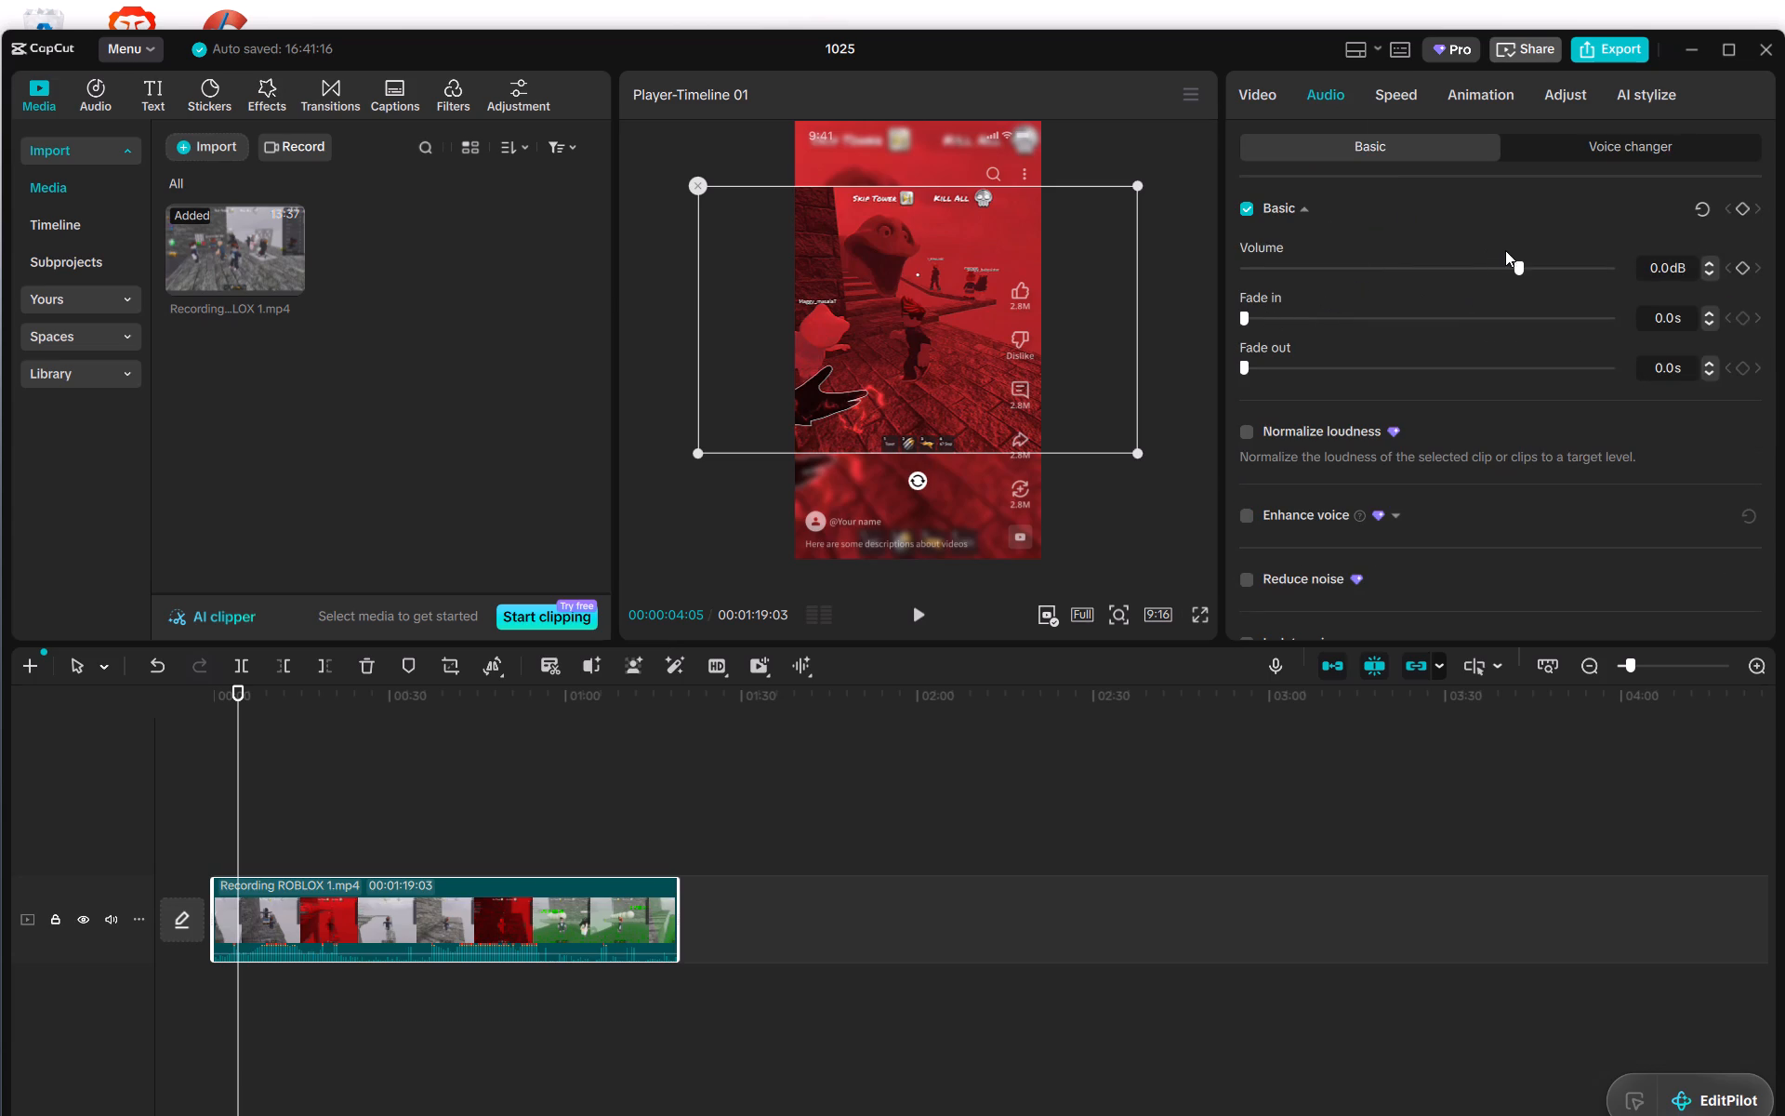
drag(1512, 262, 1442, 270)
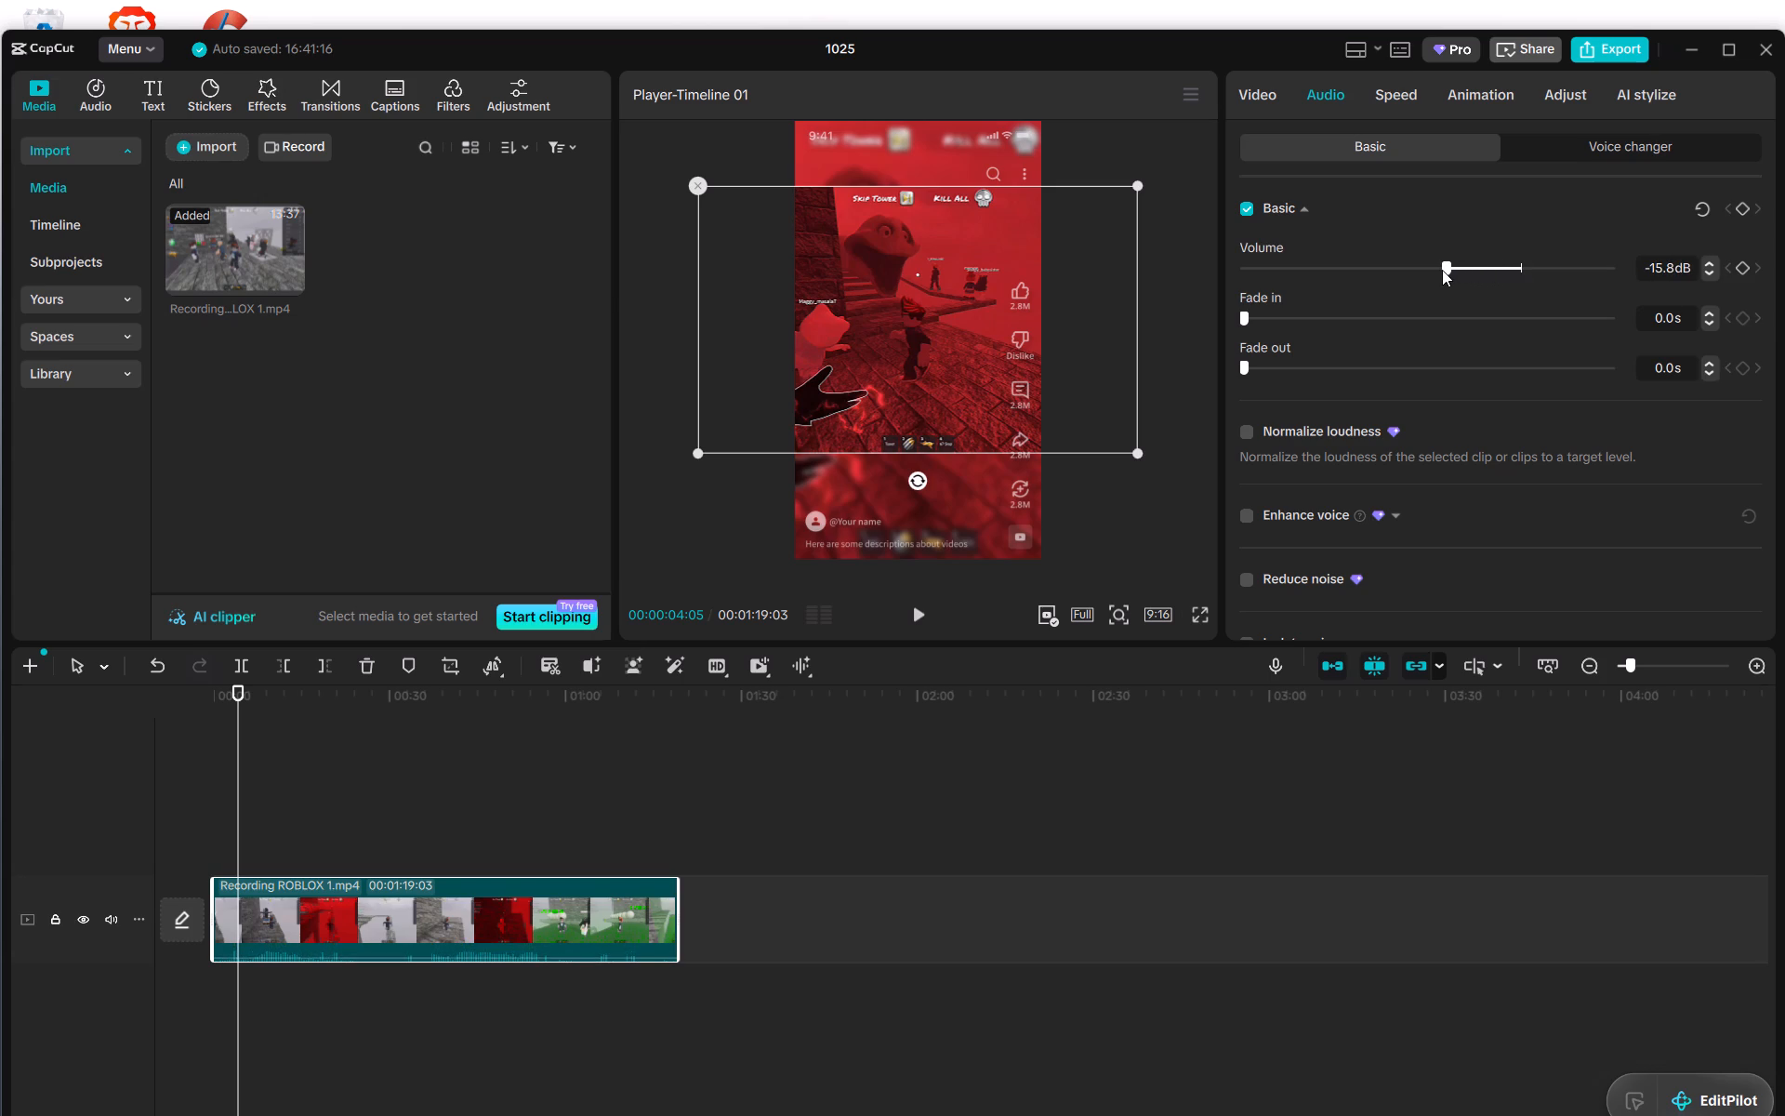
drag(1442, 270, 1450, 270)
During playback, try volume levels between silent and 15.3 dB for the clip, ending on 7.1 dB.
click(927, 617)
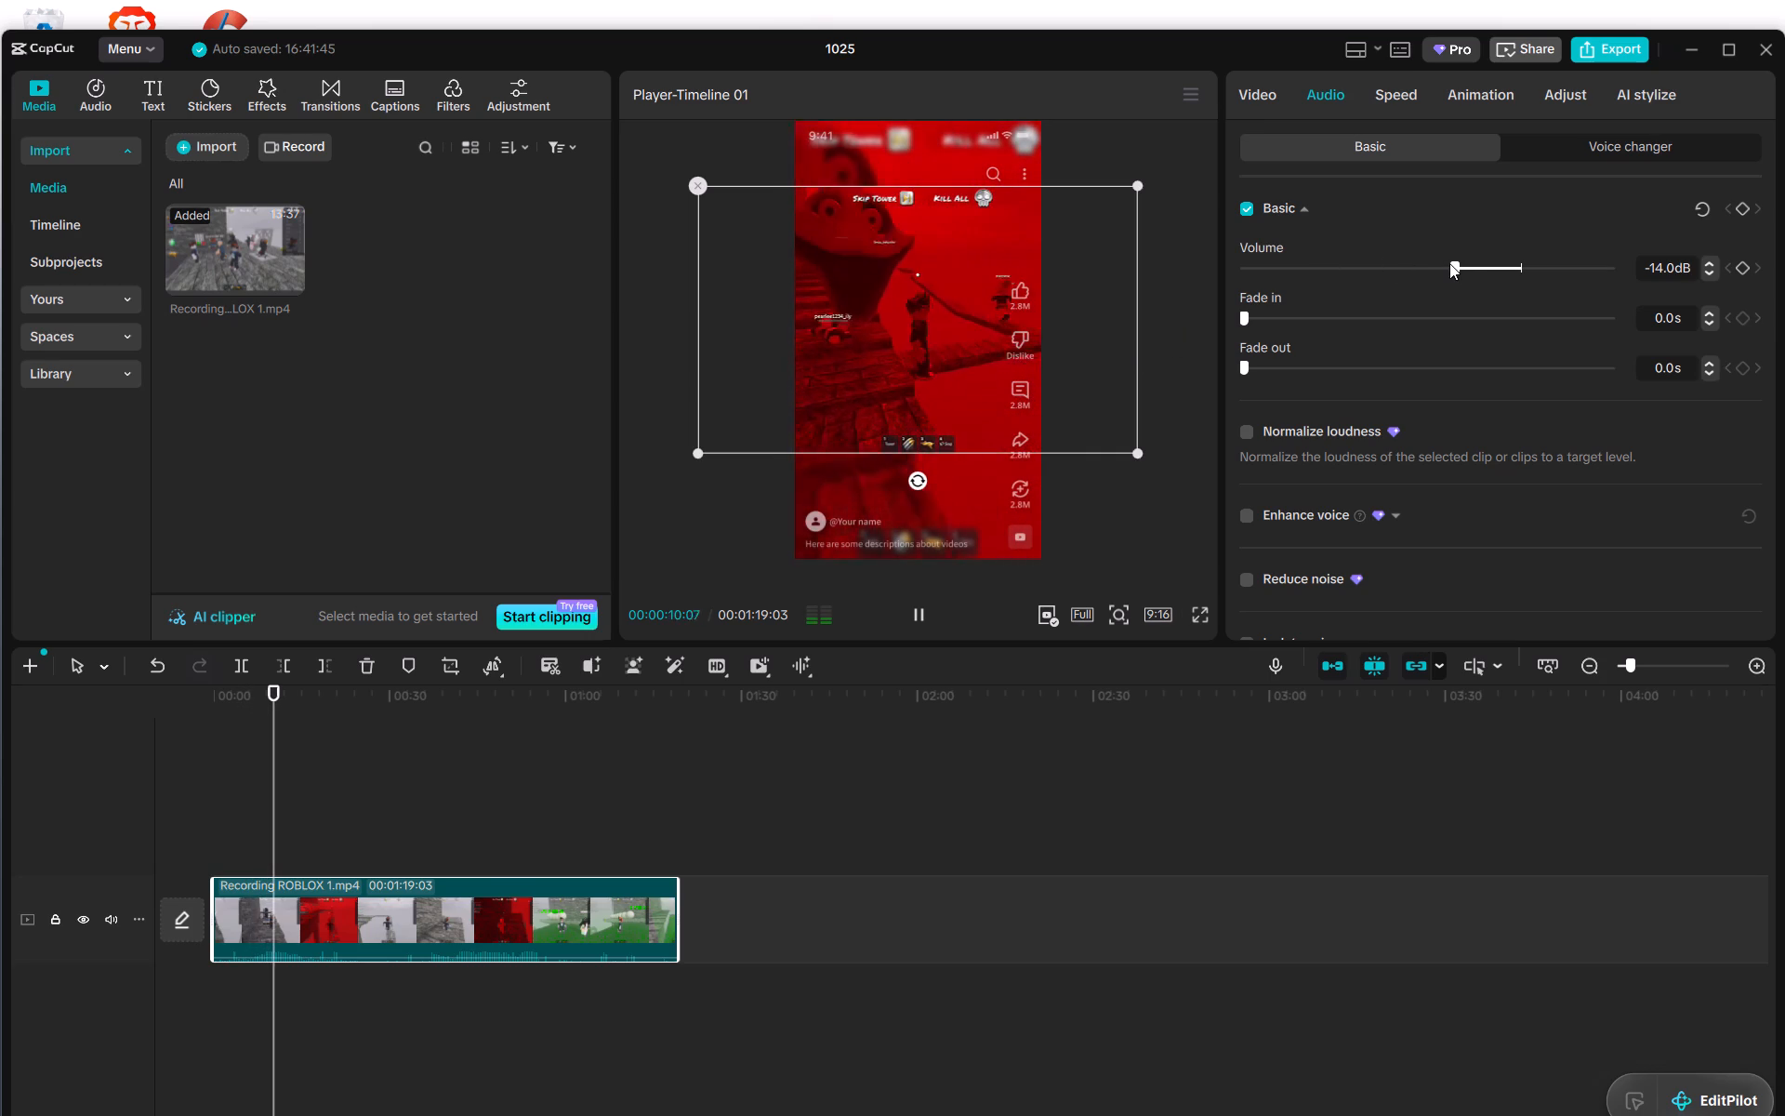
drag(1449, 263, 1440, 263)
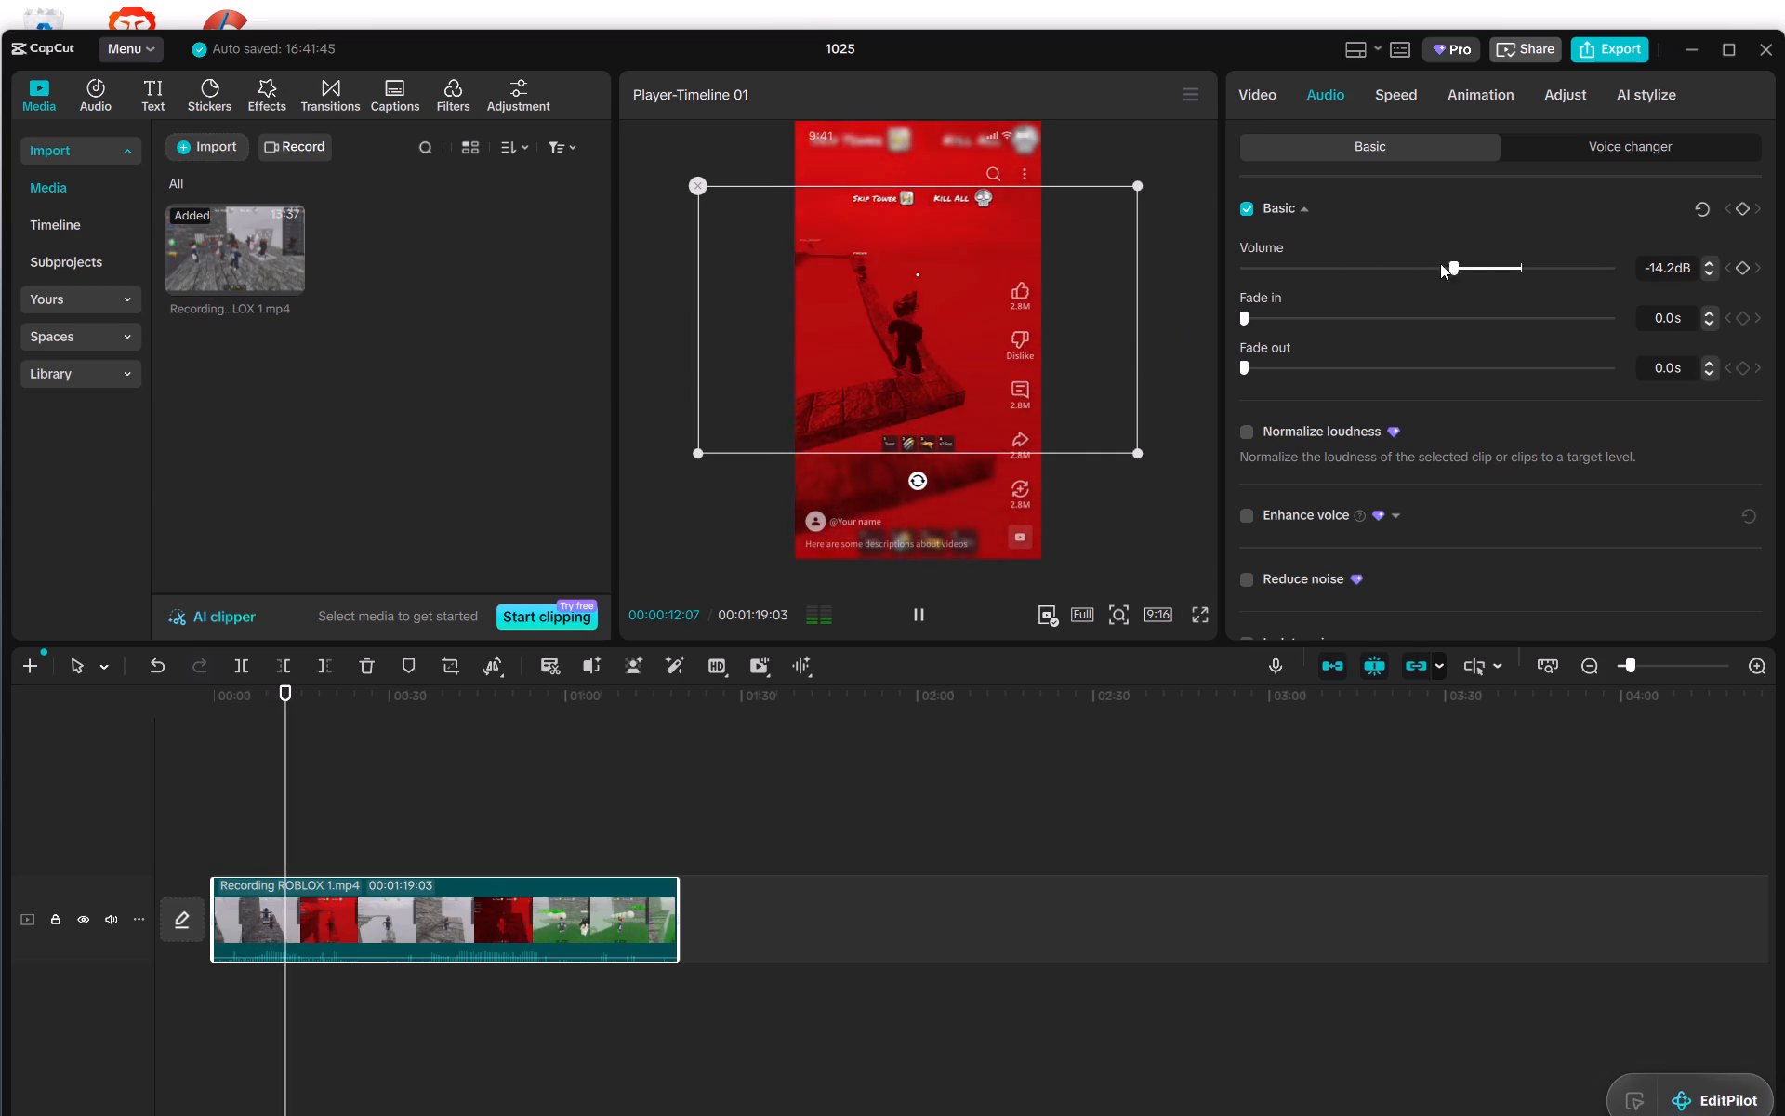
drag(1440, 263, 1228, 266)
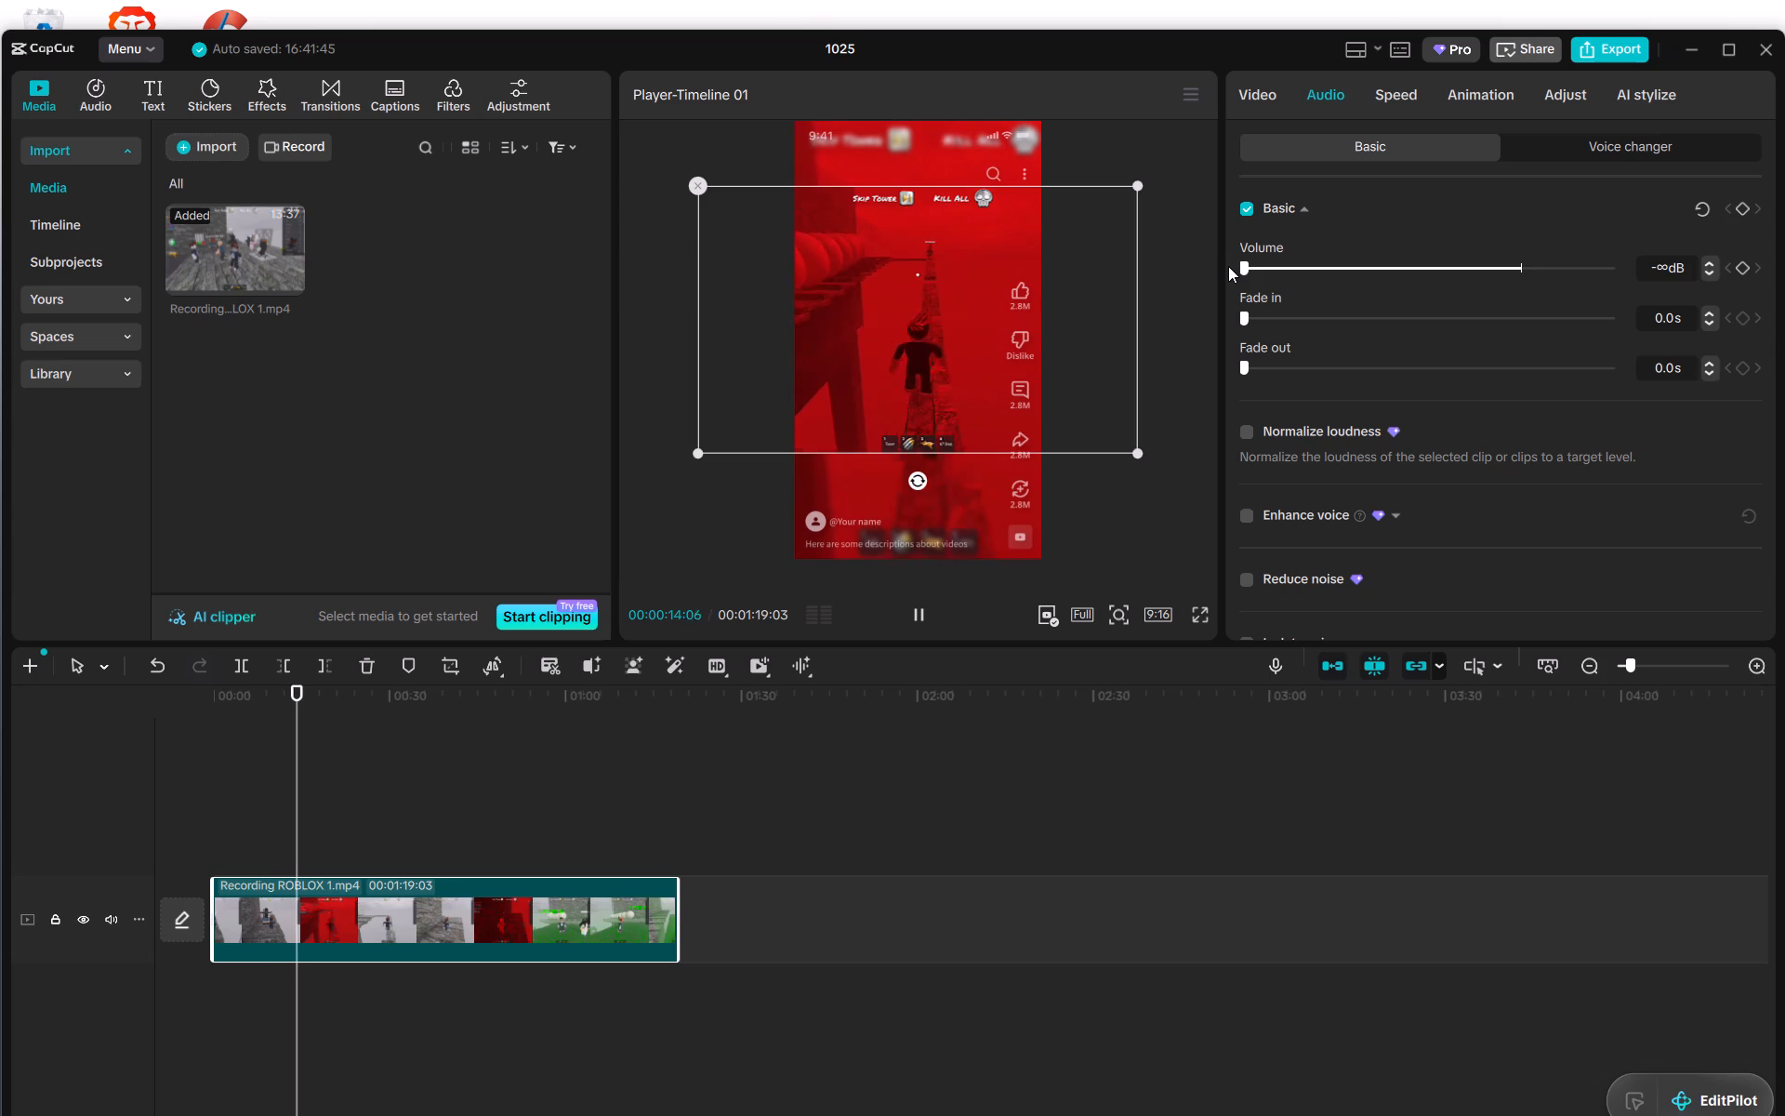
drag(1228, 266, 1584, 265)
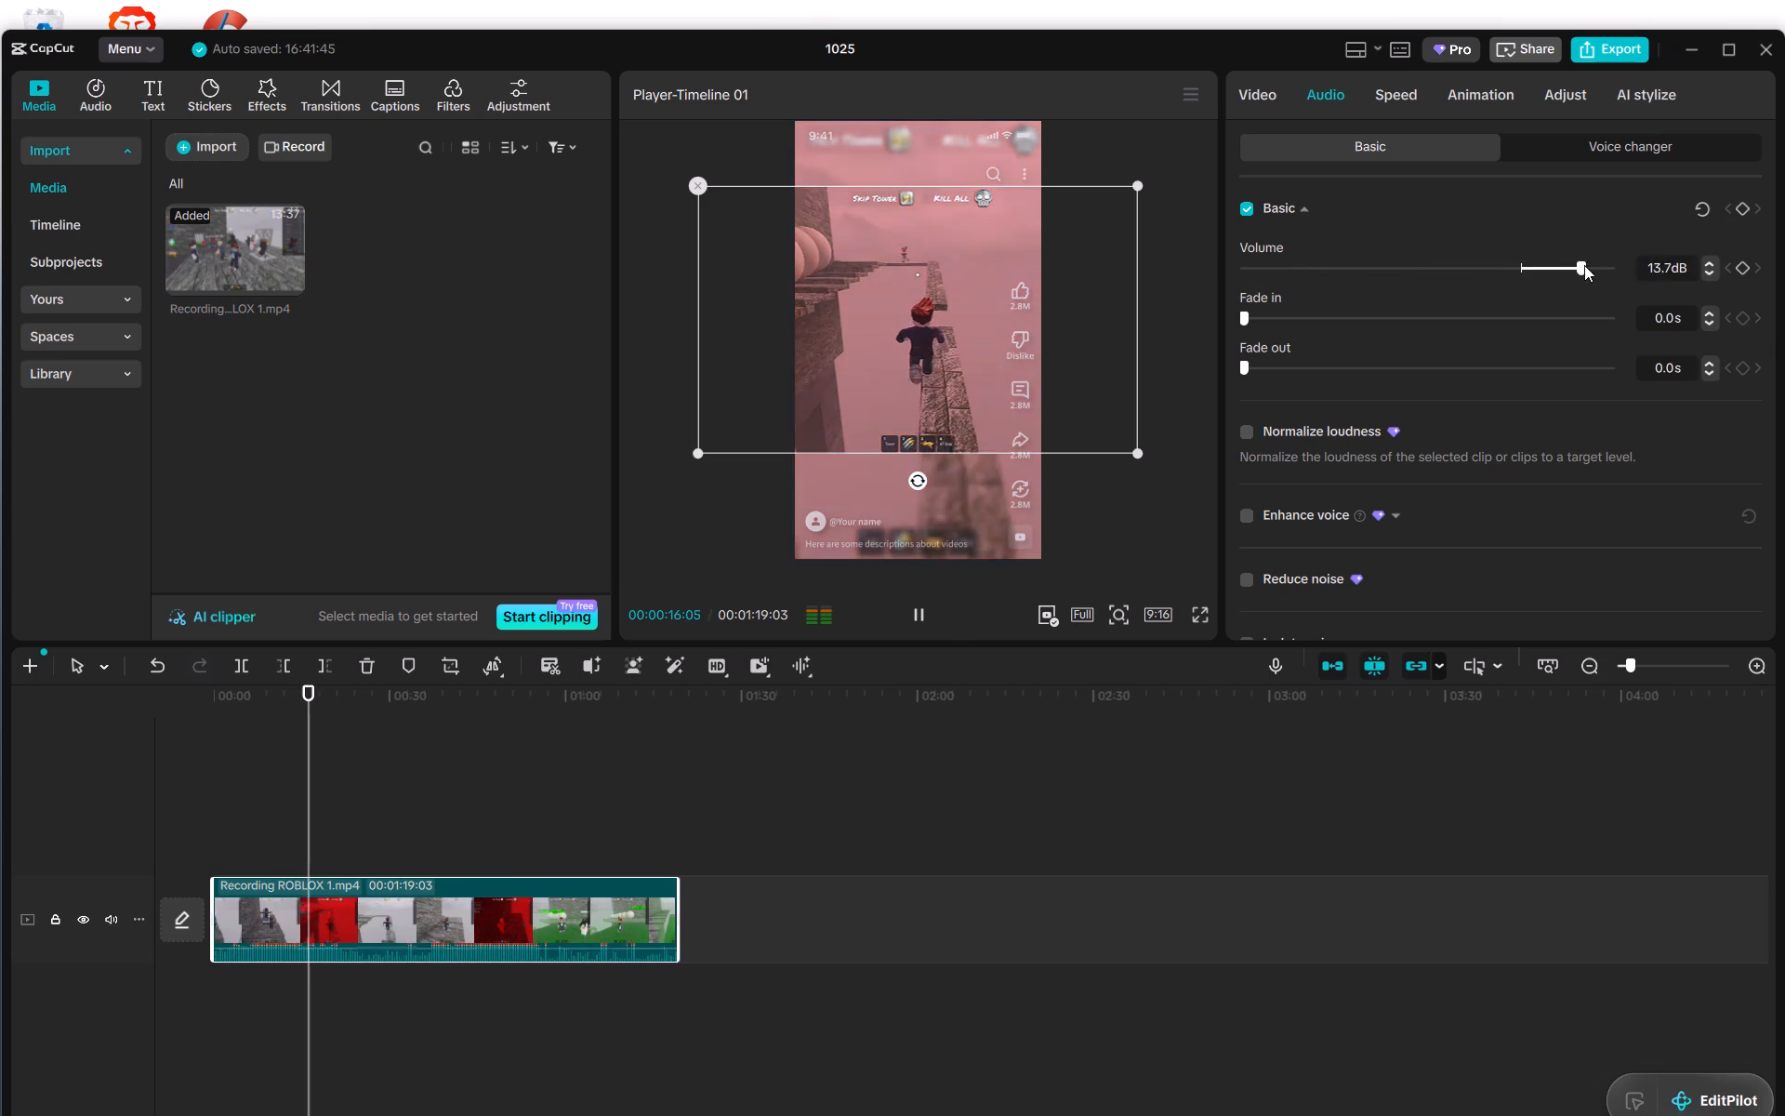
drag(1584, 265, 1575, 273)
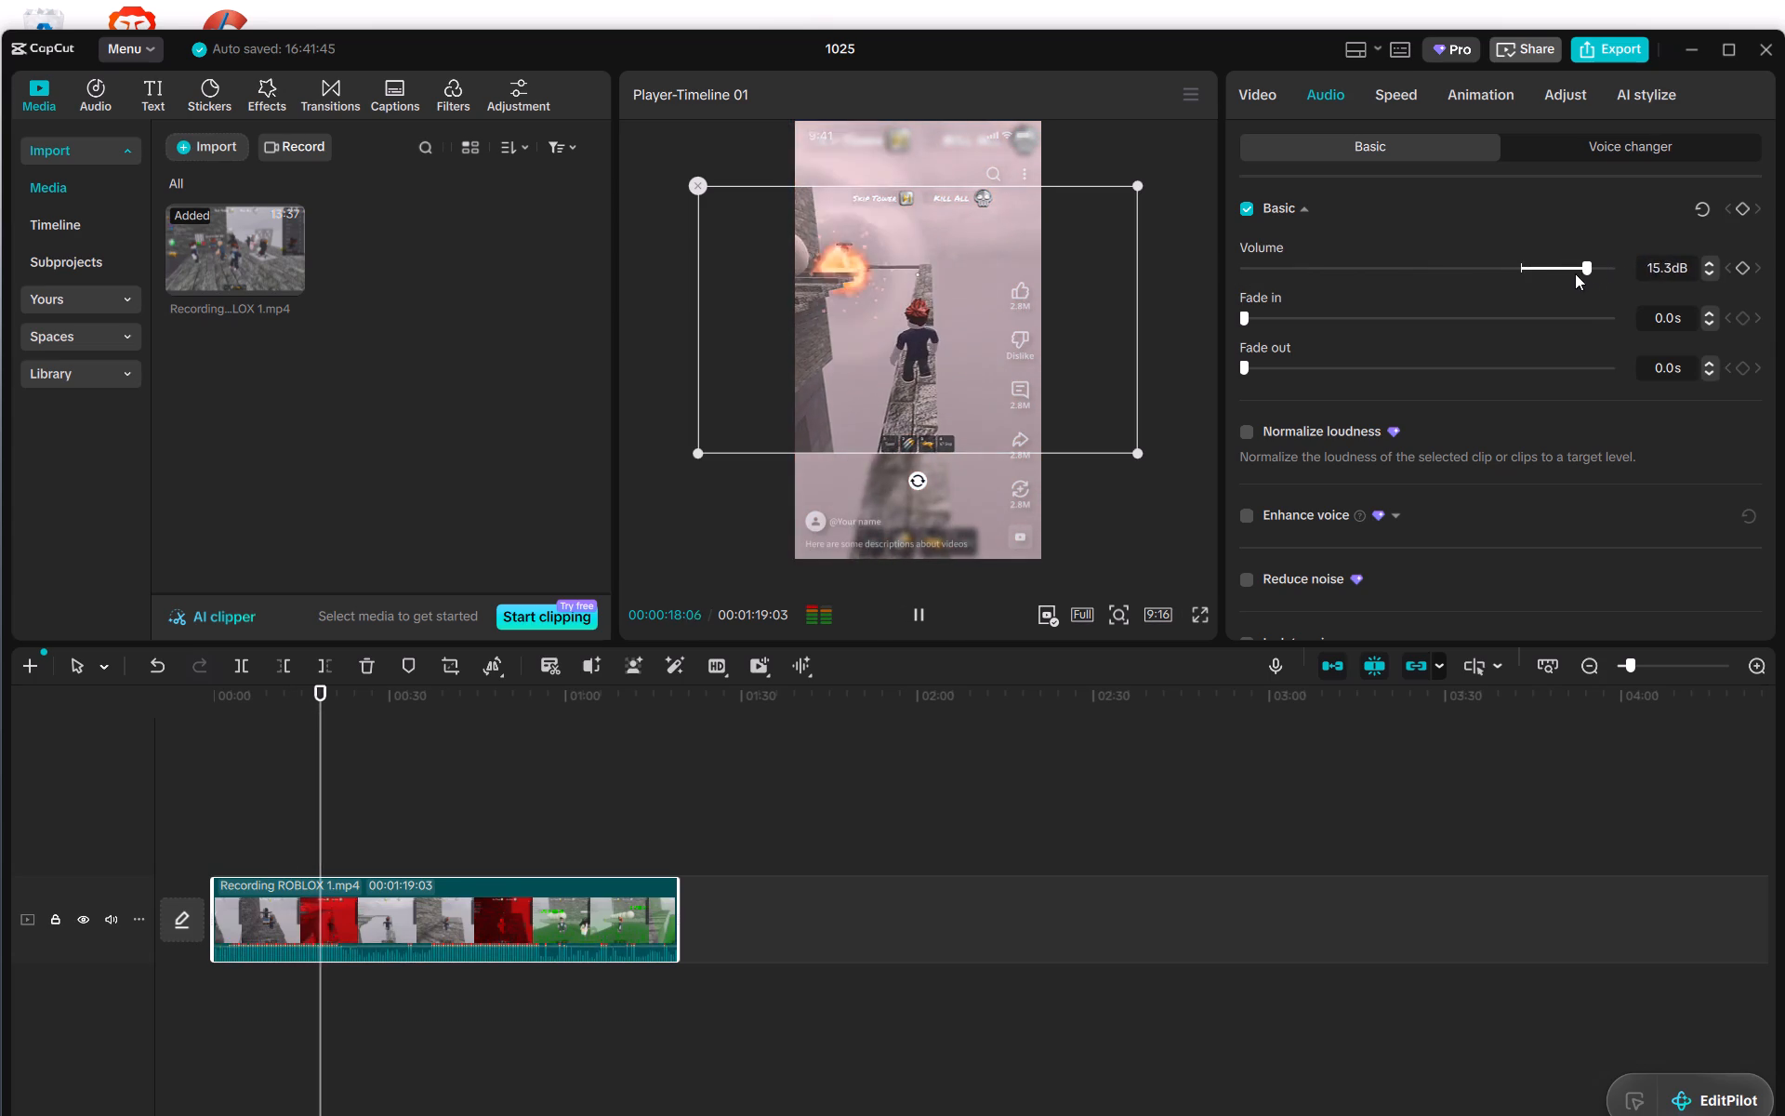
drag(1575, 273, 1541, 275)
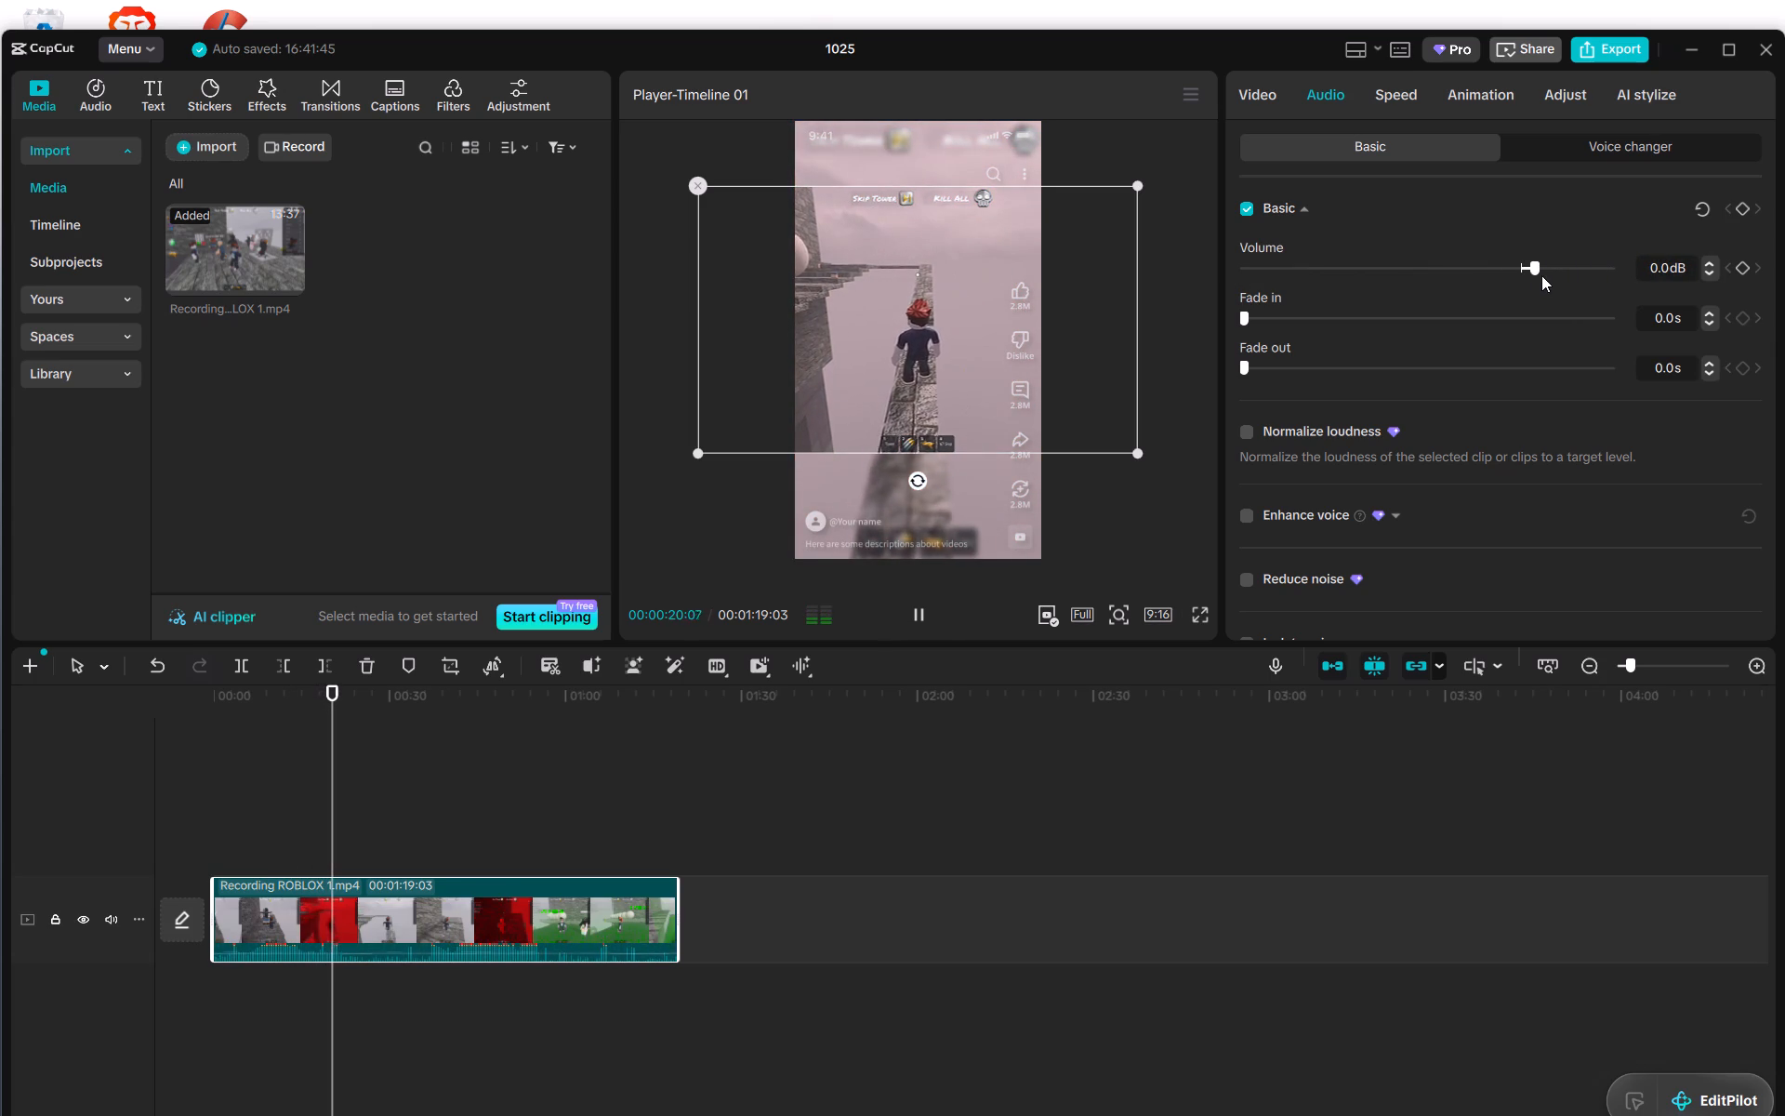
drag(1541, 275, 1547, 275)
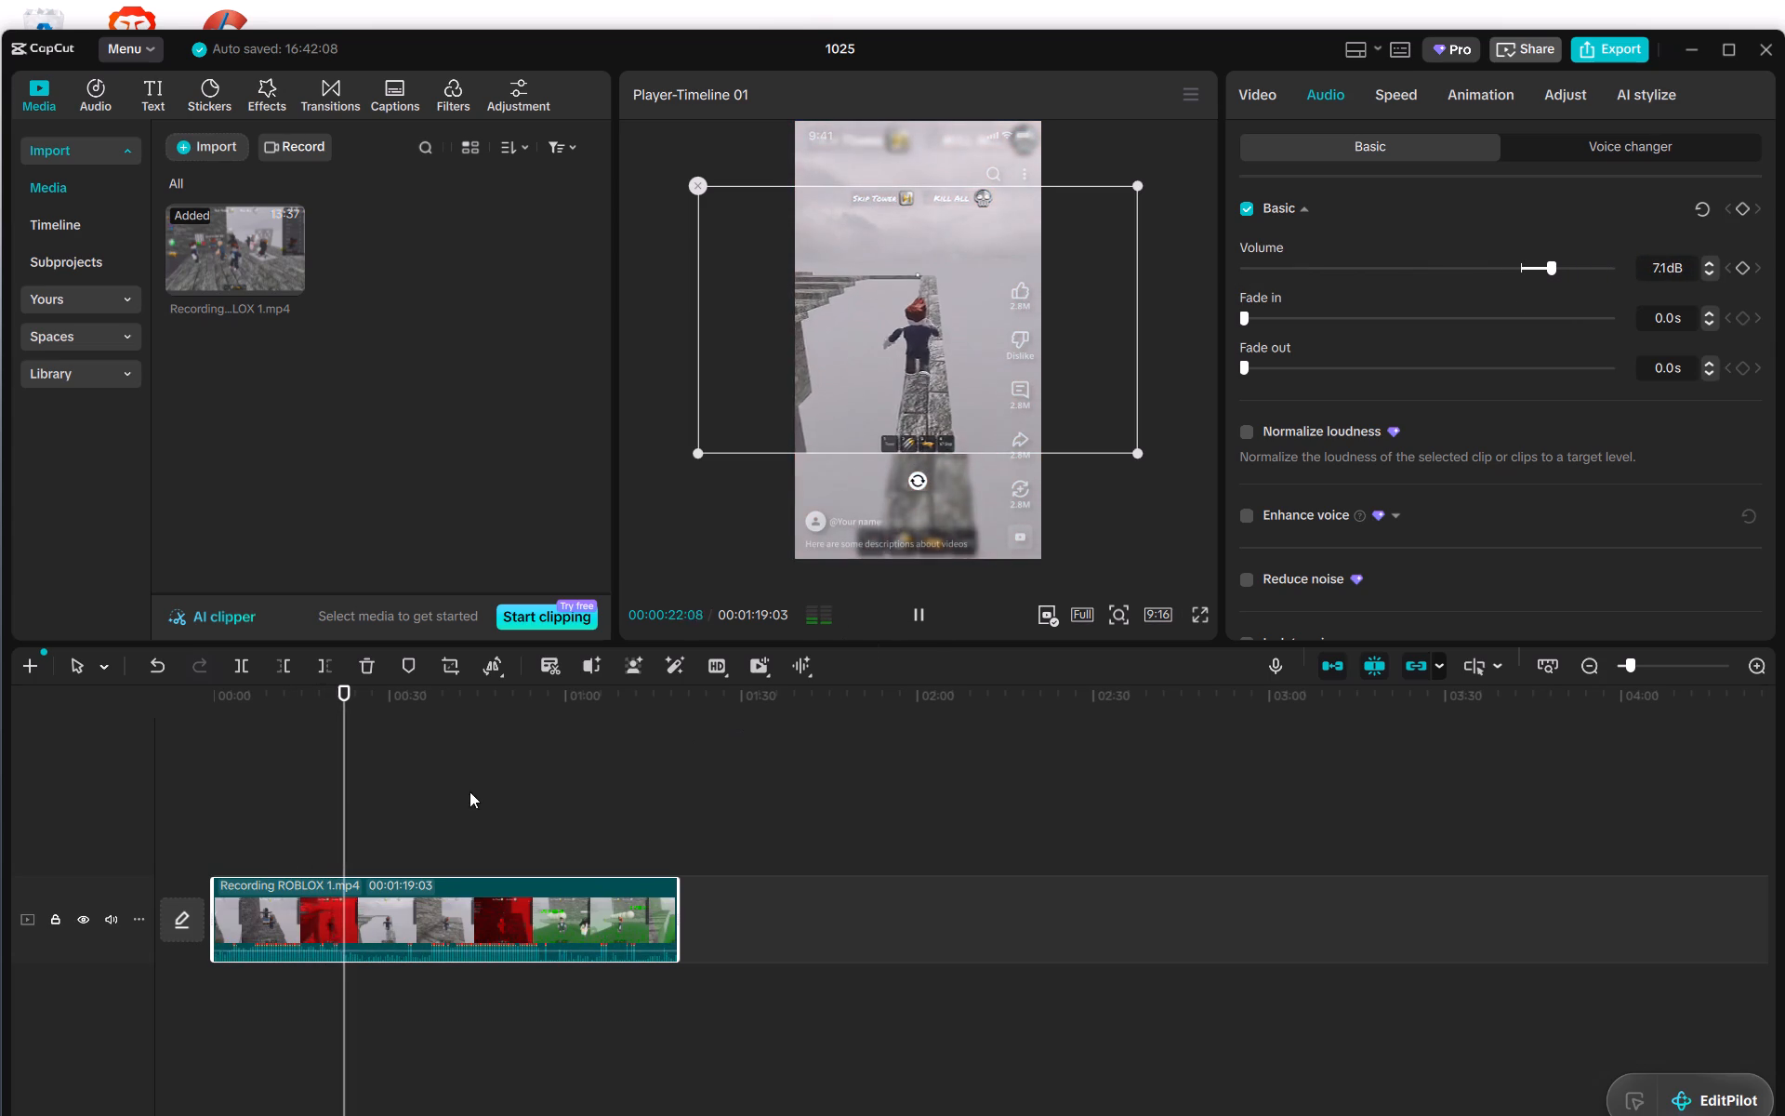
Play the clip from the start to 00:00:20:08 to judge its sound, and set its volume to -6.3 dB.
drag(349, 801, 186, 804)
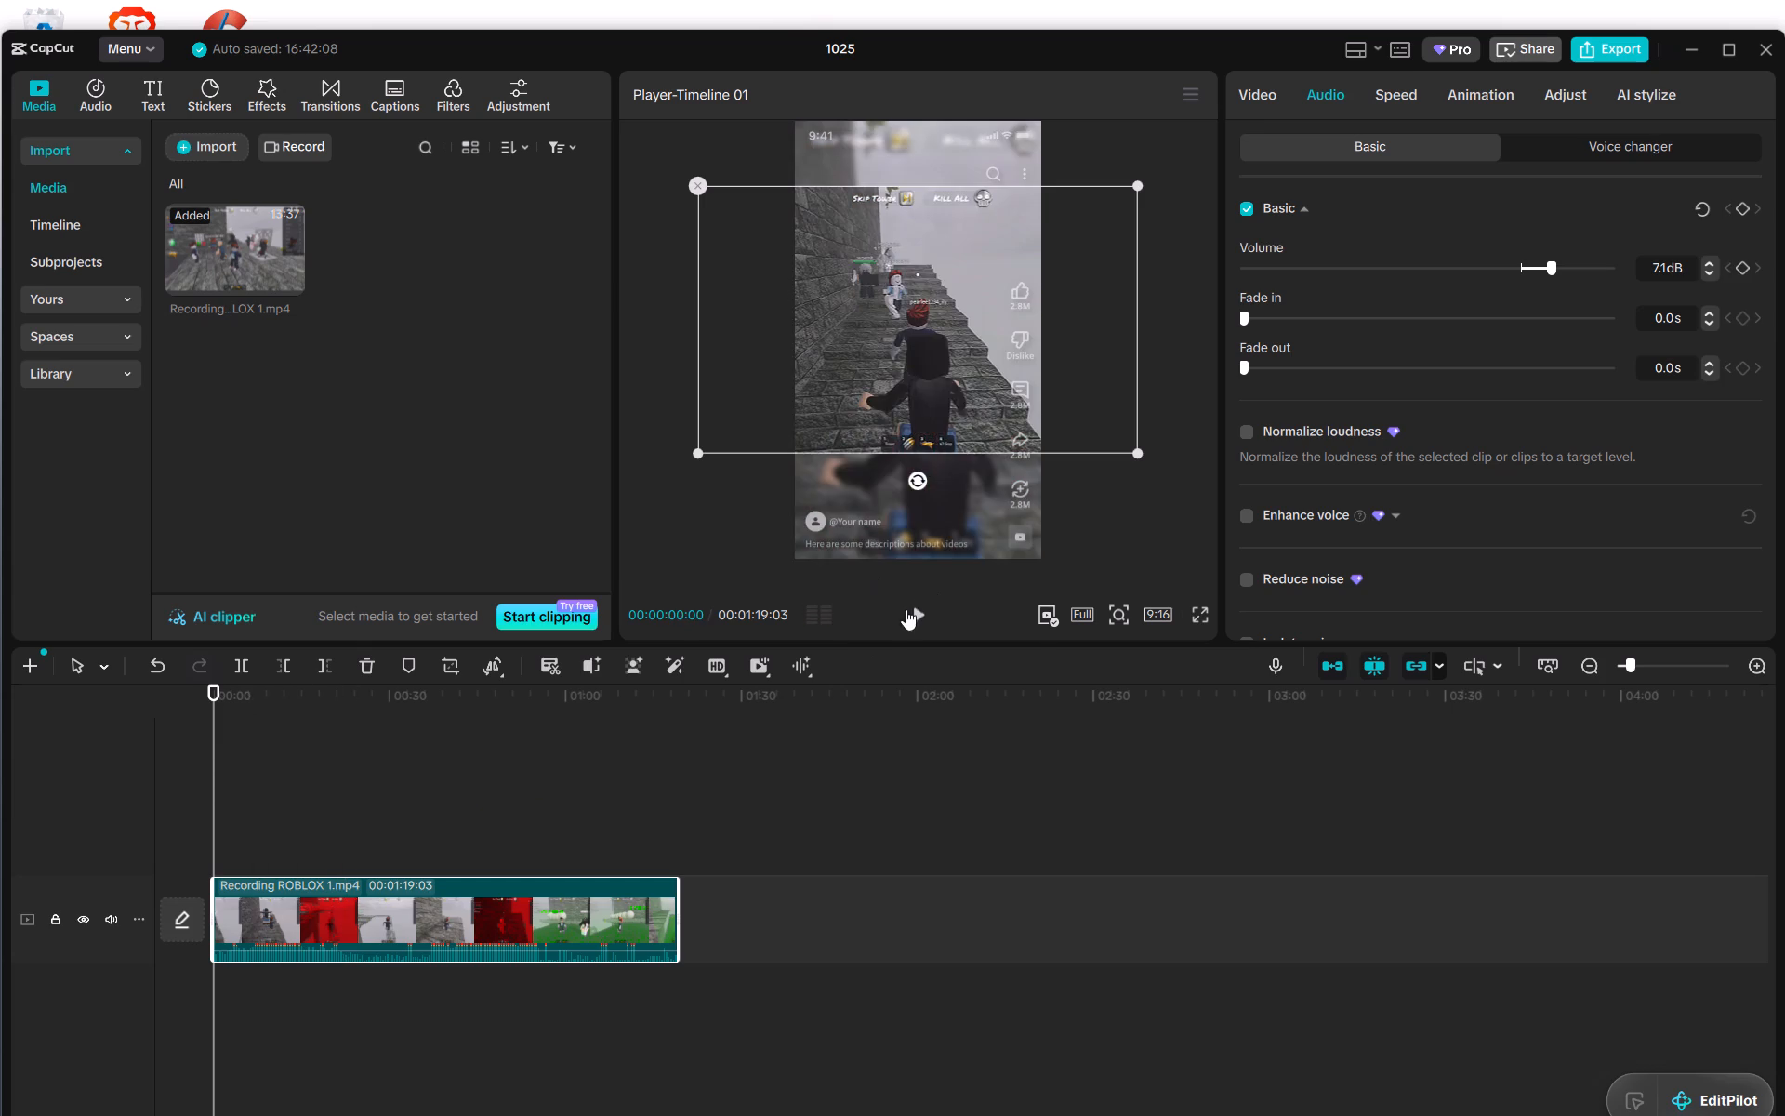
click(906, 609)
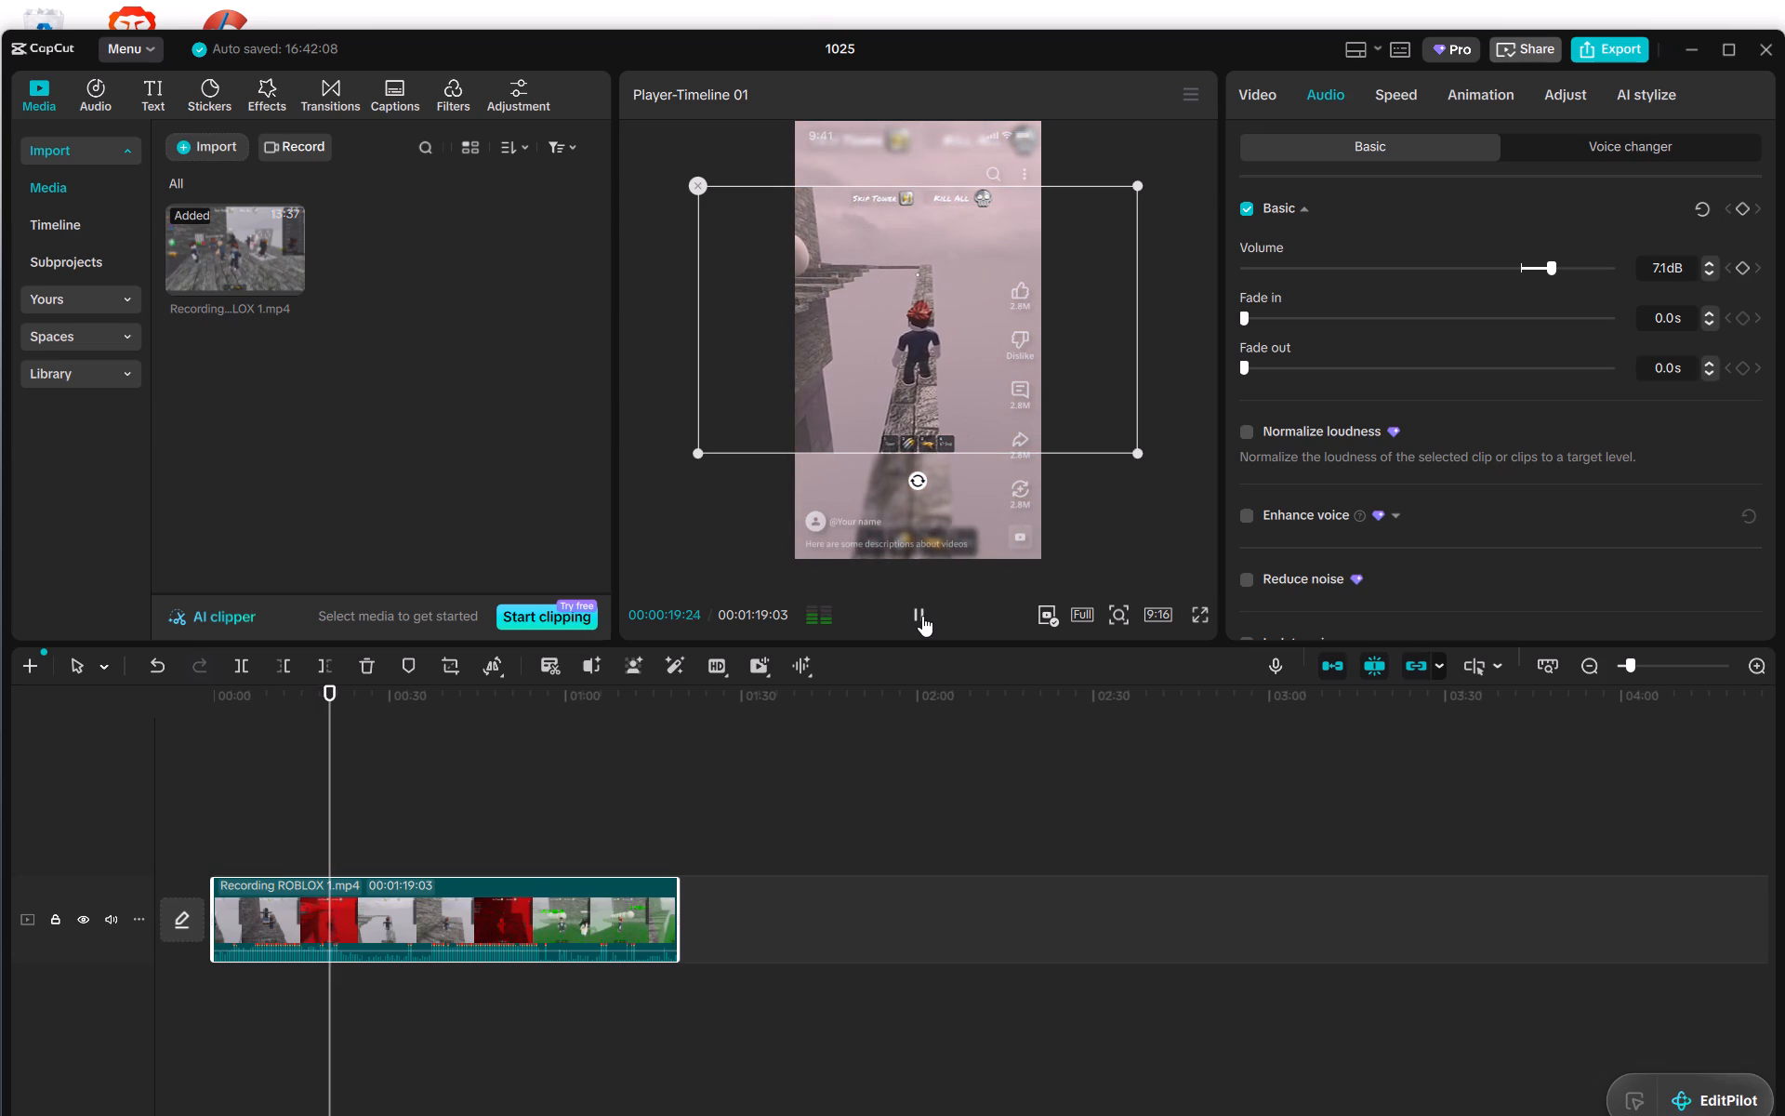
click(922, 616)
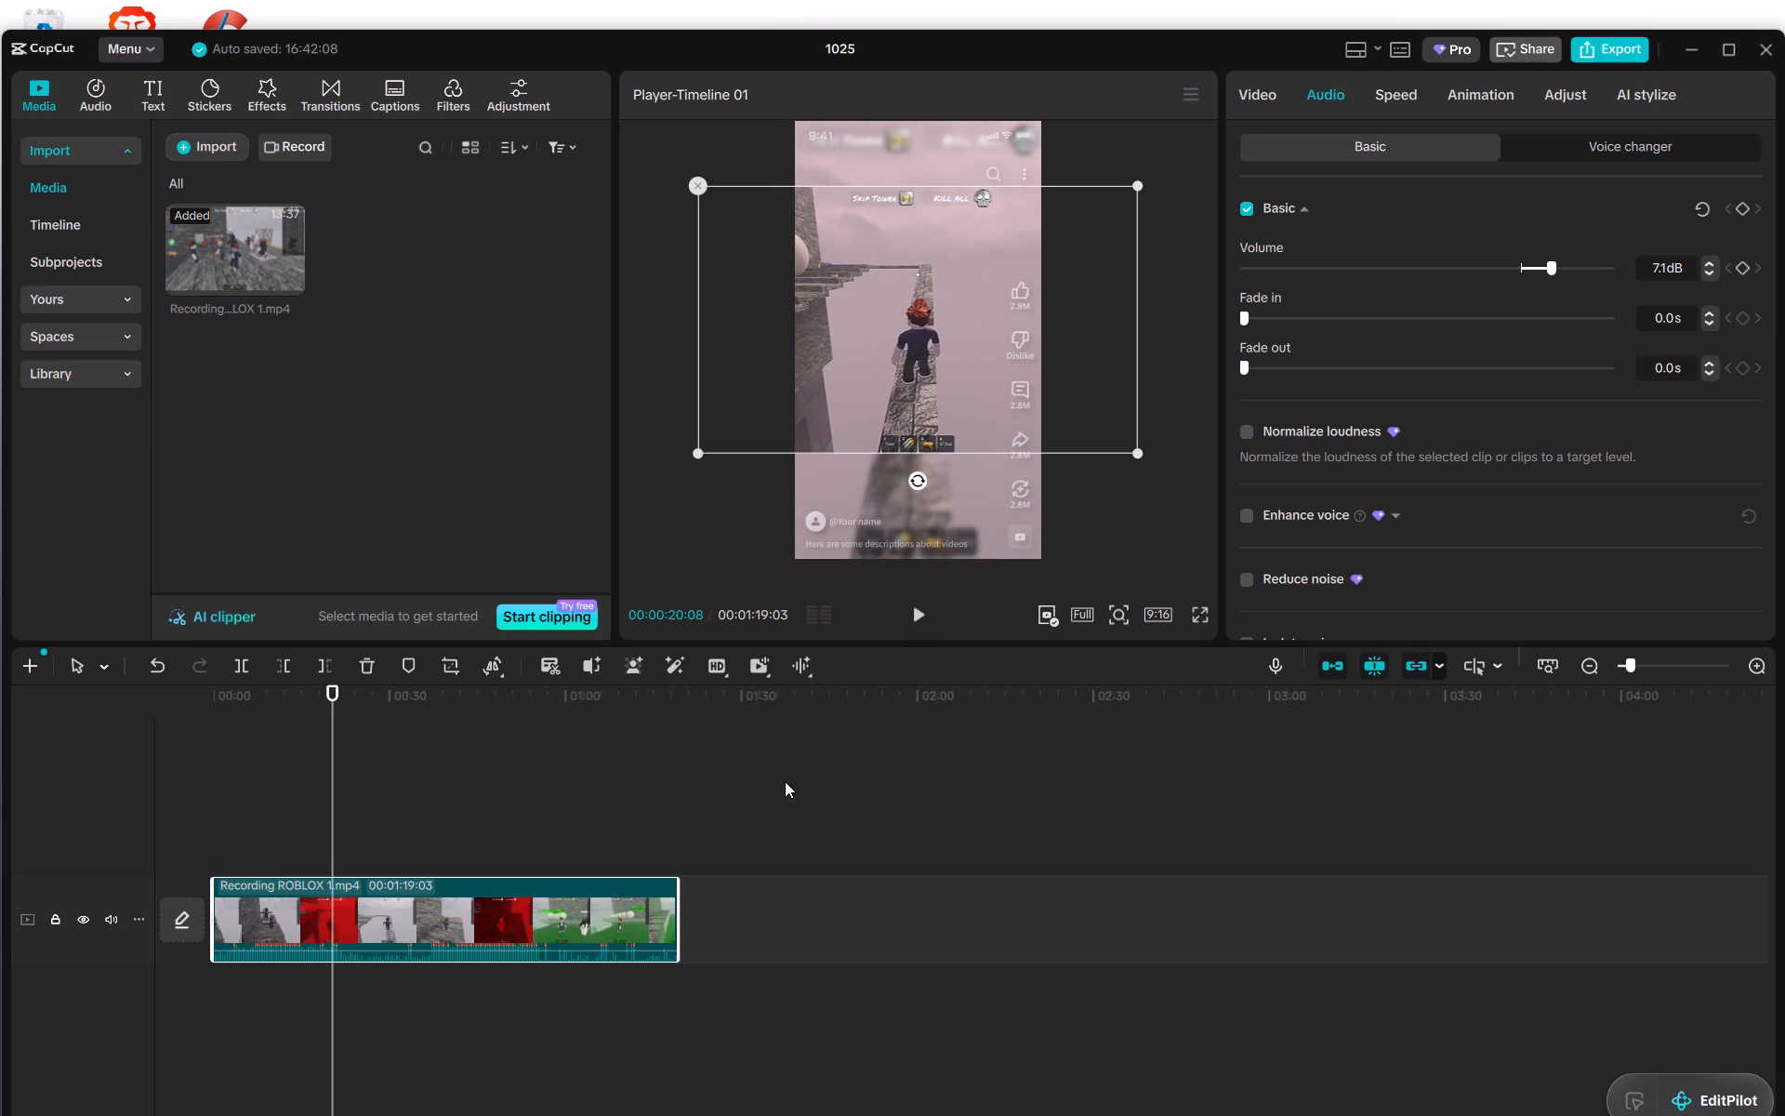
drag(1543, 261, 1543, 263)
drag(1543, 263, 1486, 272)
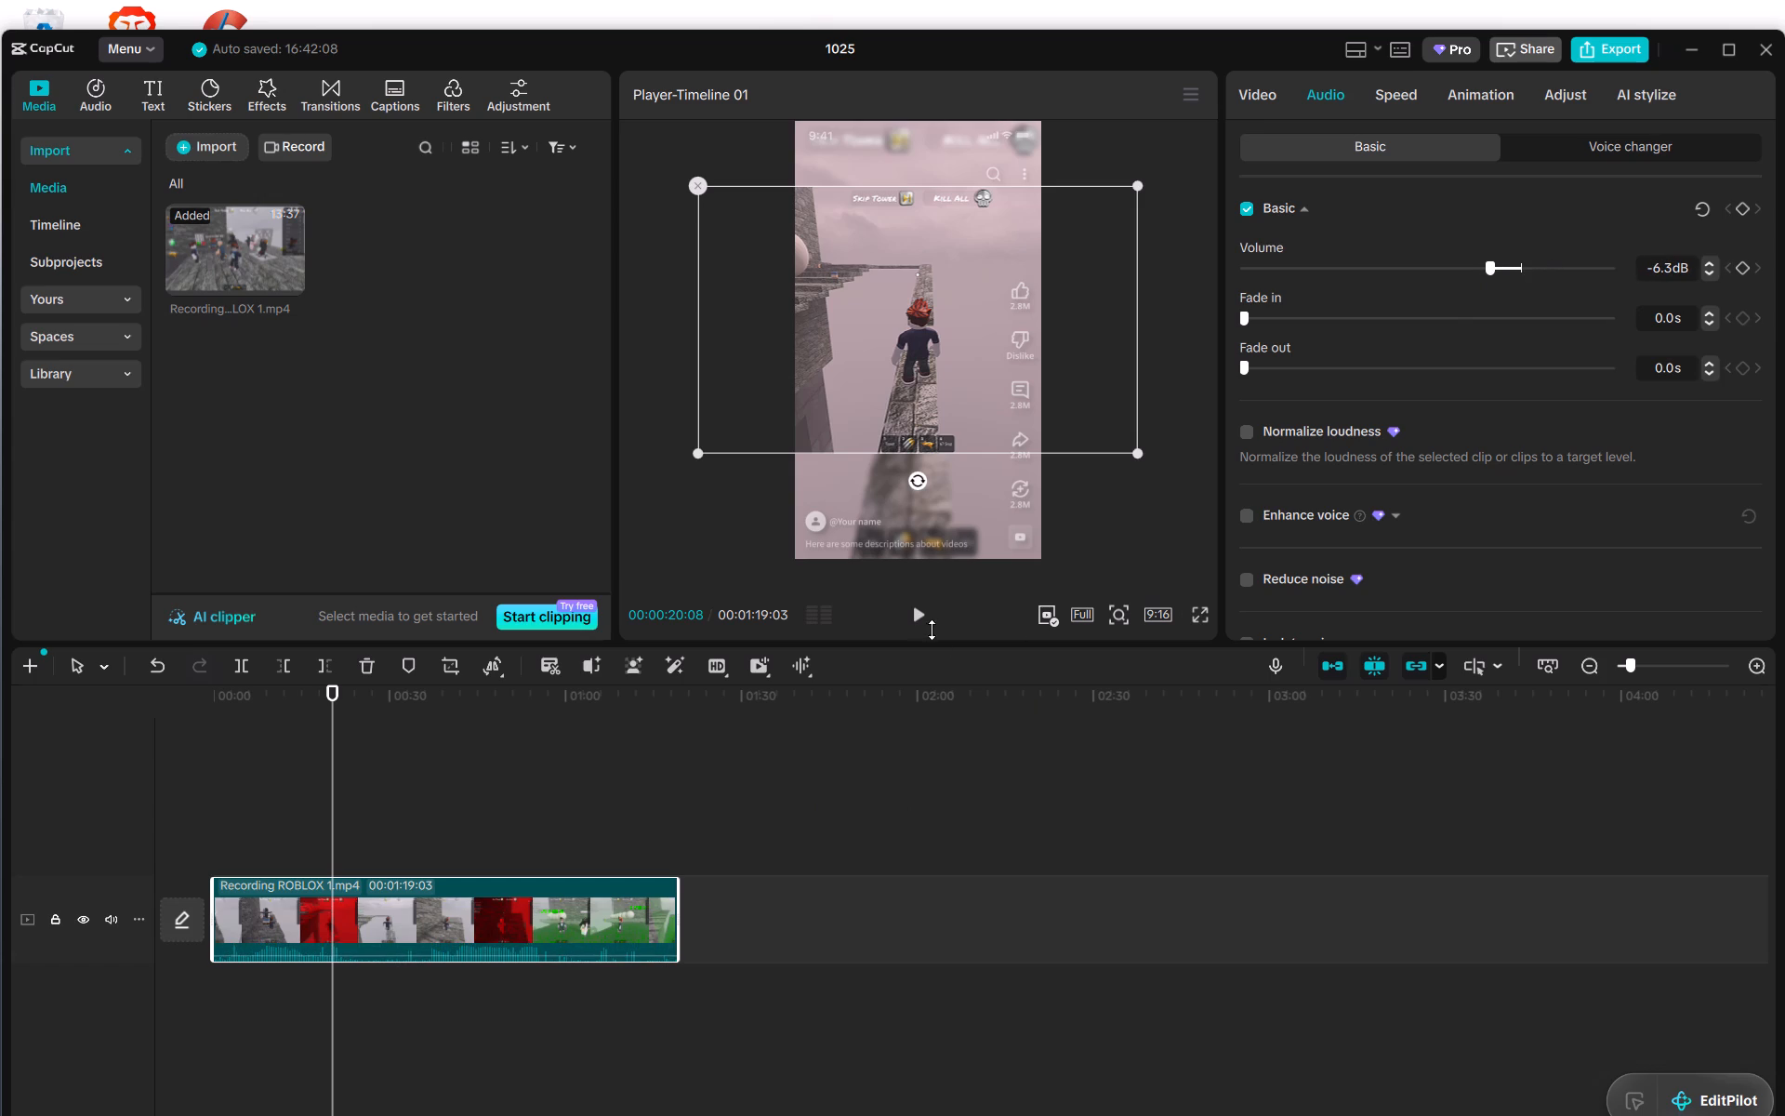
click(906, 621)
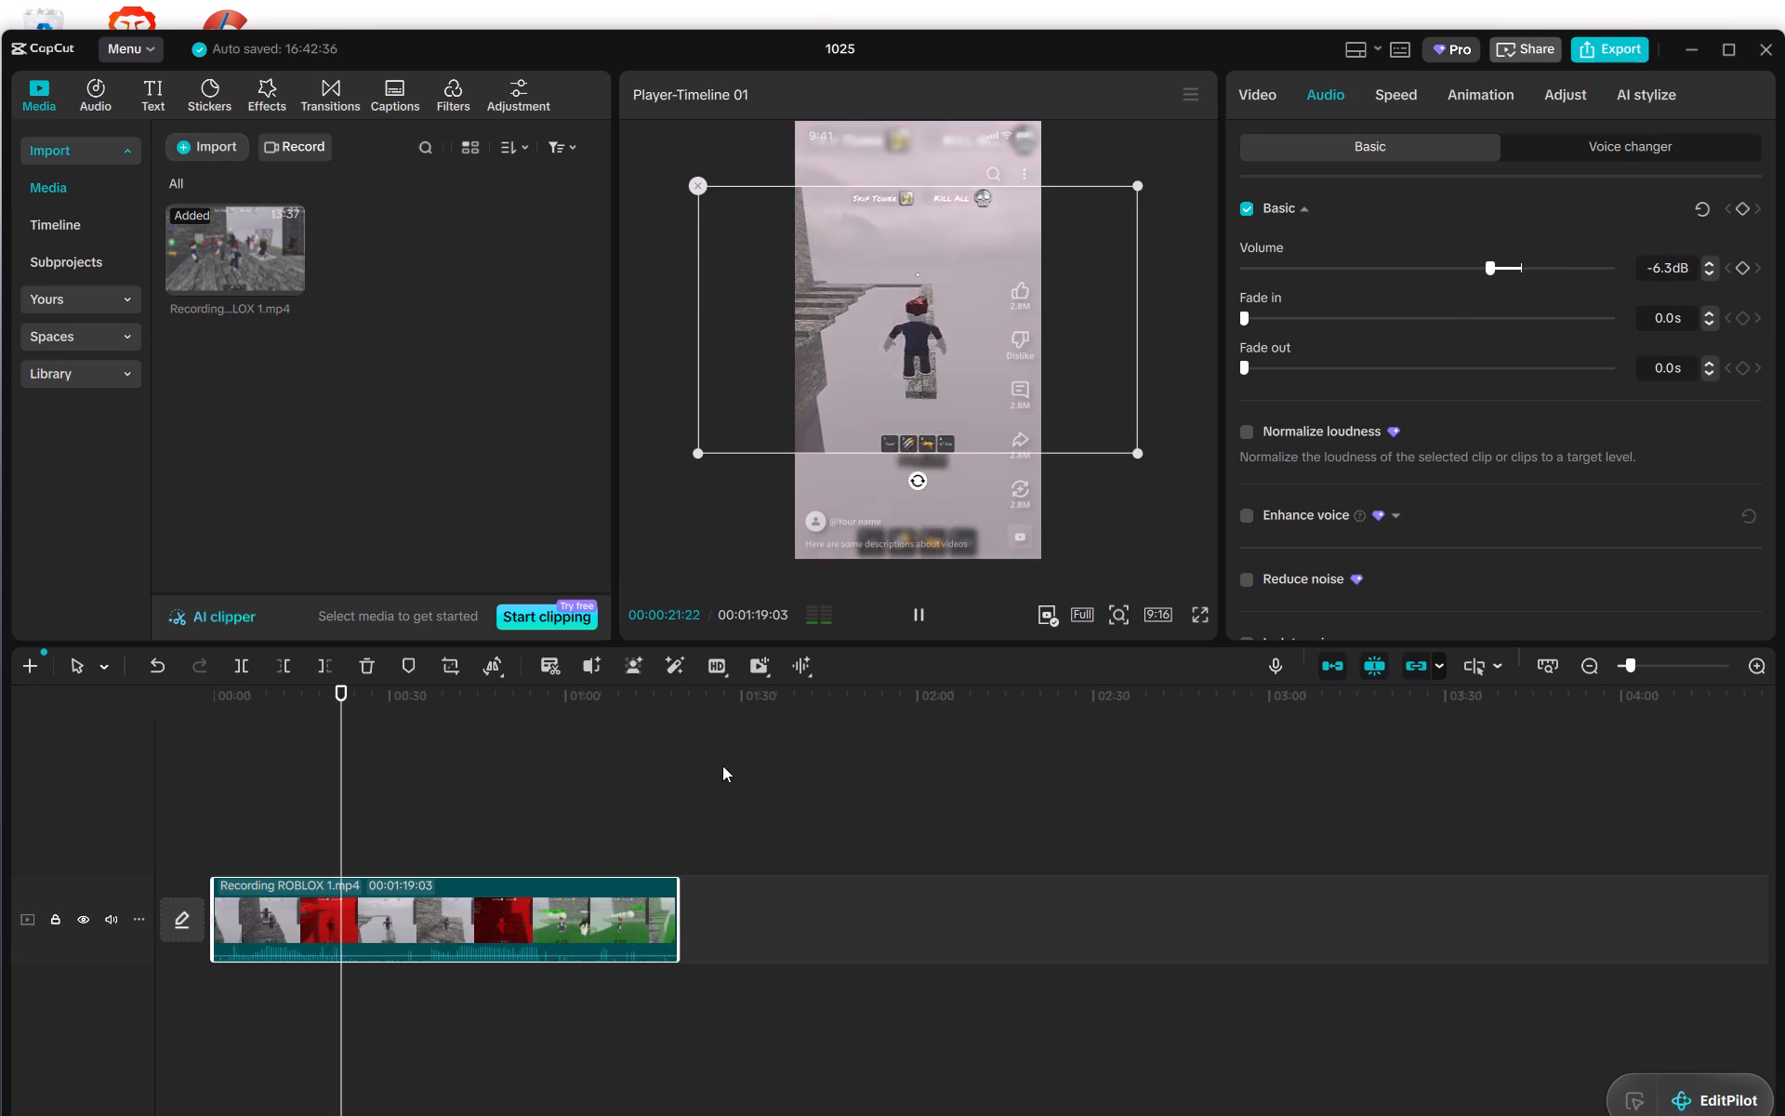
Play the clip from 00:00:01:19 to judge its sound at the current volume.
click(223, 817)
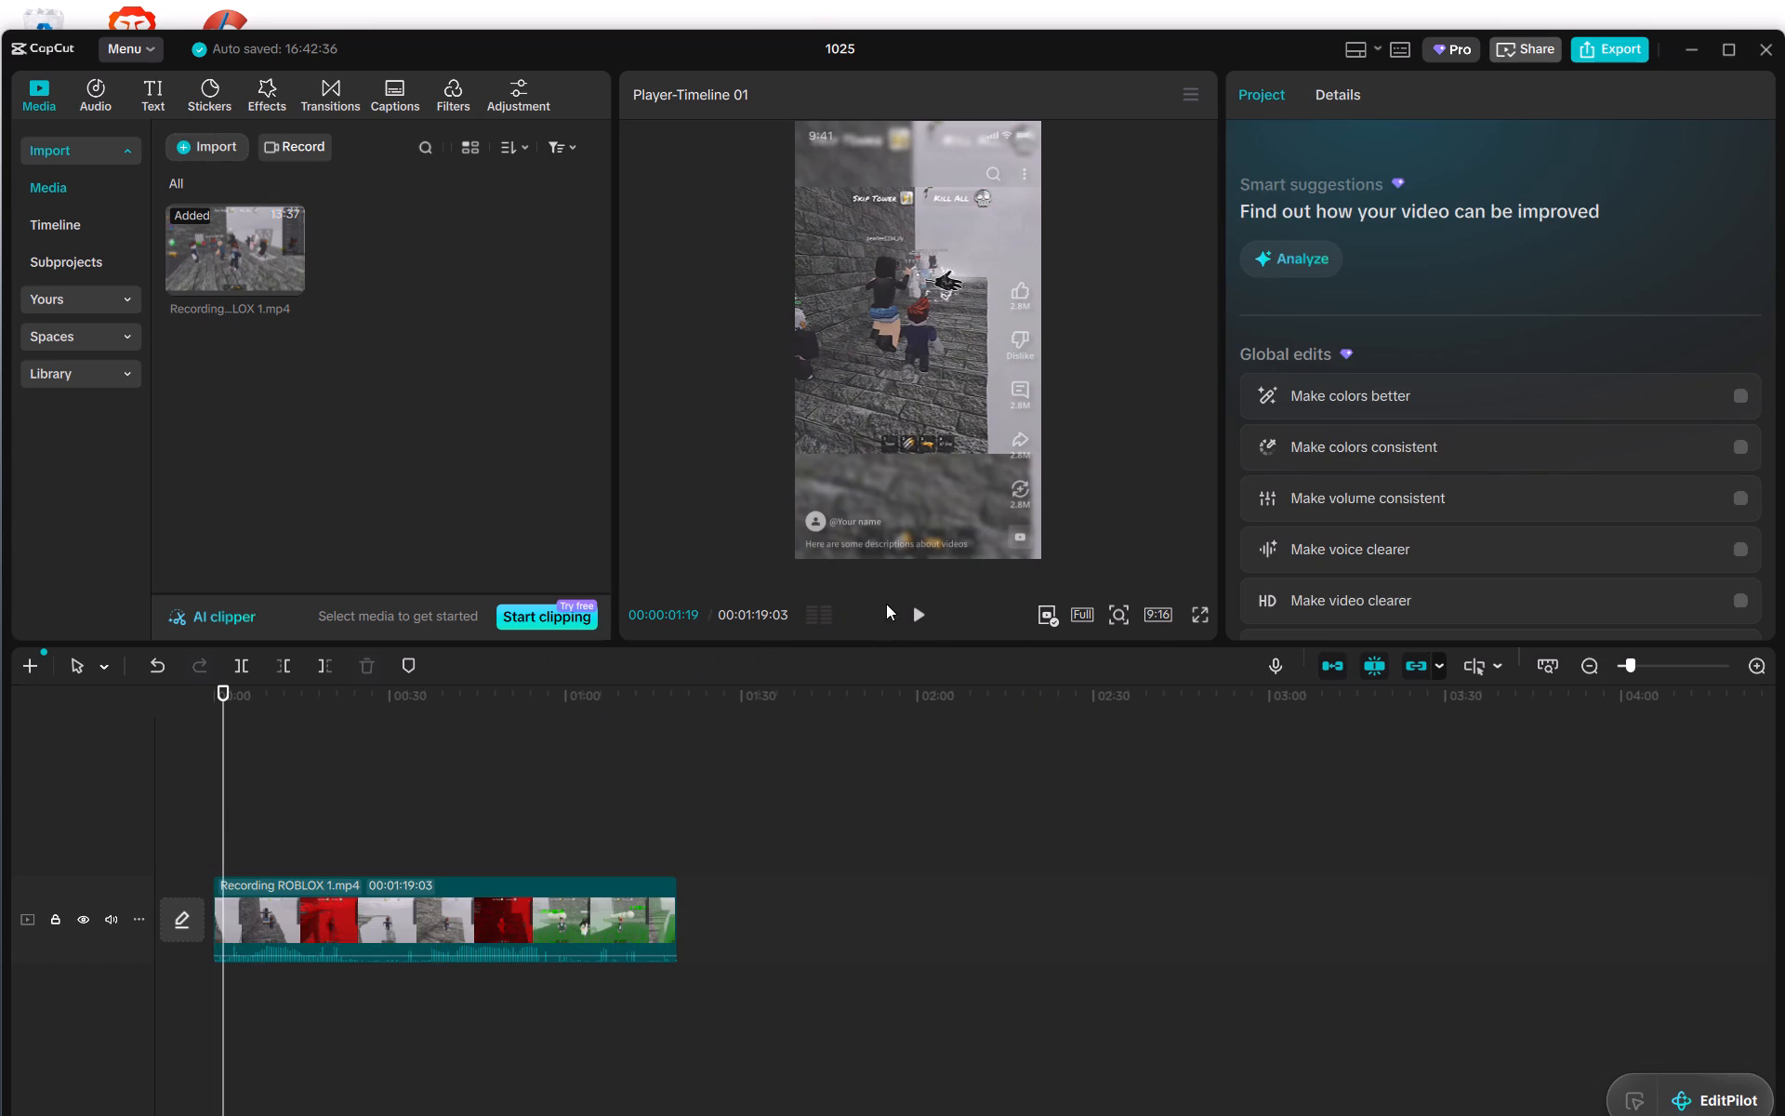
click(912, 614)
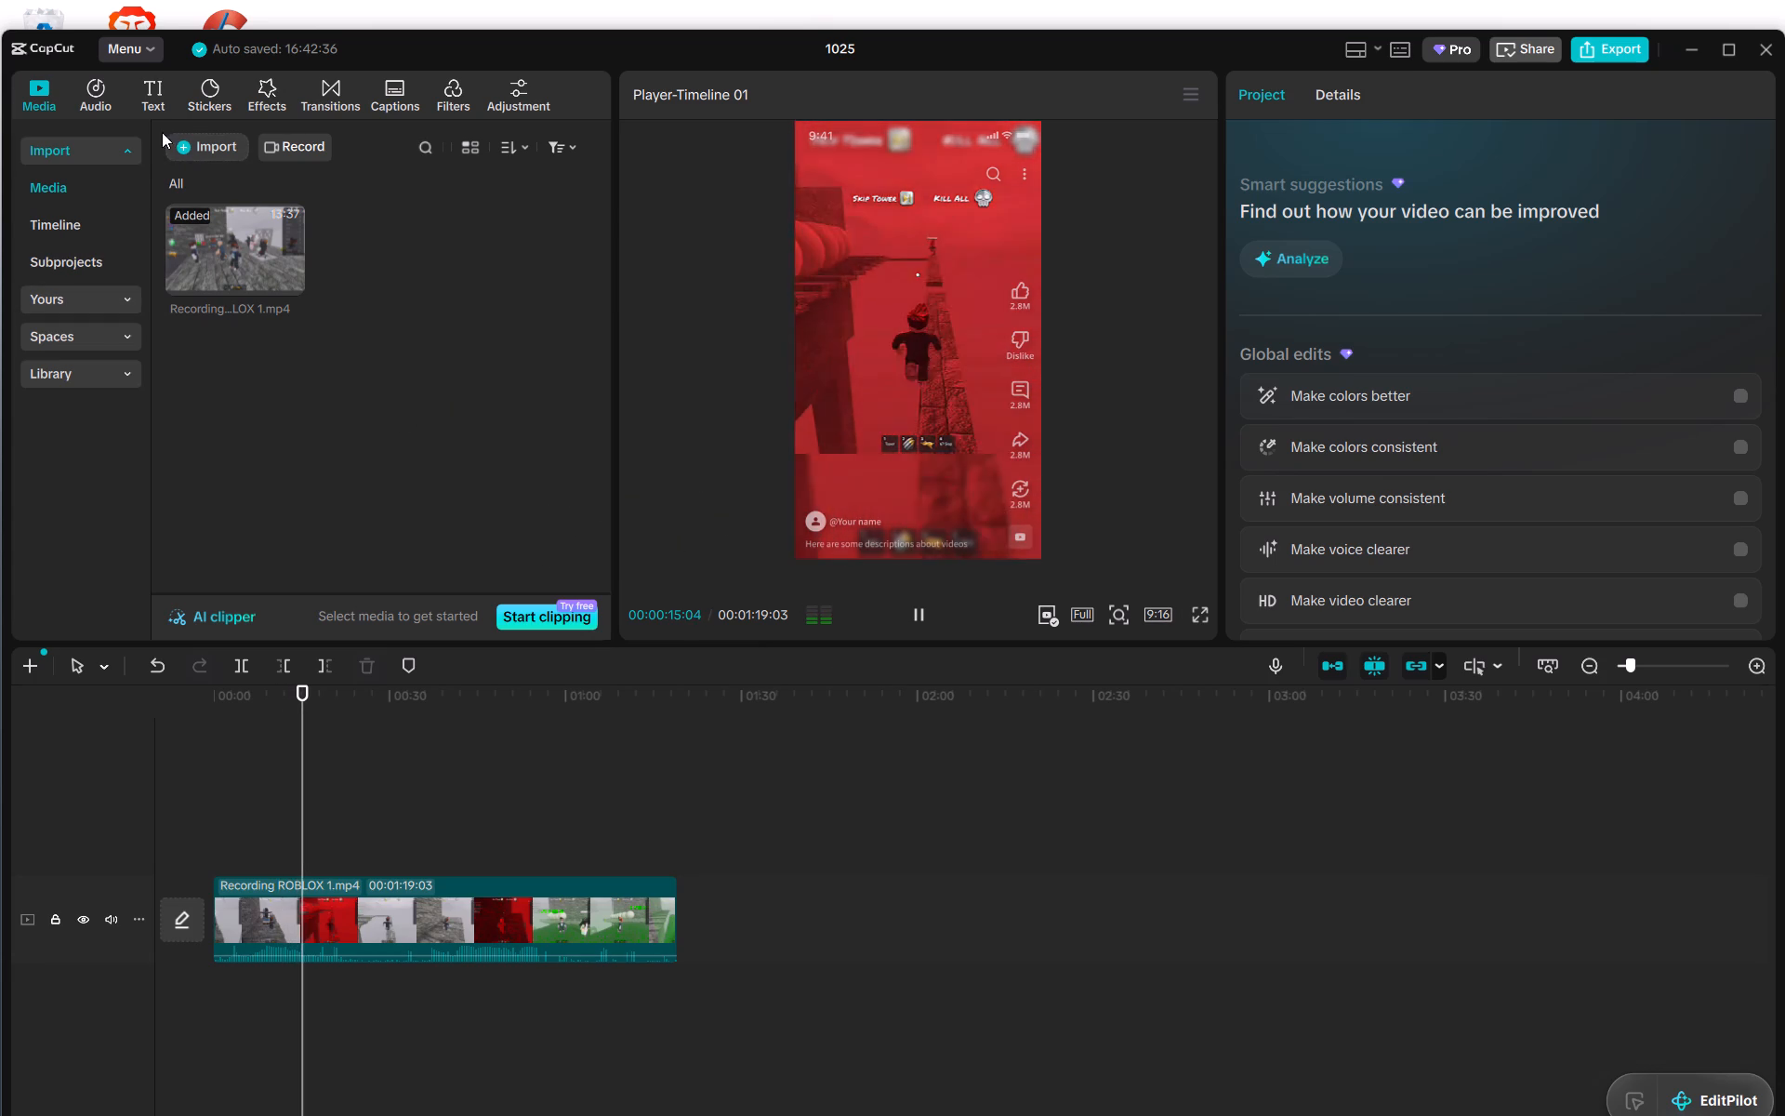
Search the music library for "funny" tracks.
click(105, 95)
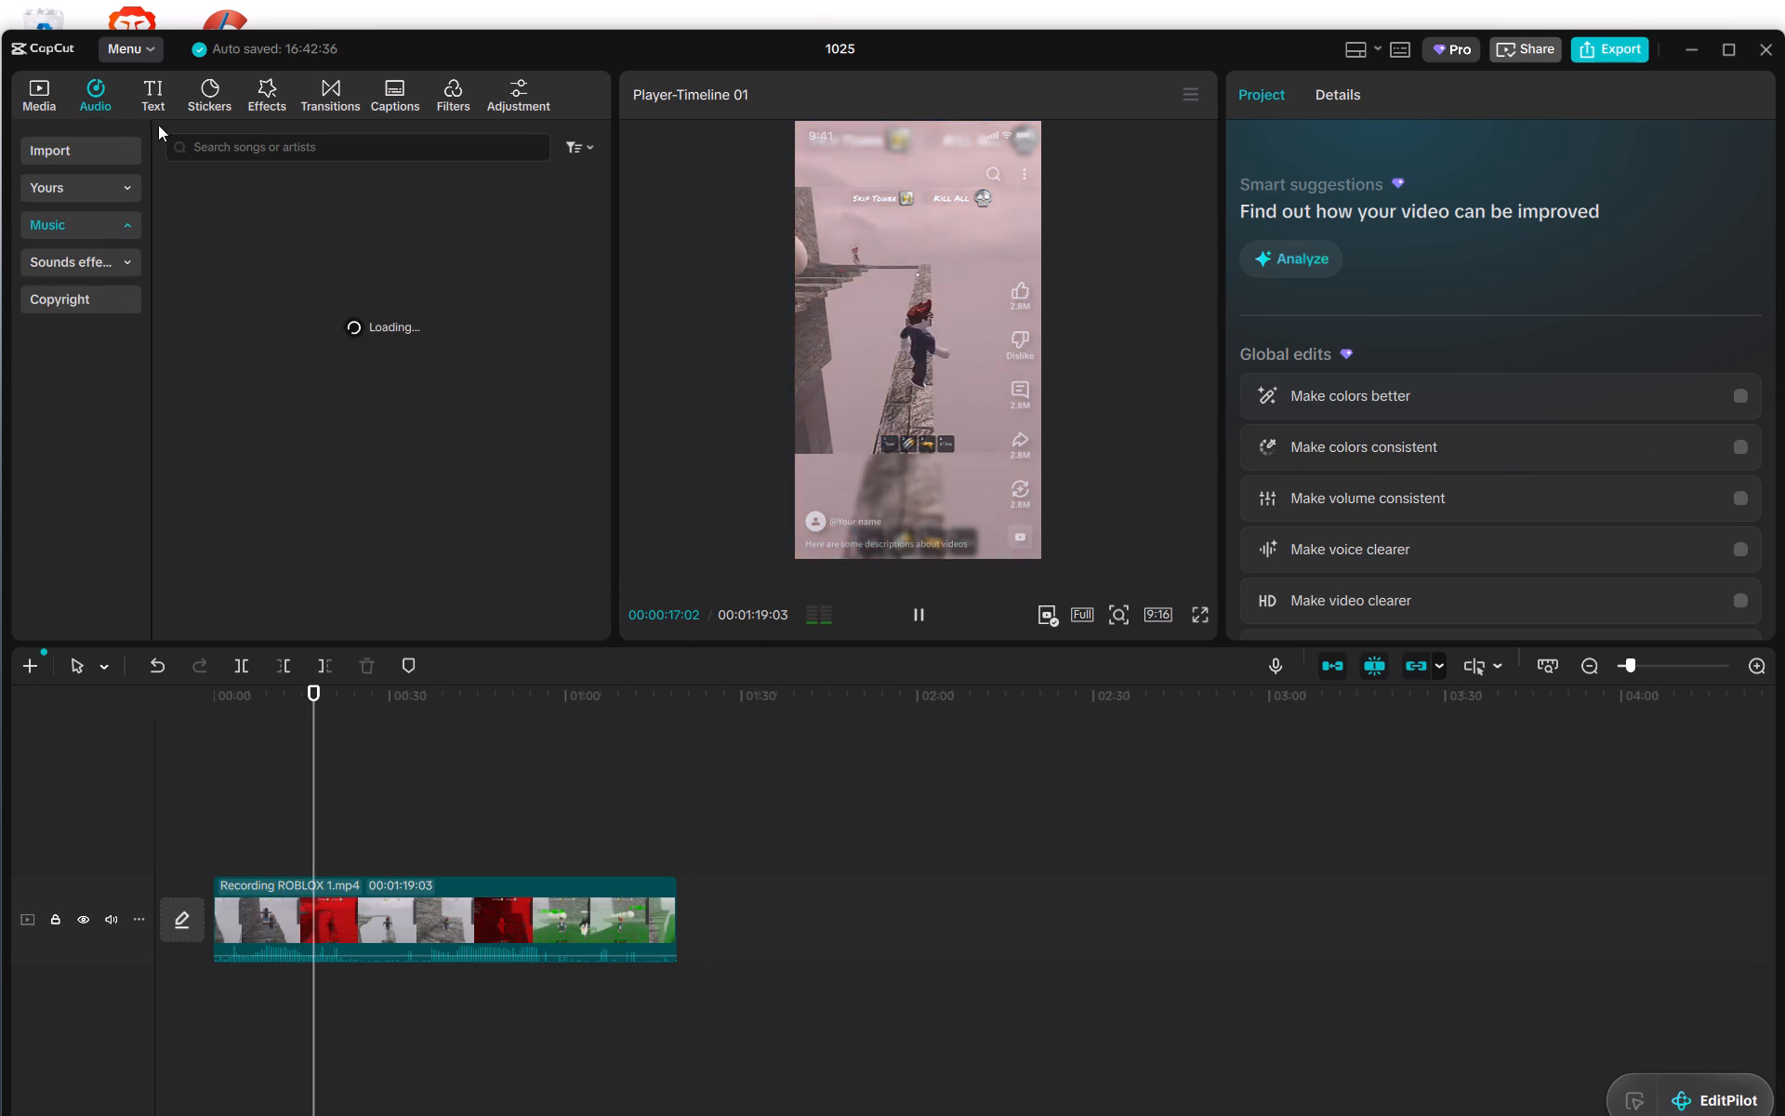
click(231, 149)
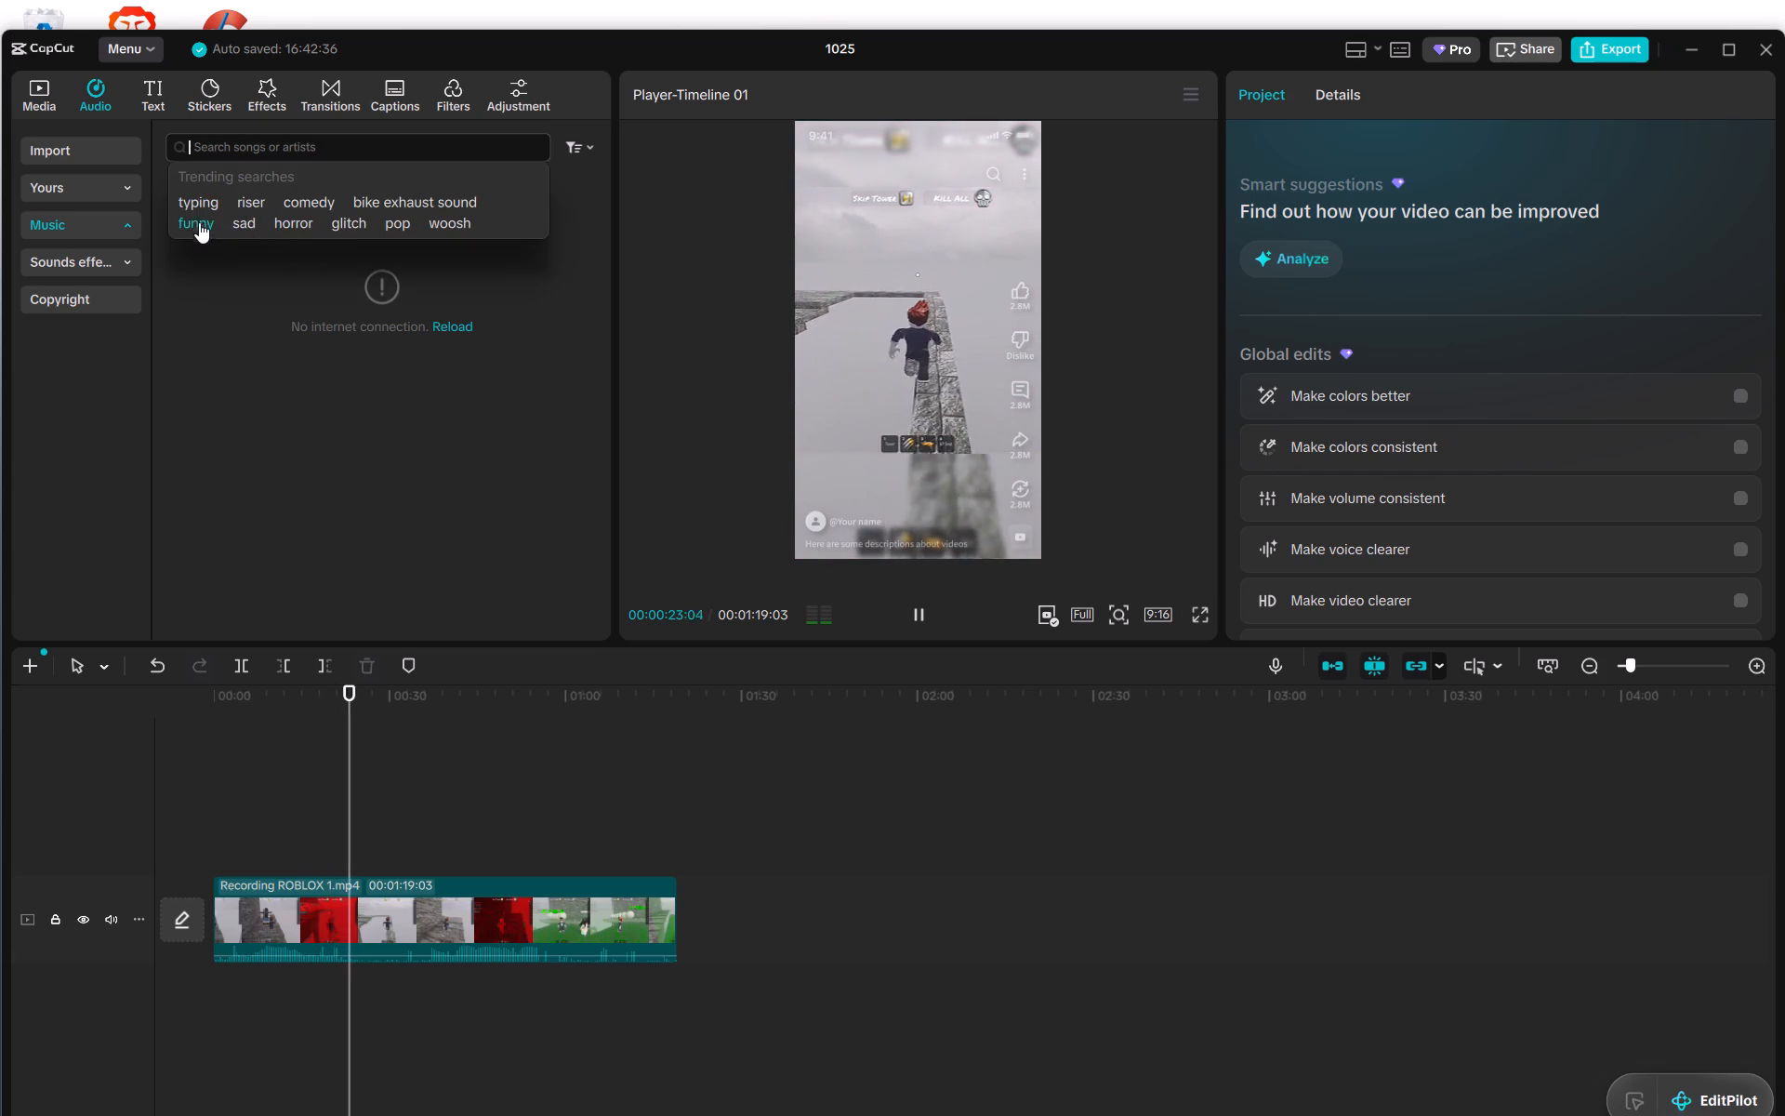
click(193, 219)
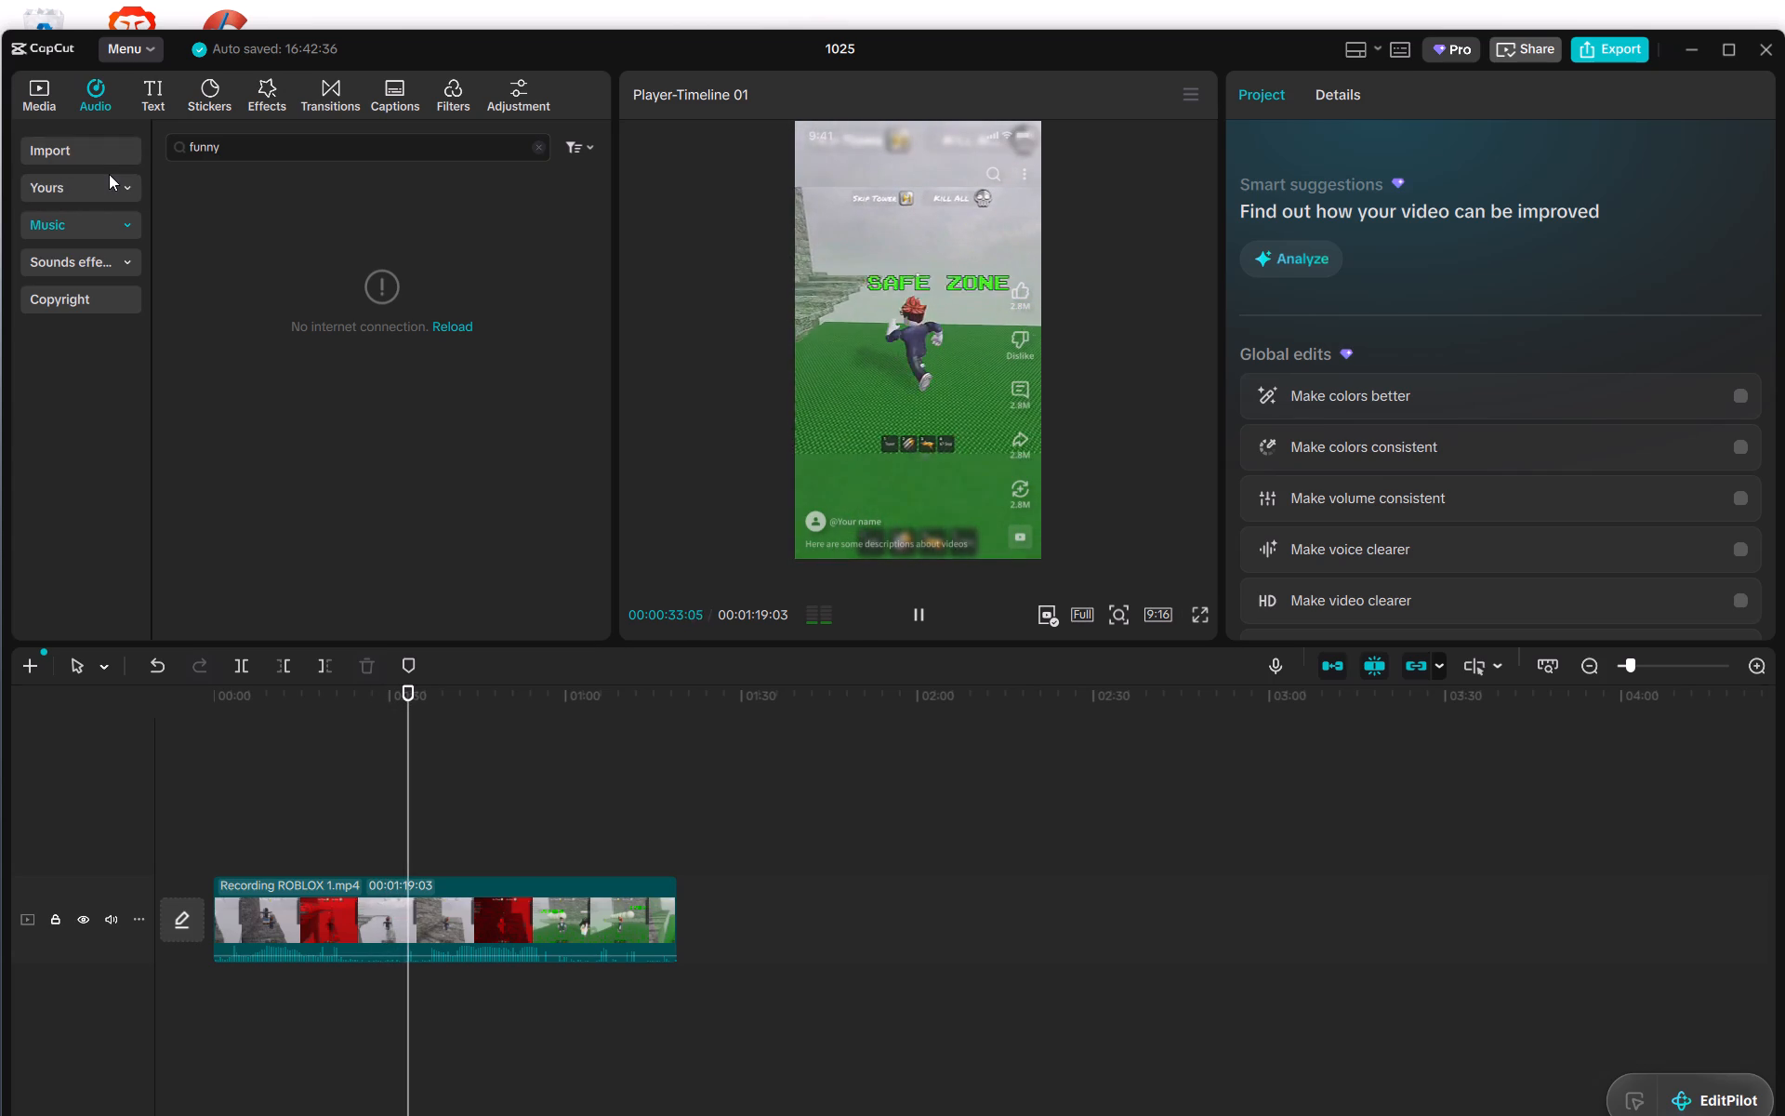
click(116, 224)
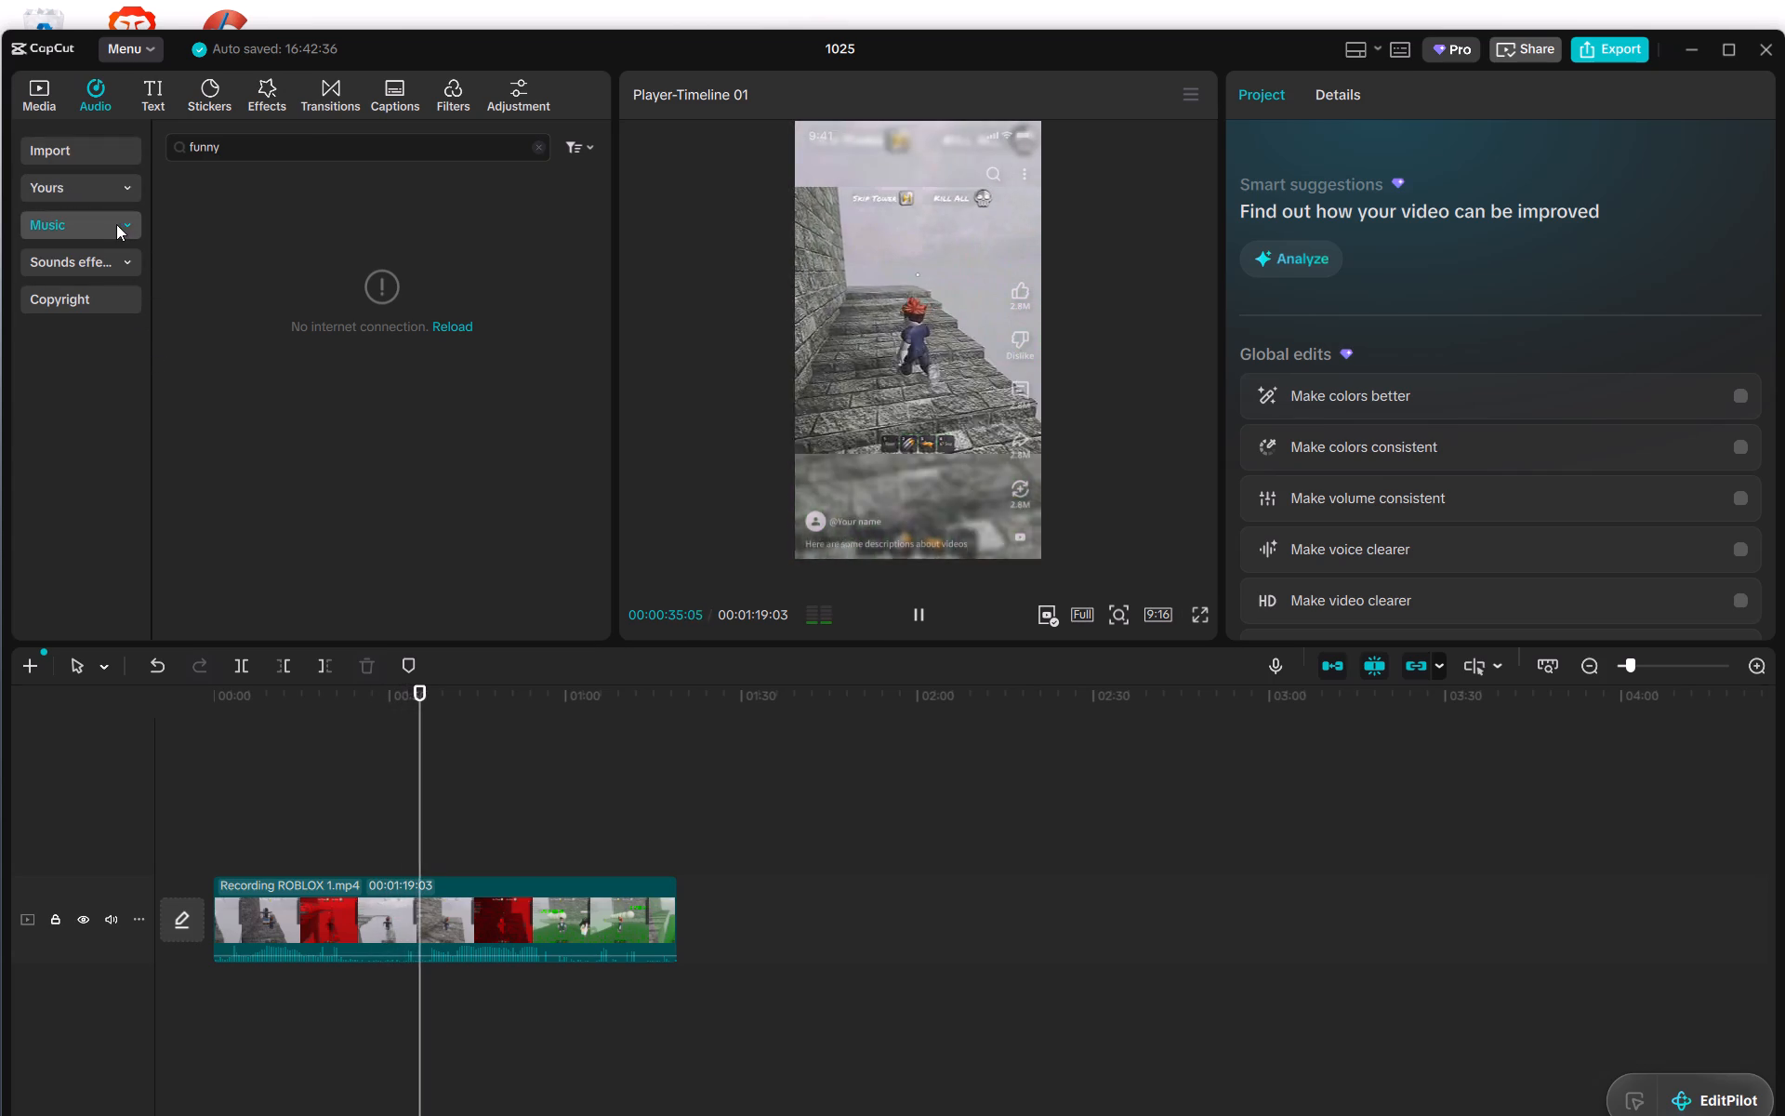
click(240, 145)
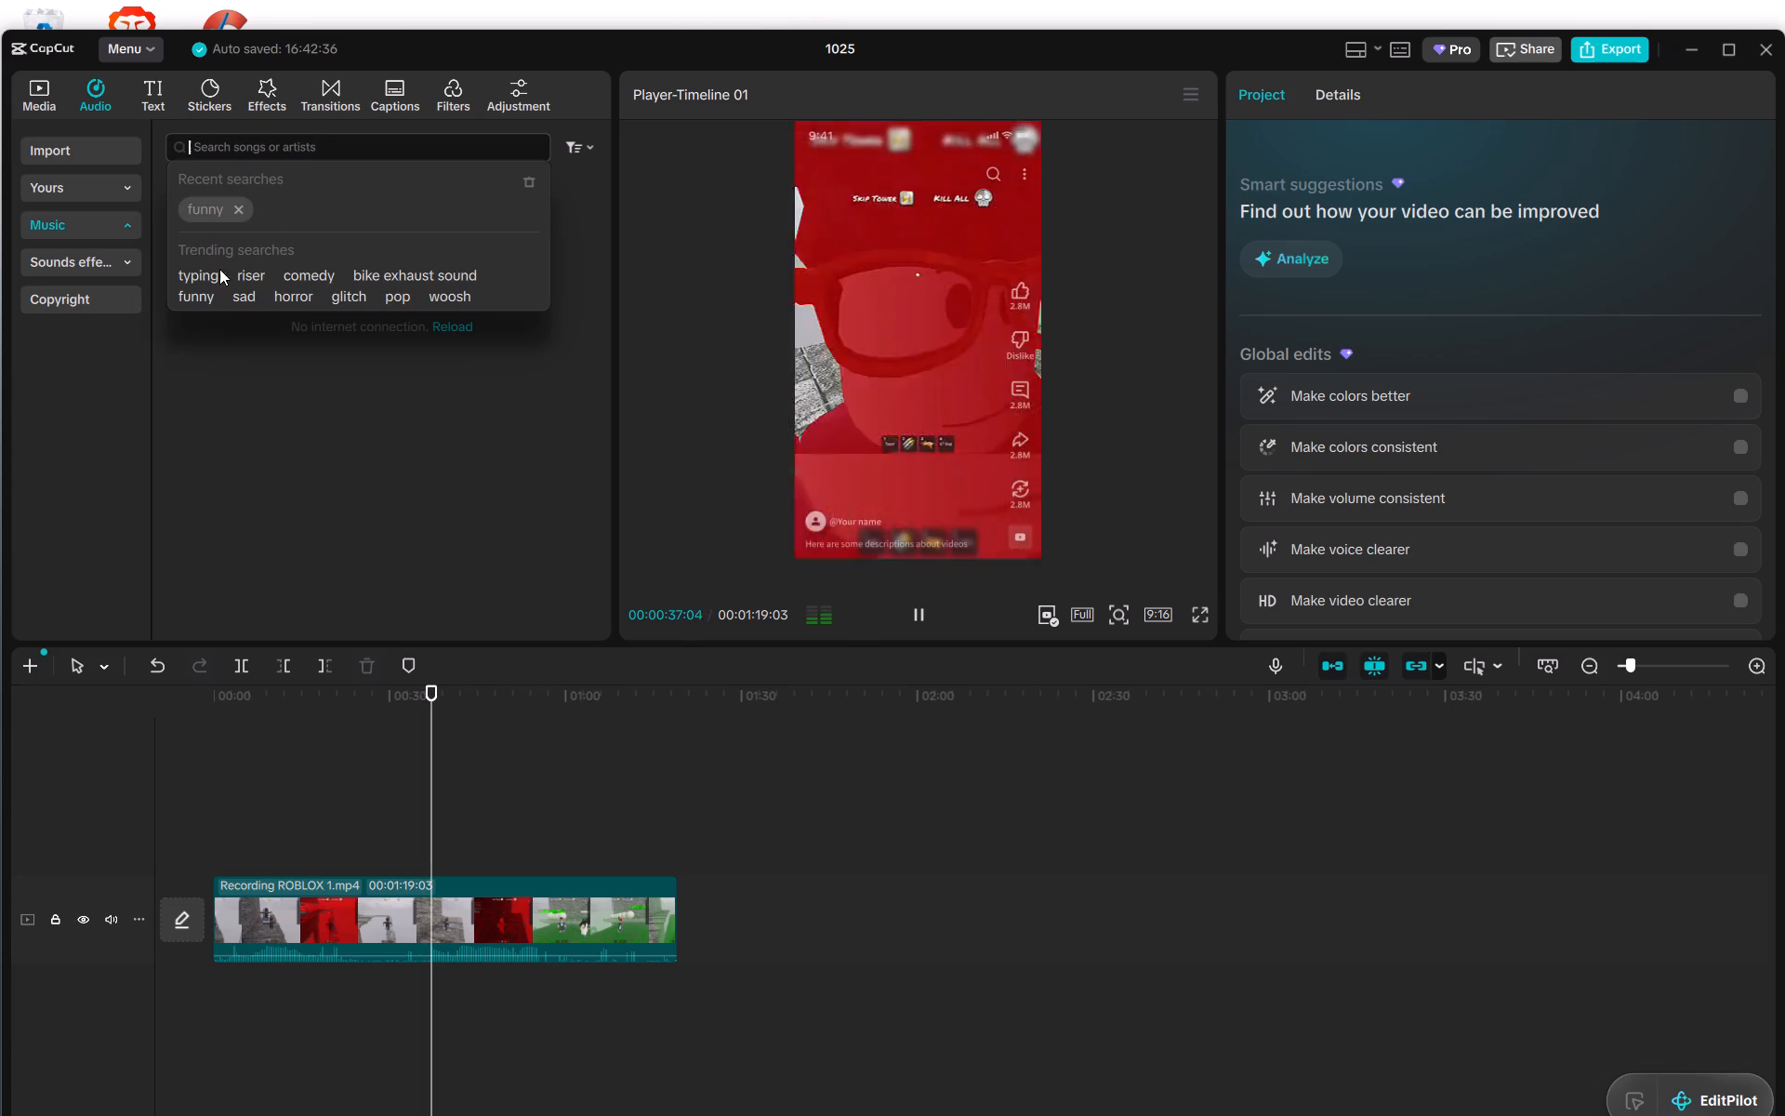
click(210, 210)
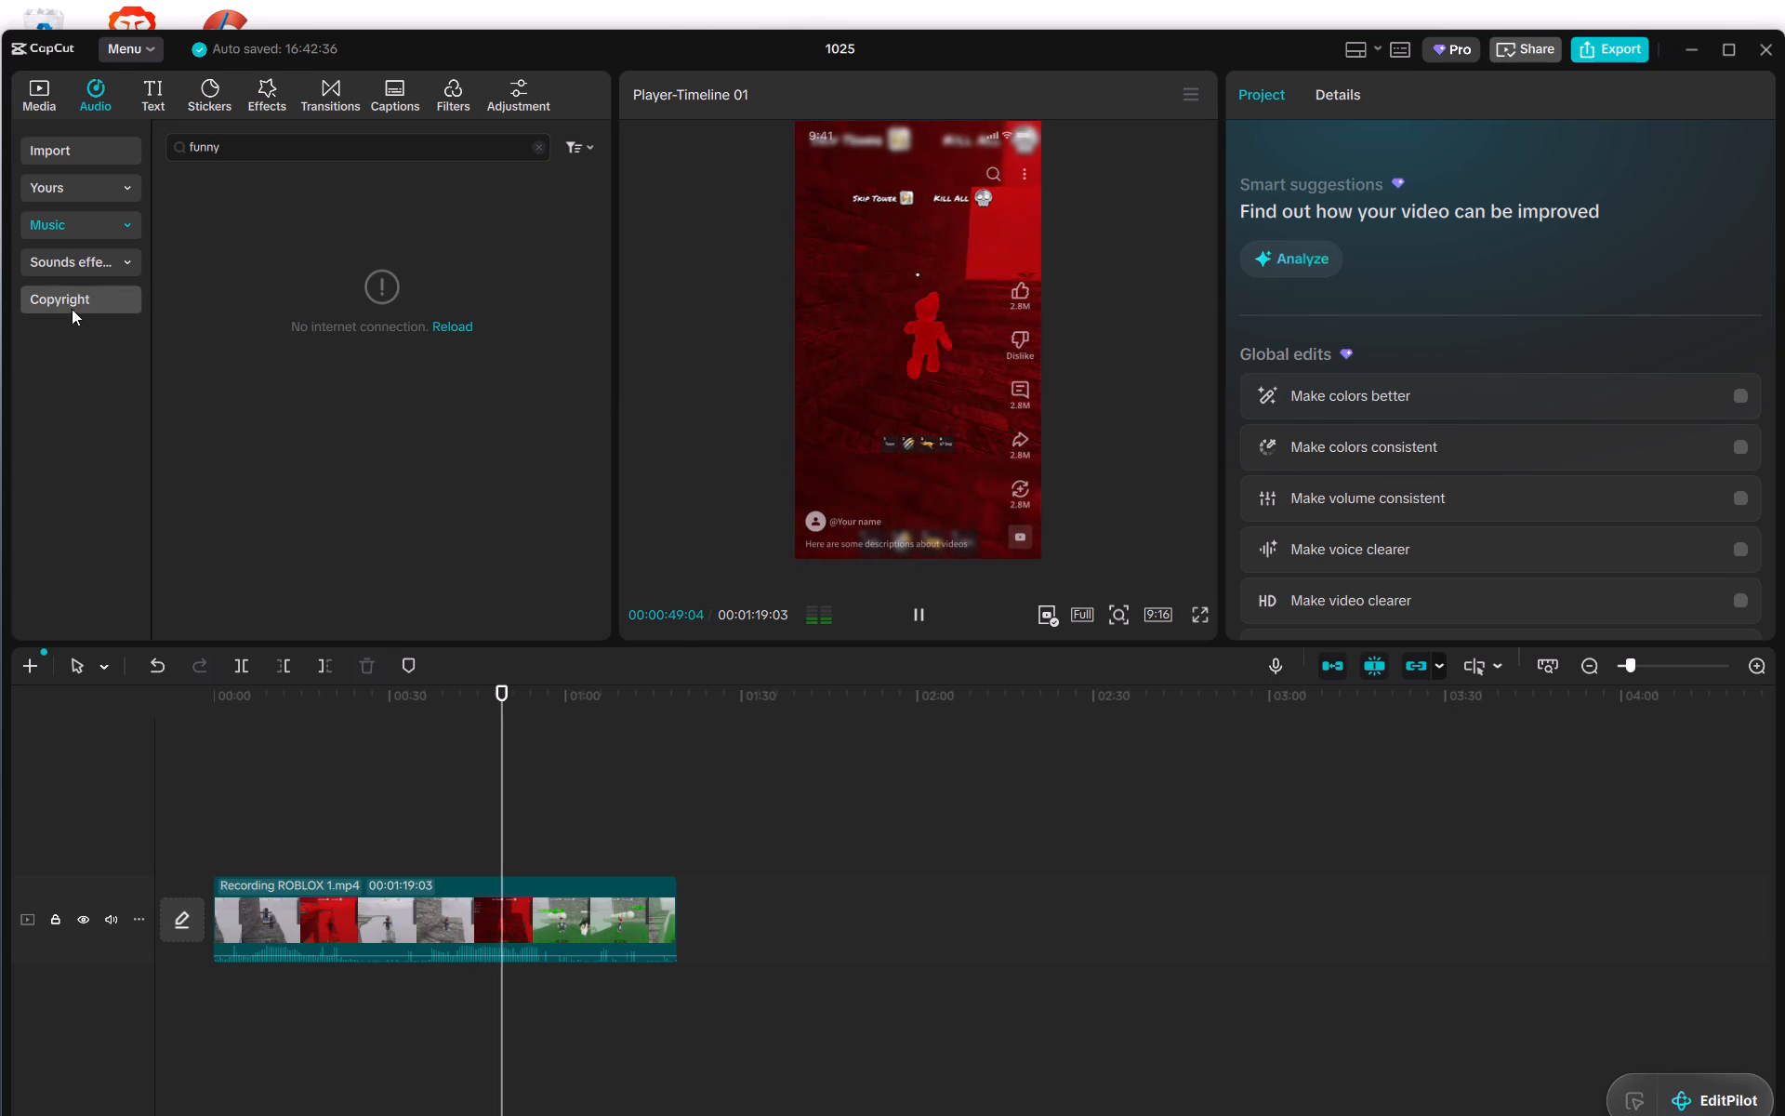
Open the sticker library.
click(203, 89)
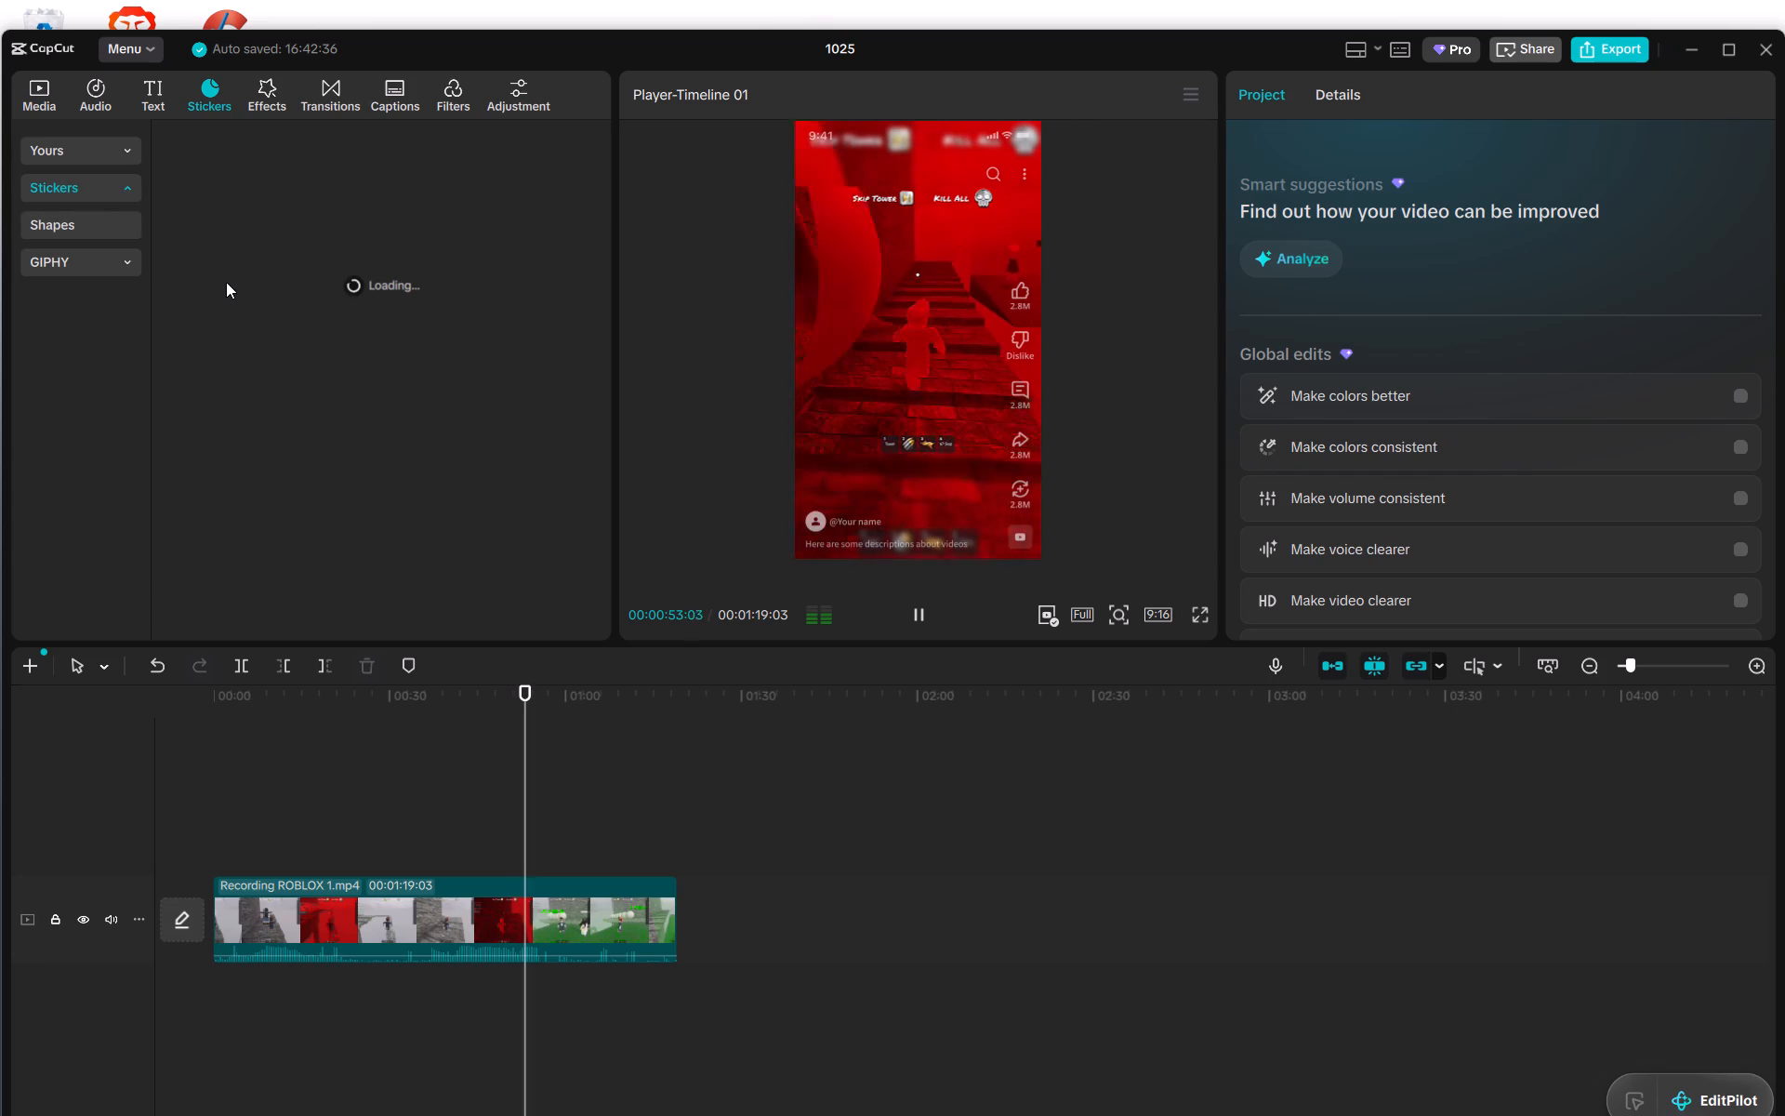
Play the clip again from 00:00:00:00 to review its opening.
click(262, 850)
drag(255, 835, 159, 836)
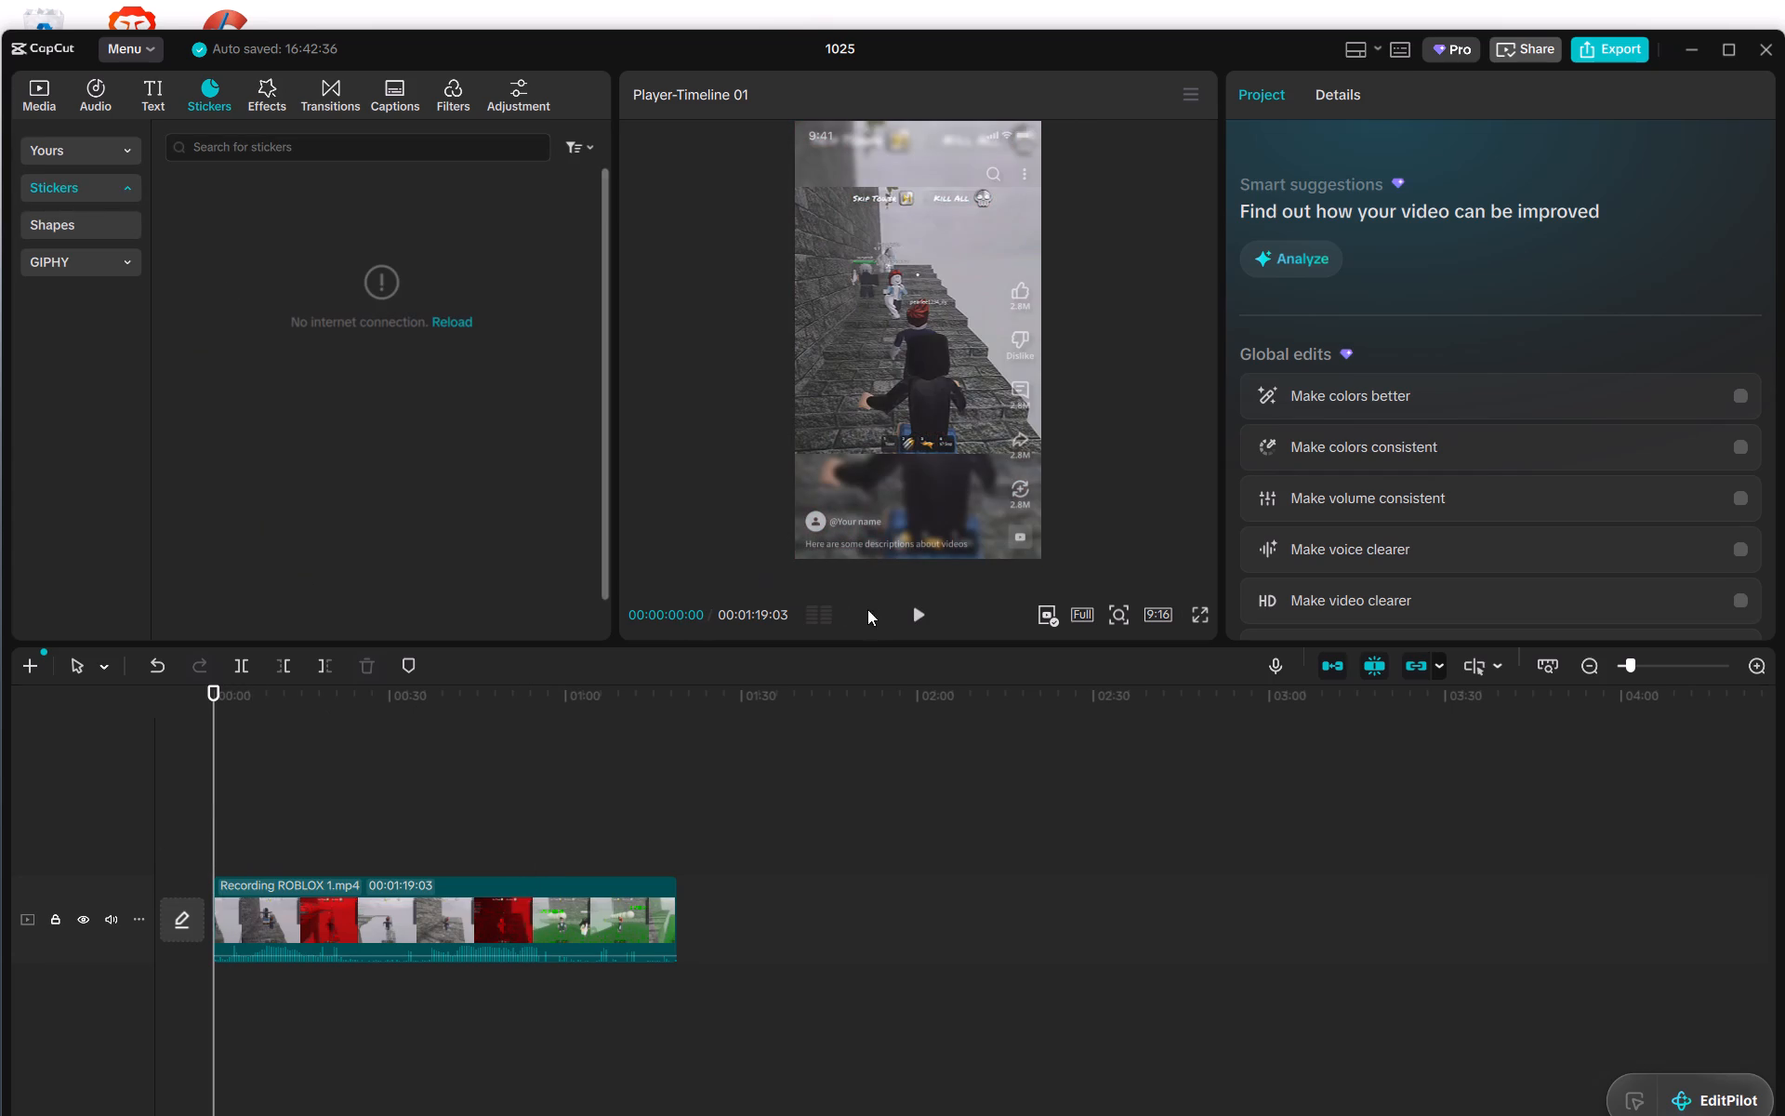
click(916, 611)
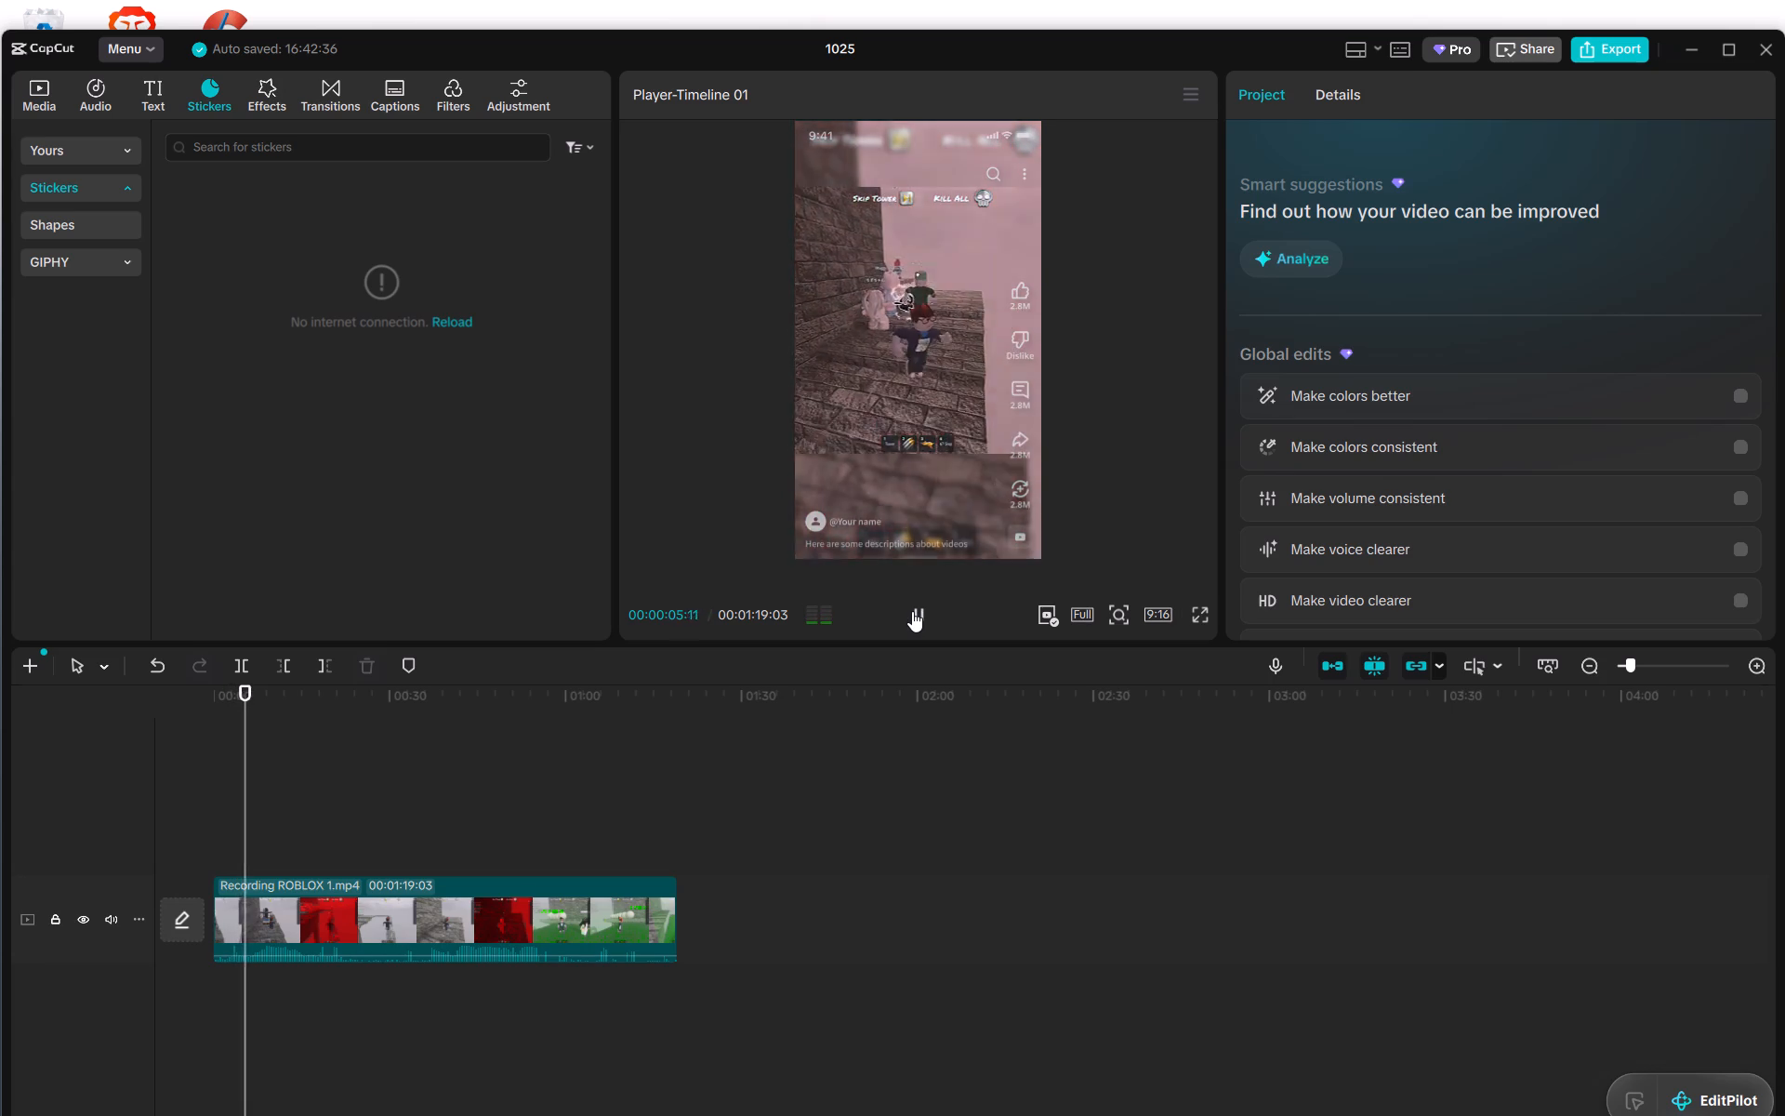
Check the later part of the clip and inspect the frame at 00:01:04:17 in full screen.
click(621, 843)
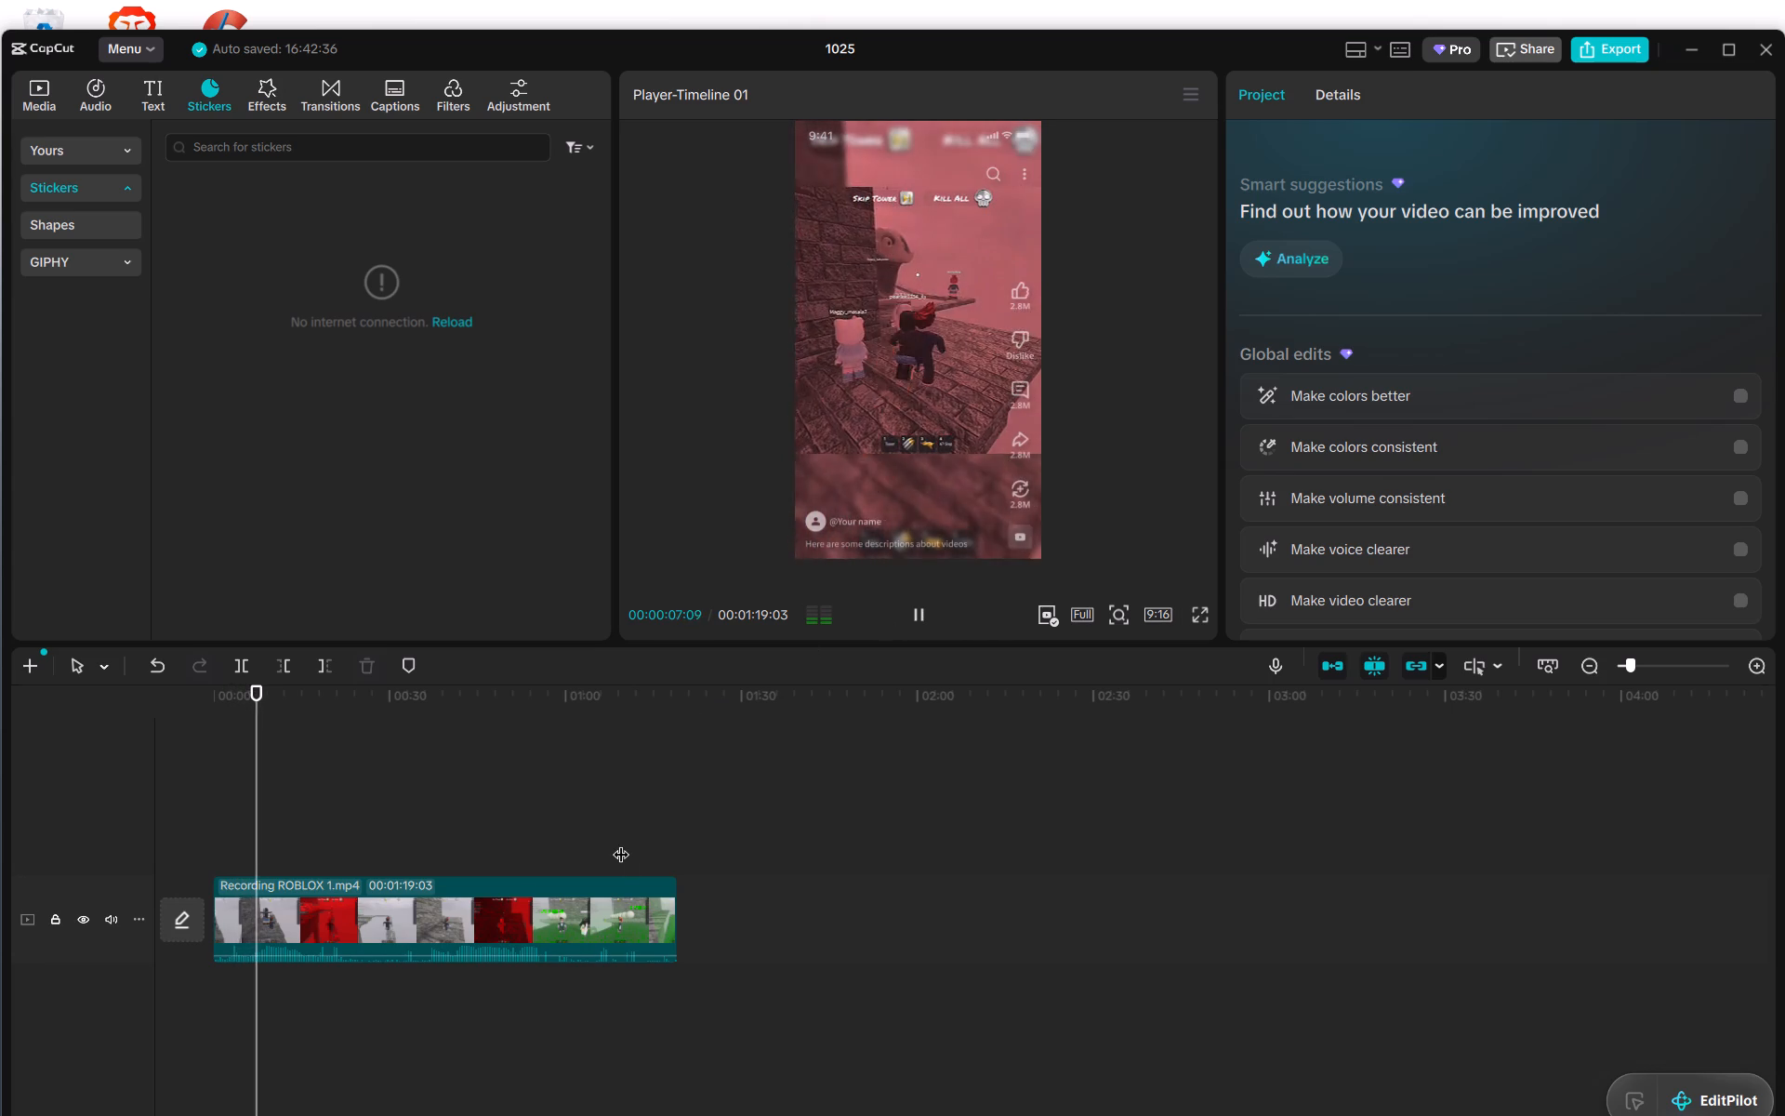
click(588, 807)
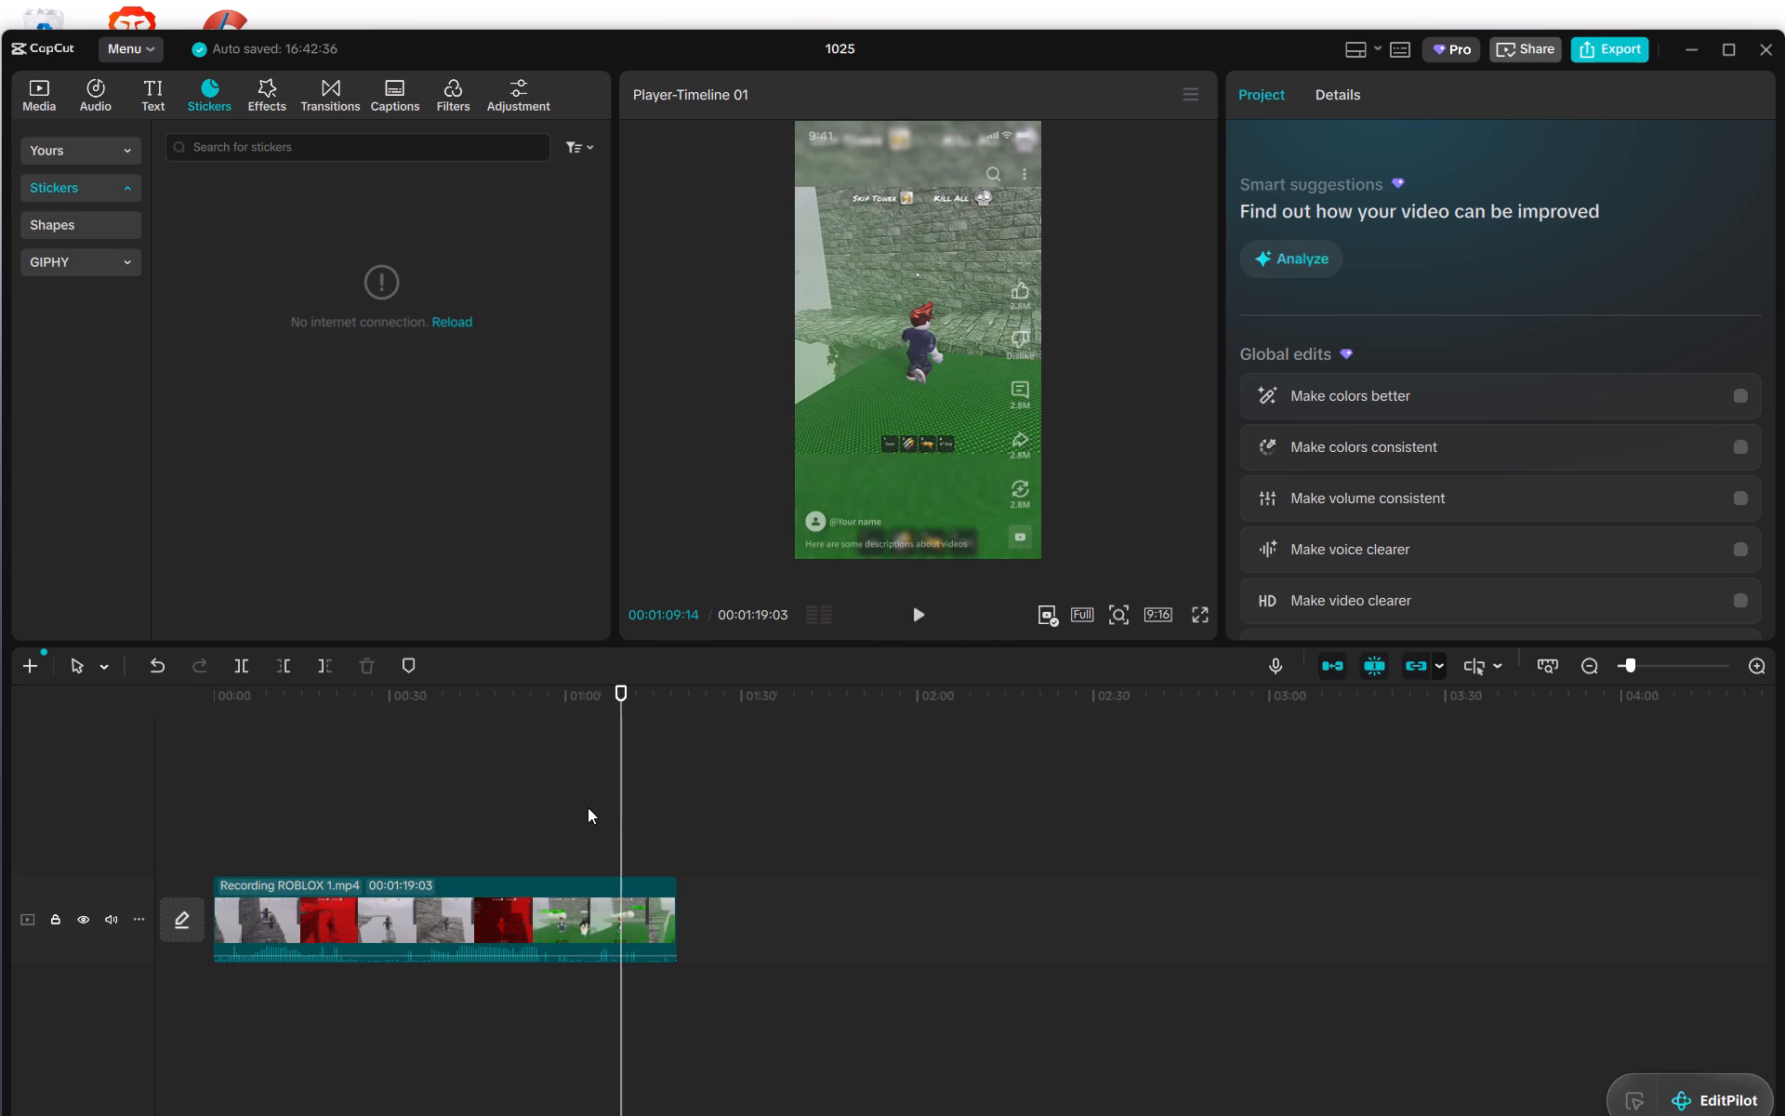
click(911, 620)
click(911, 619)
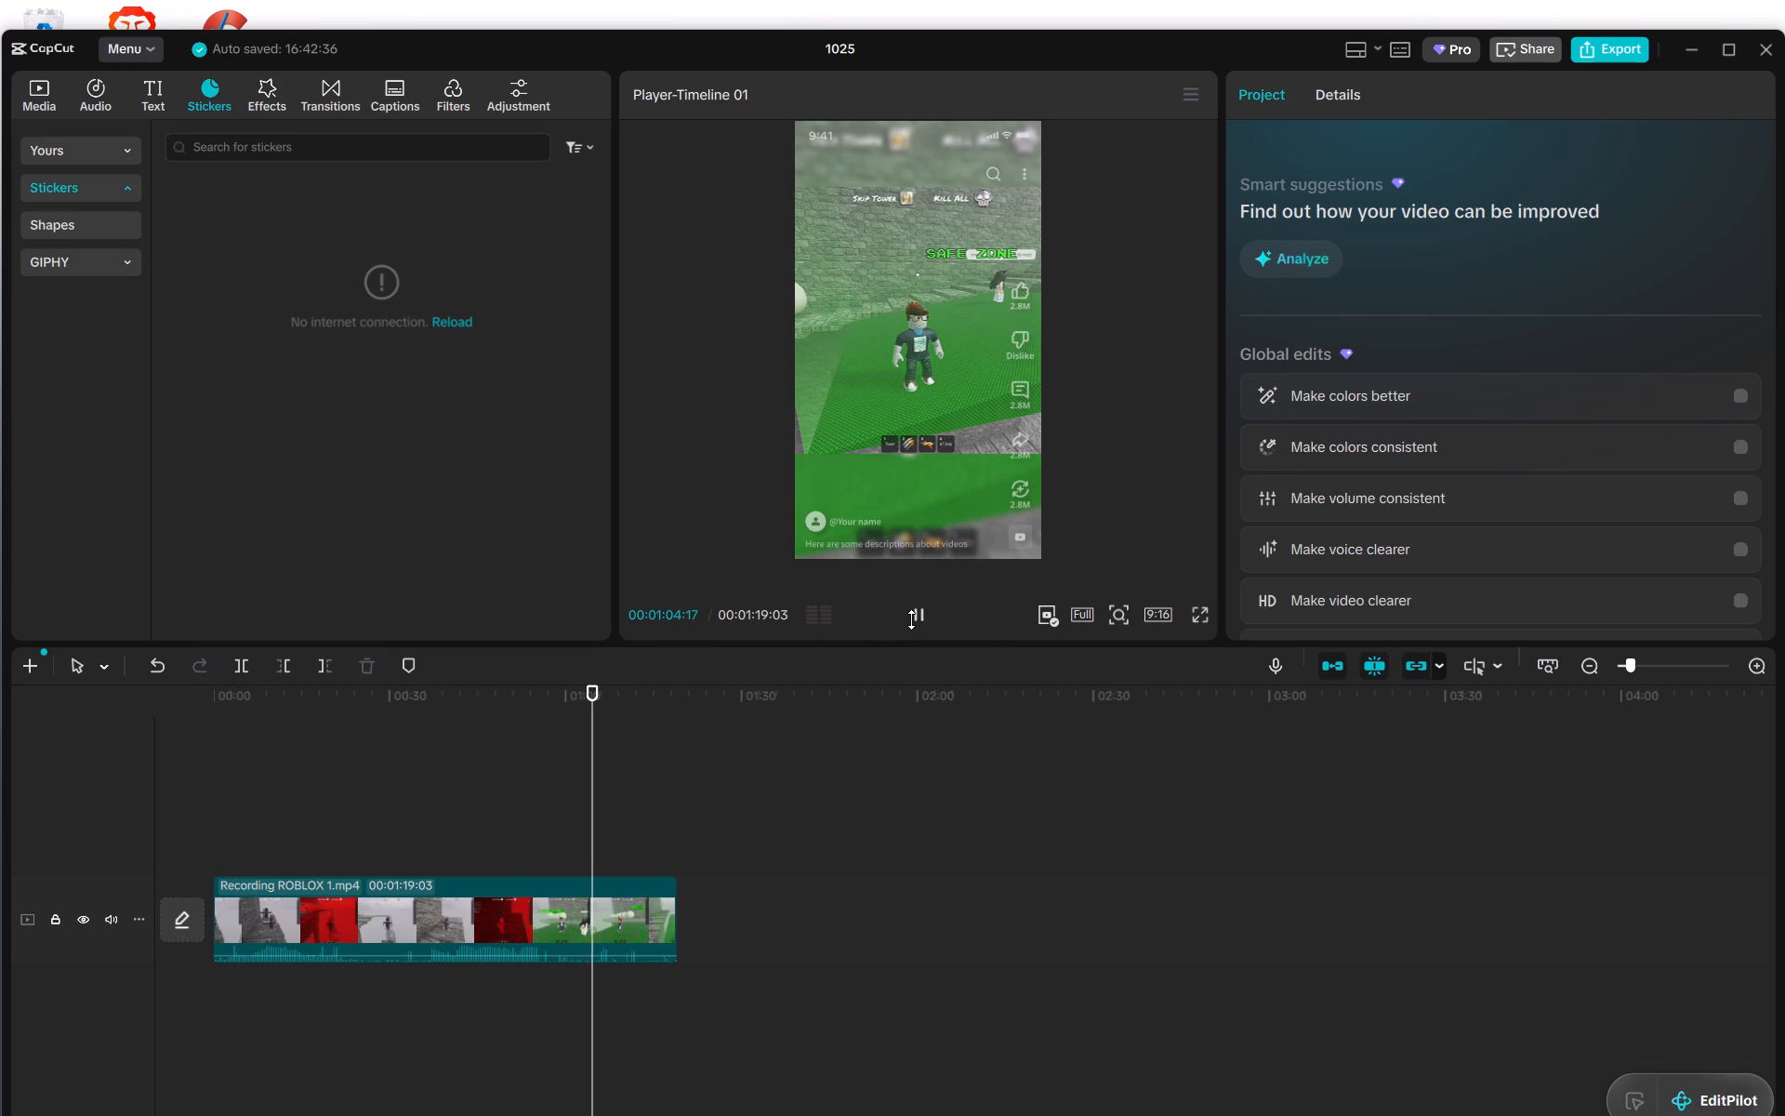
click(1200, 615)
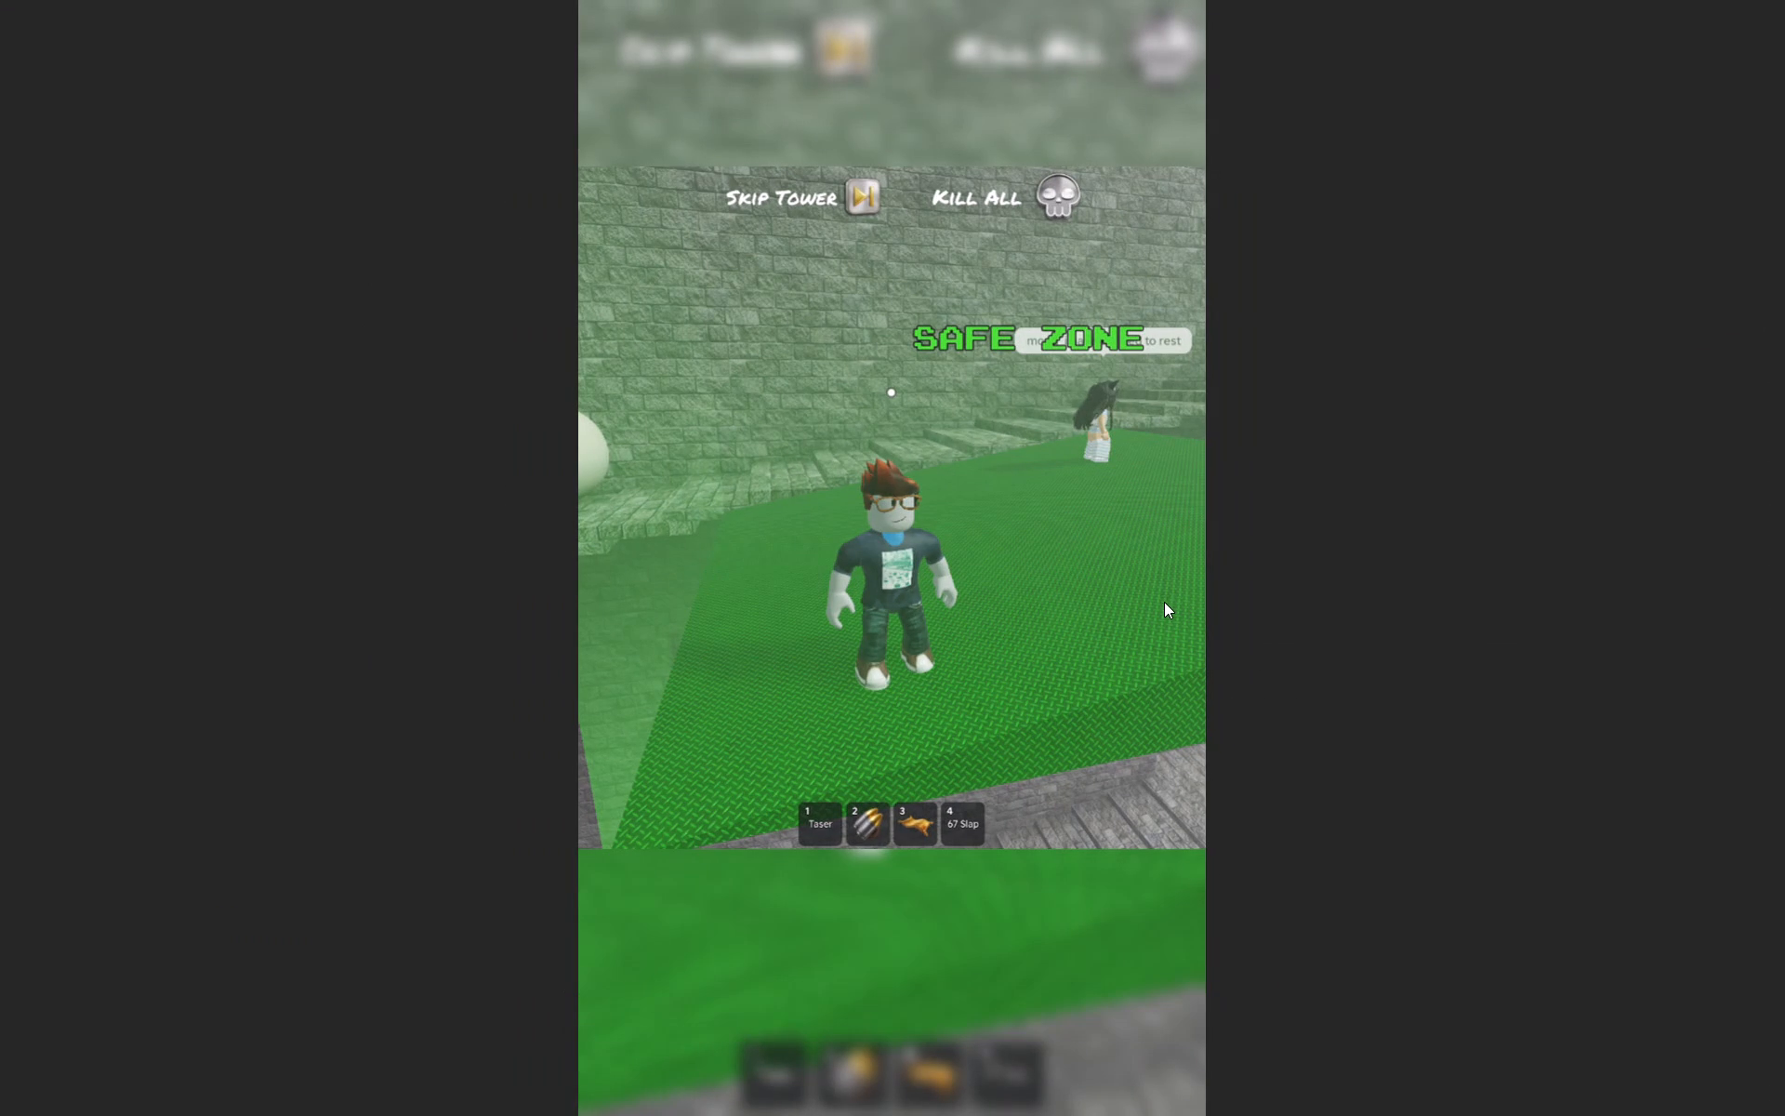
click(1242, 835)
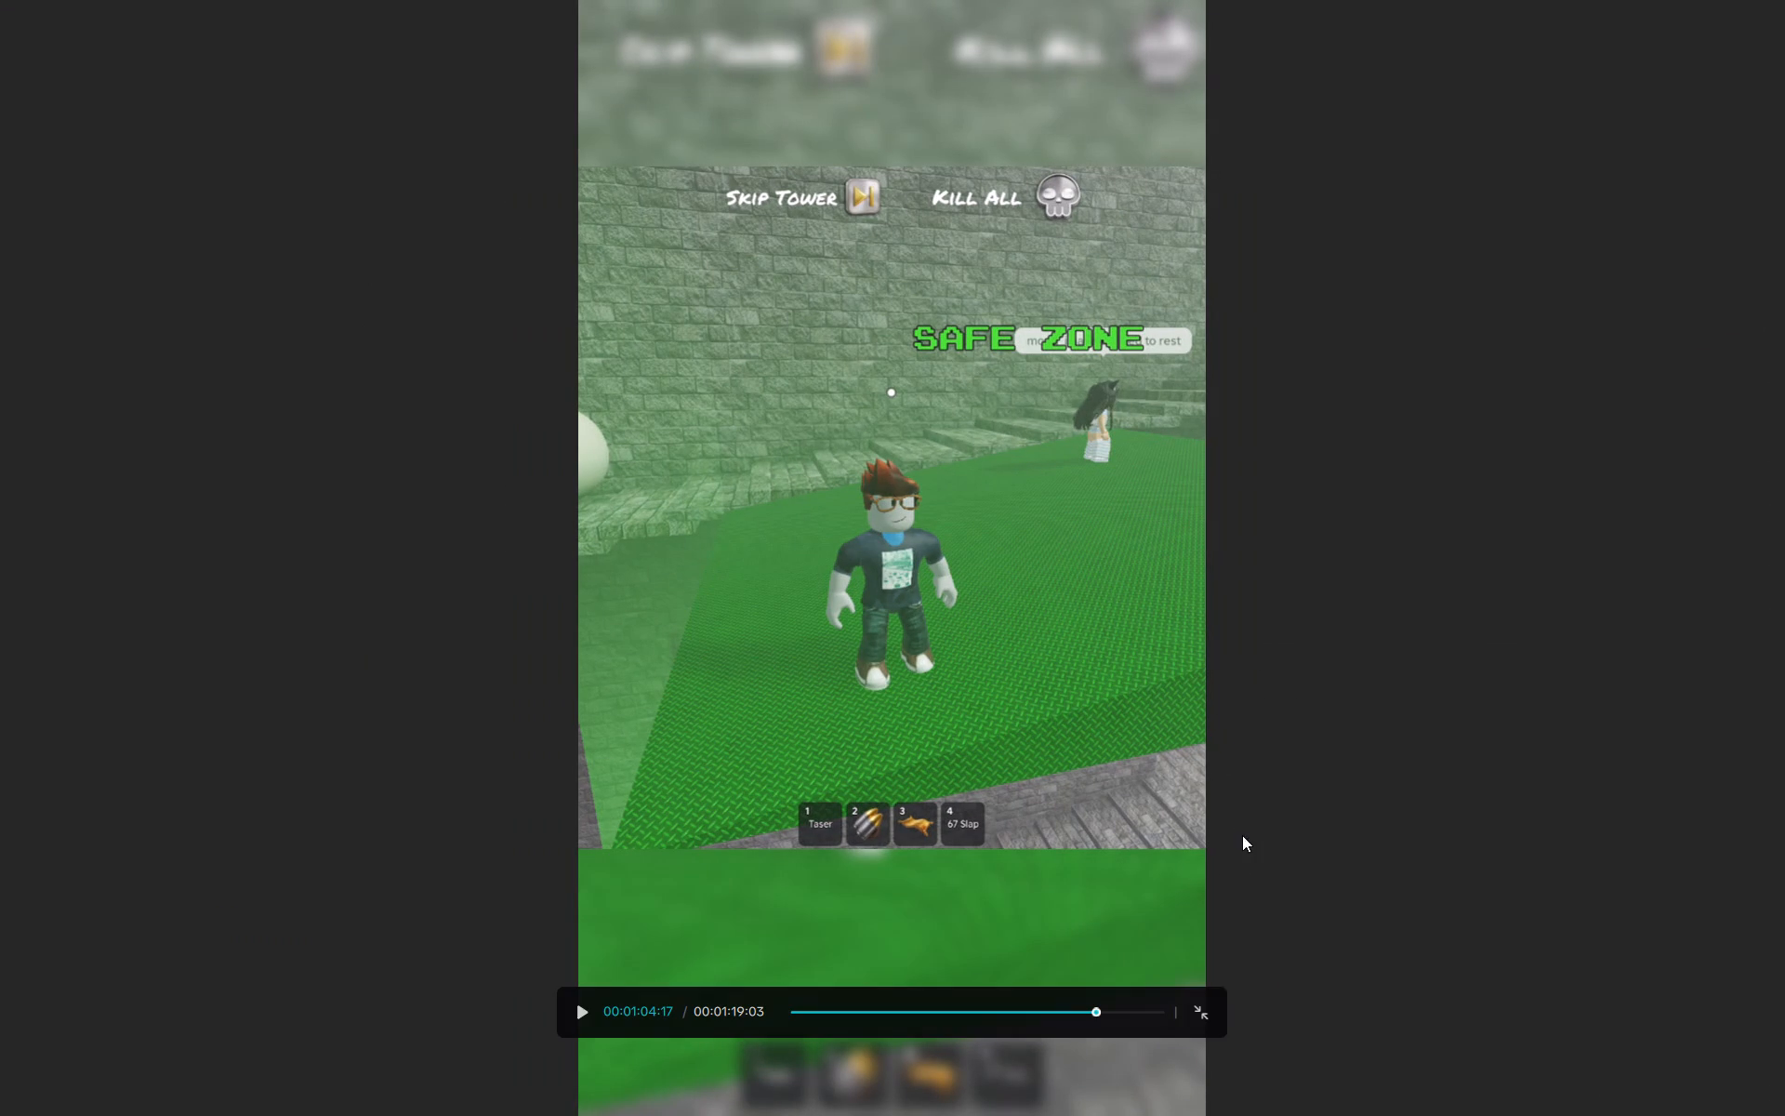
click(1202, 1006)
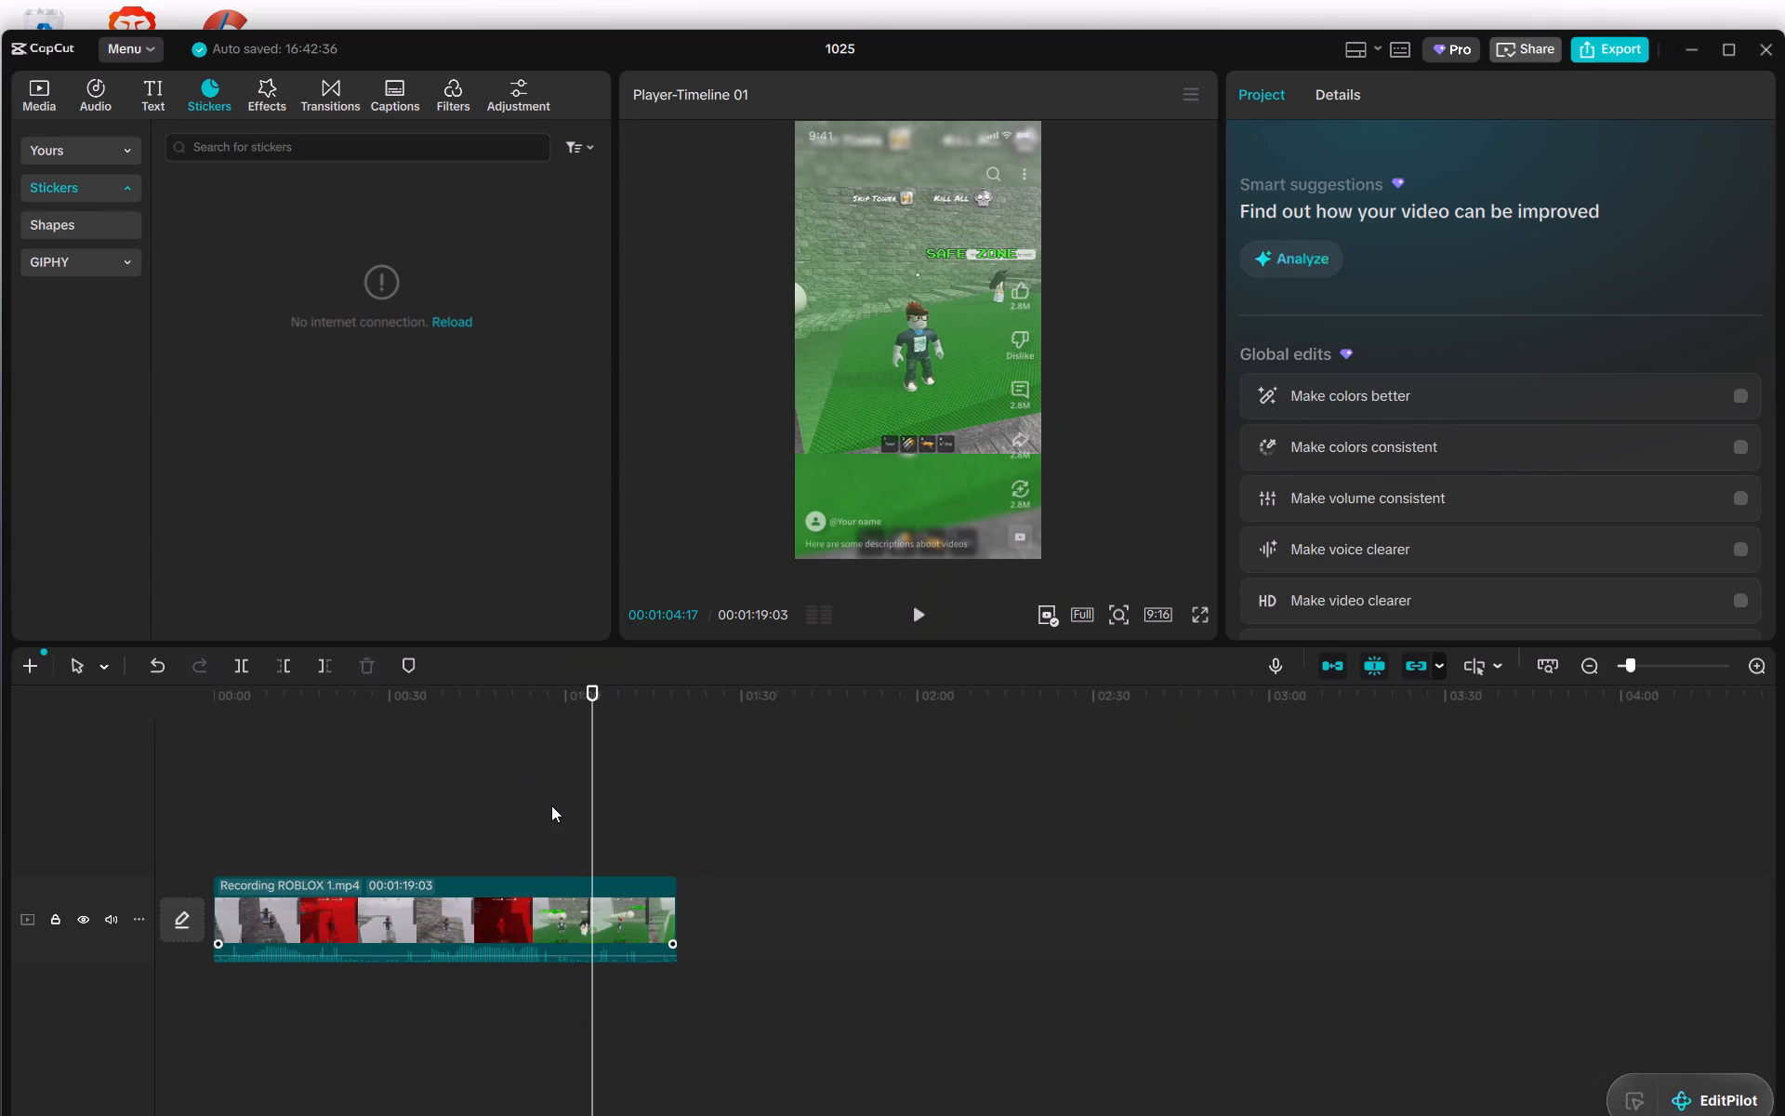
Play the clip from 00:00:50:09 to 00:00:55:03 and inspect the stopping frame in full screen.
click(547, 815)
click(921, 609)
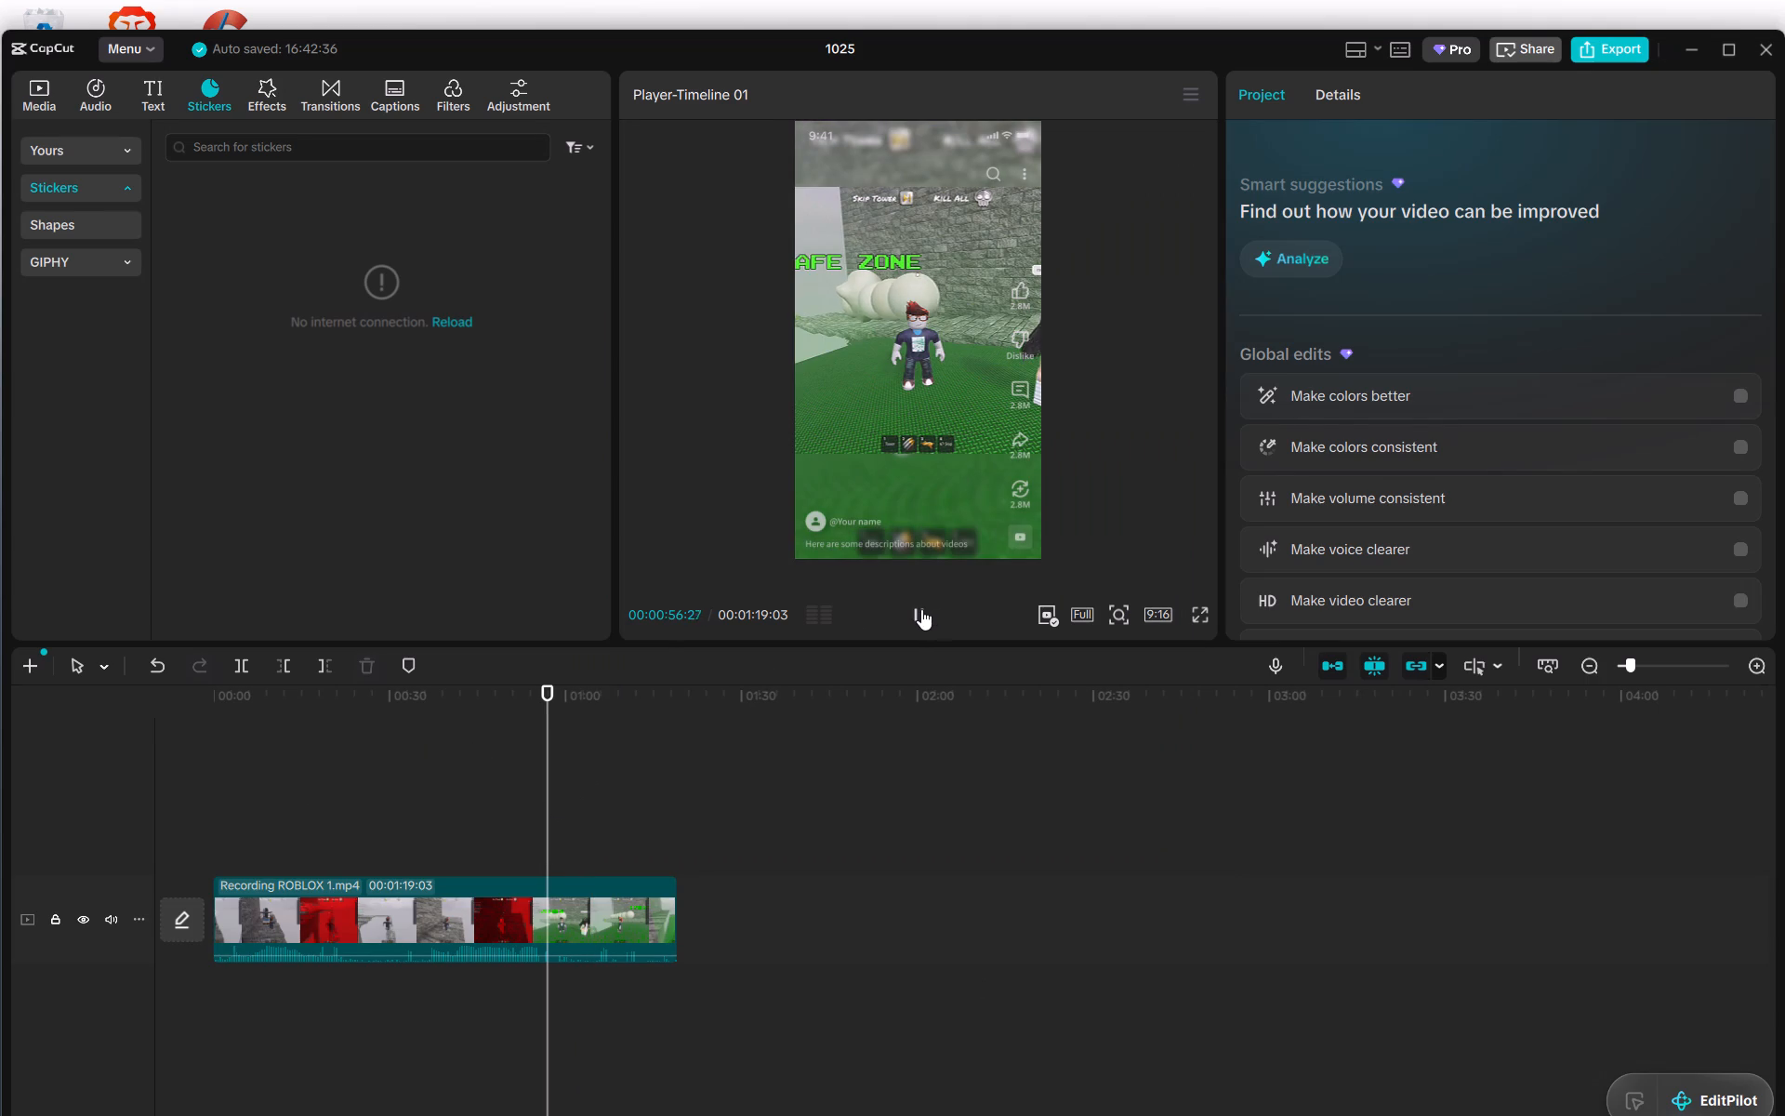
click(921, 609)
click(509, 803)
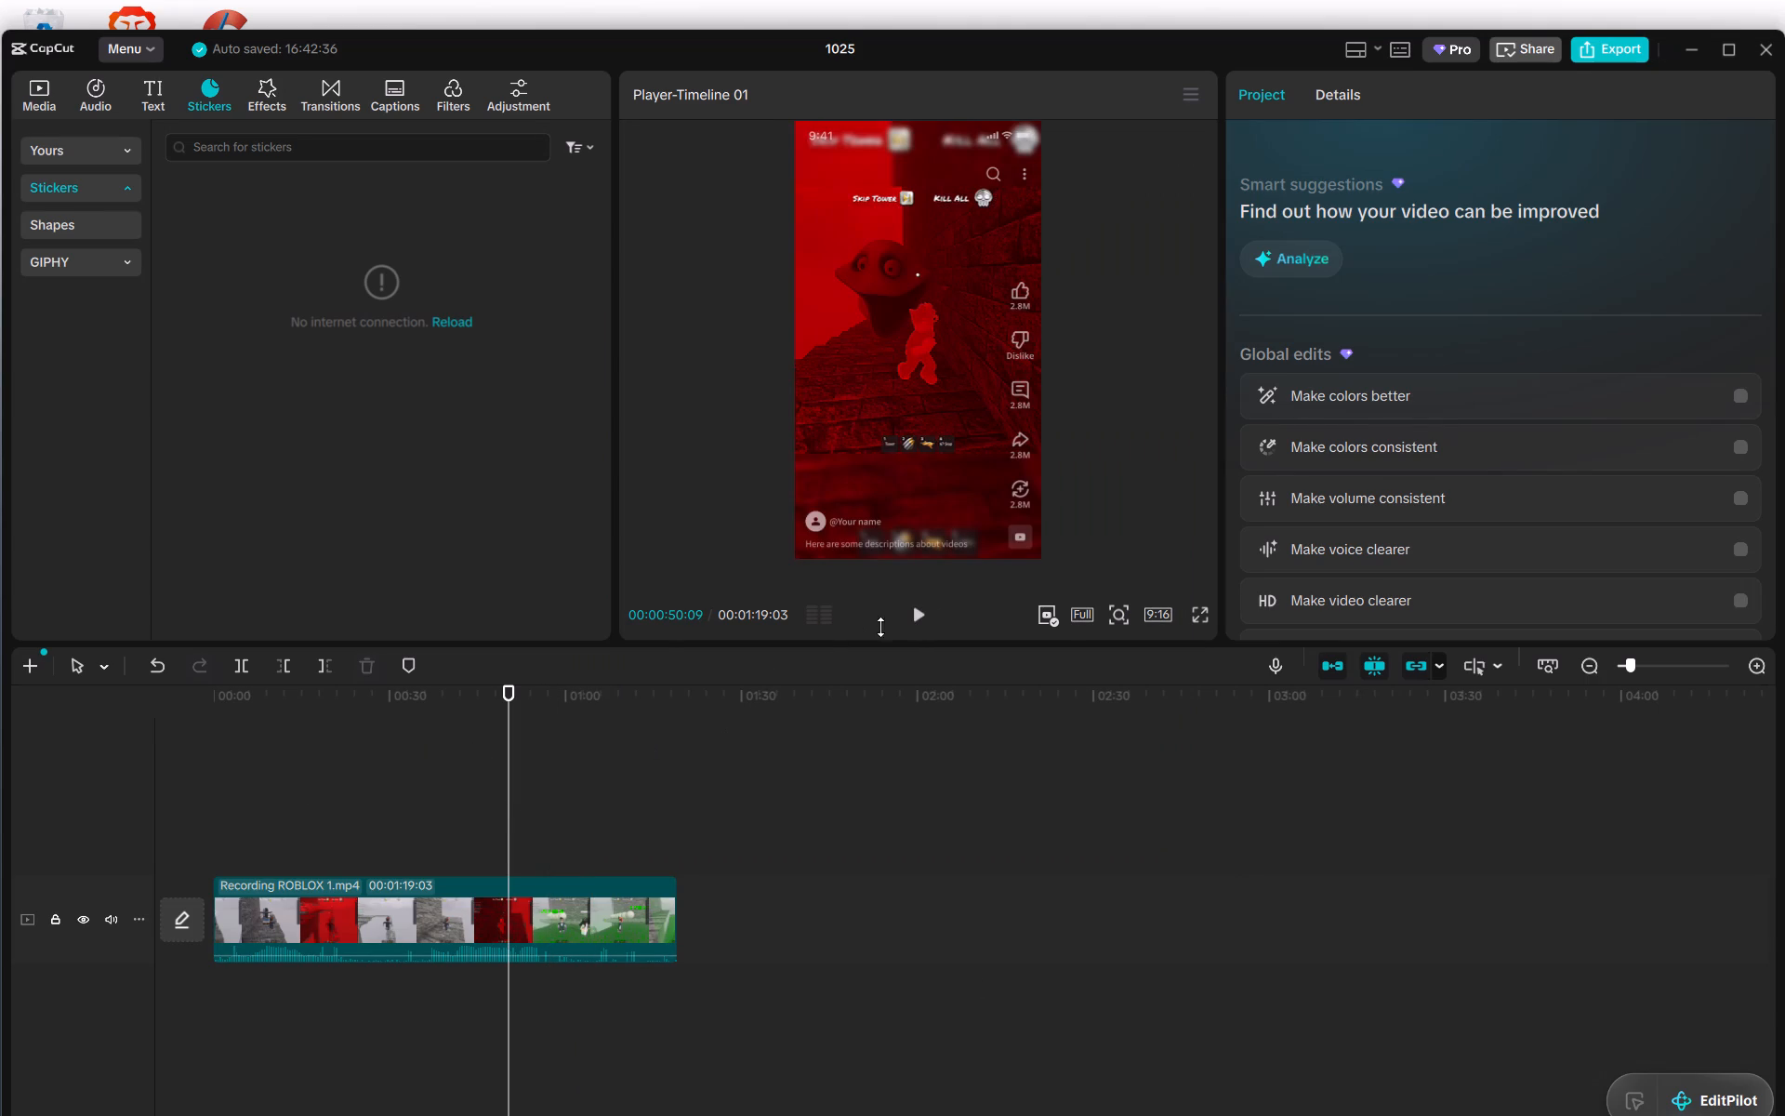
click(910, 623)
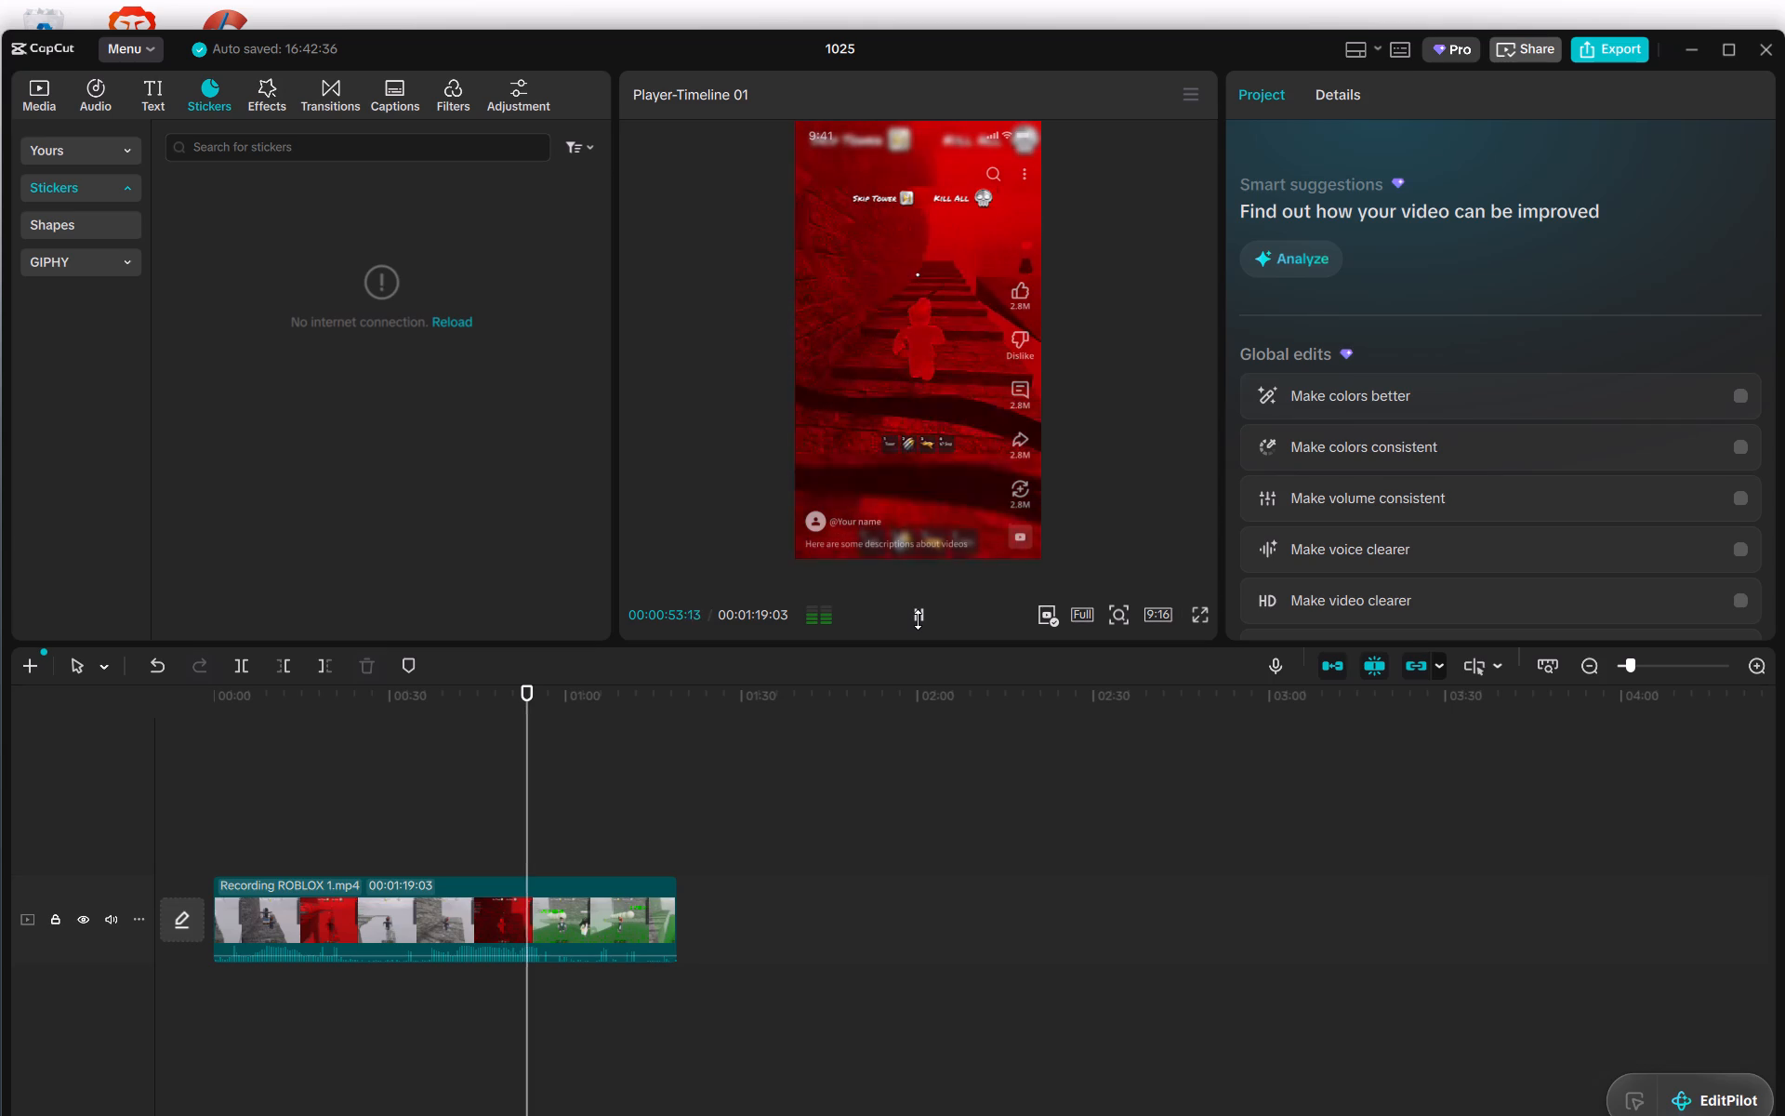
click(918, 619)
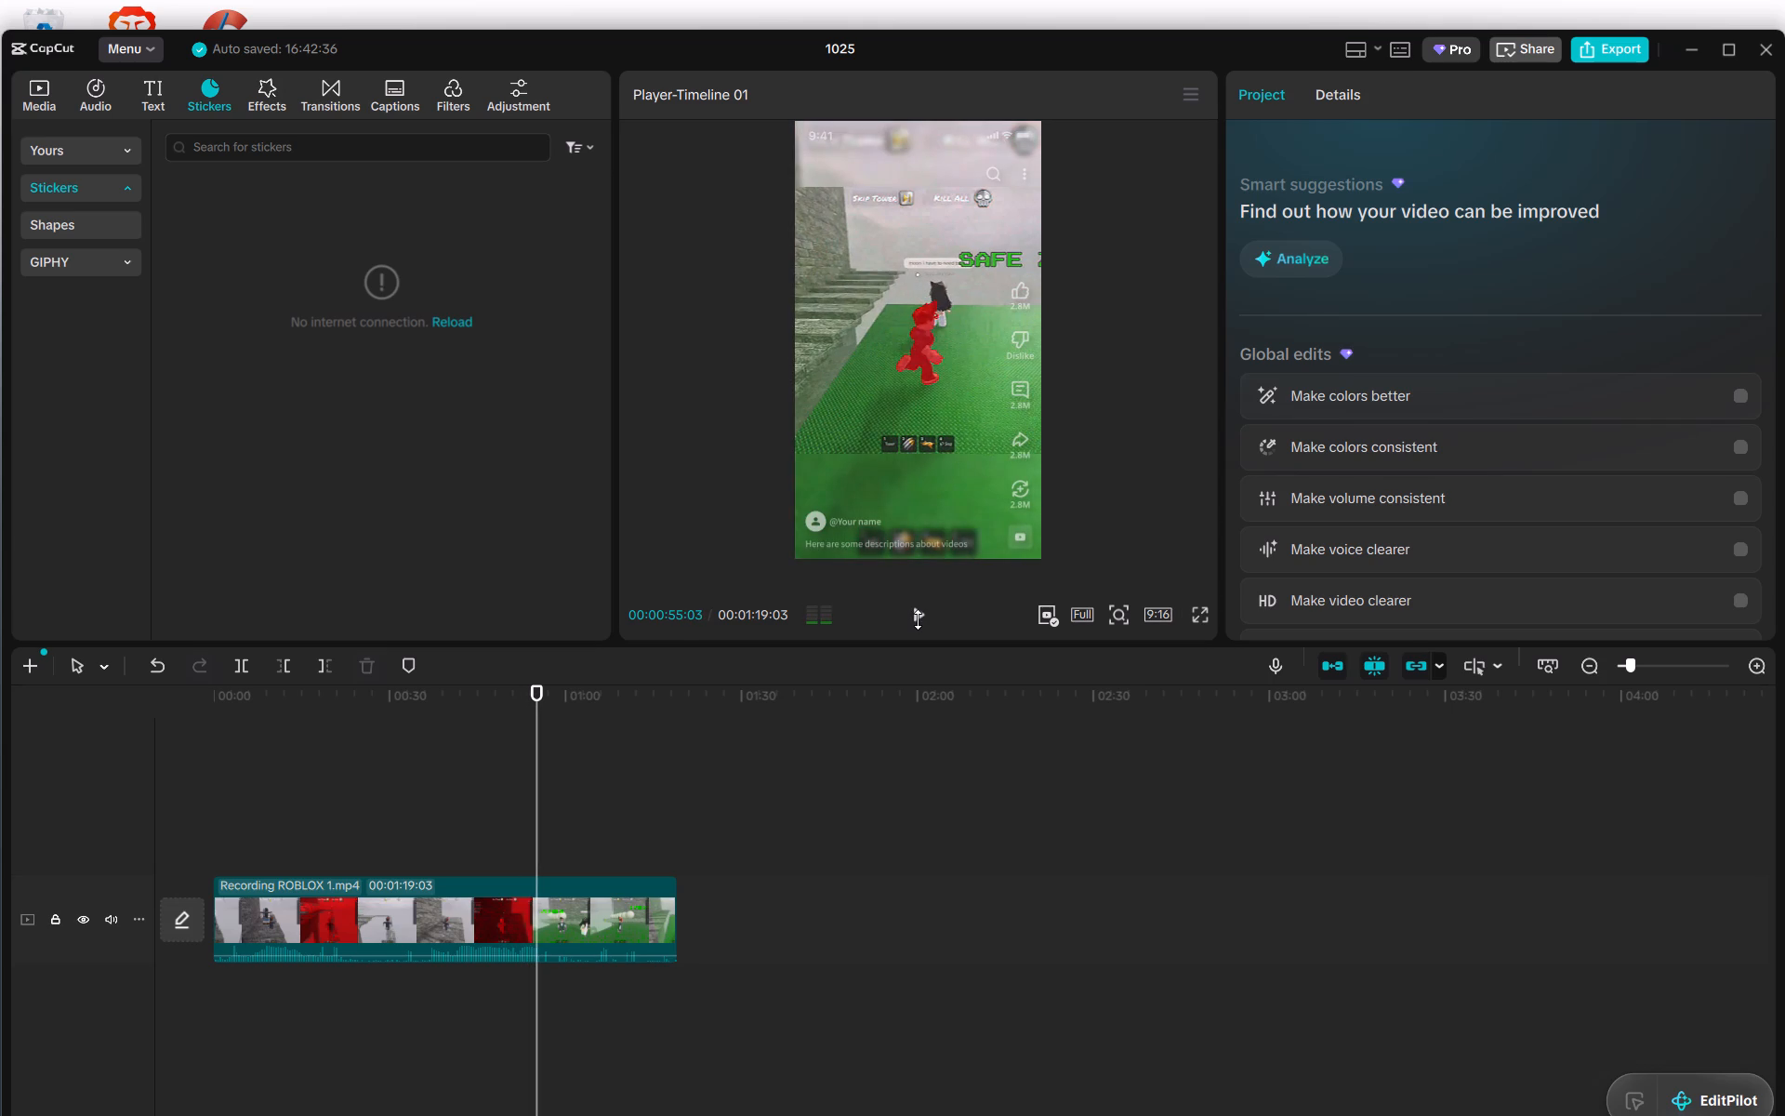
click(1195, 614)
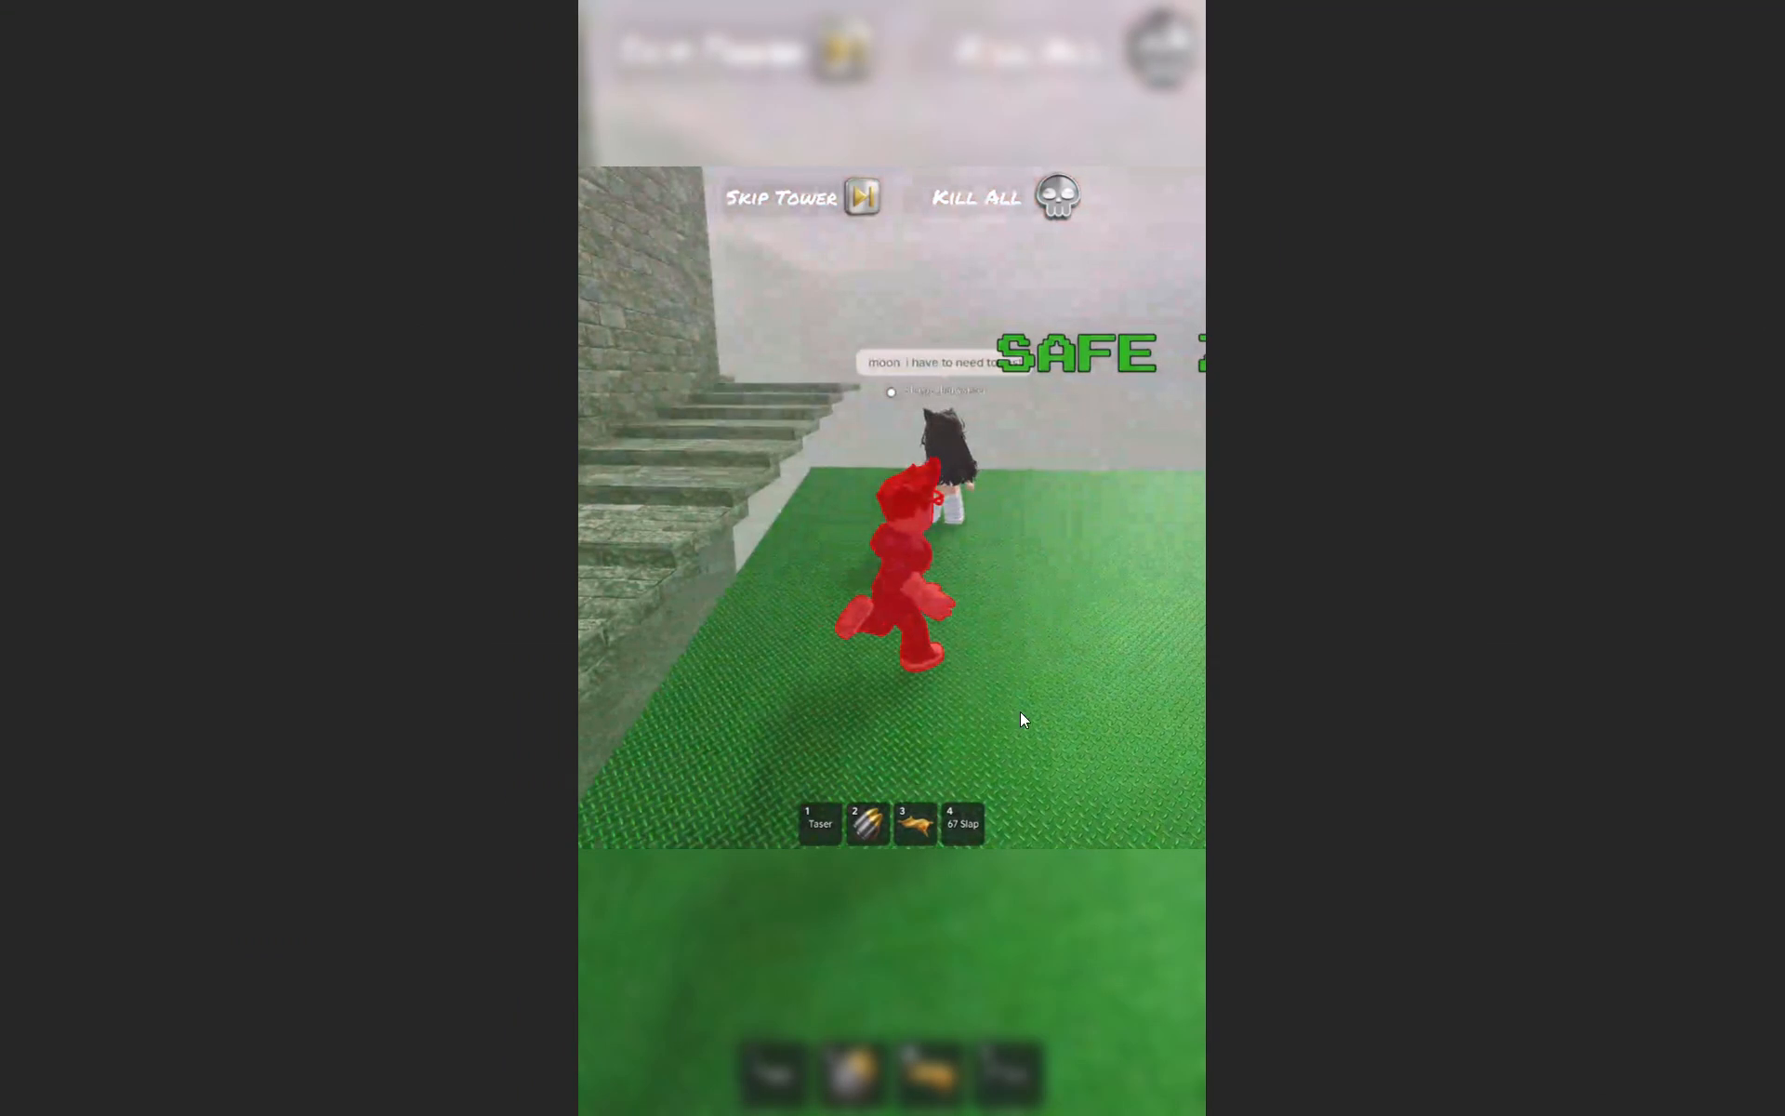
click(1104, 815)
click(1200, 1020)
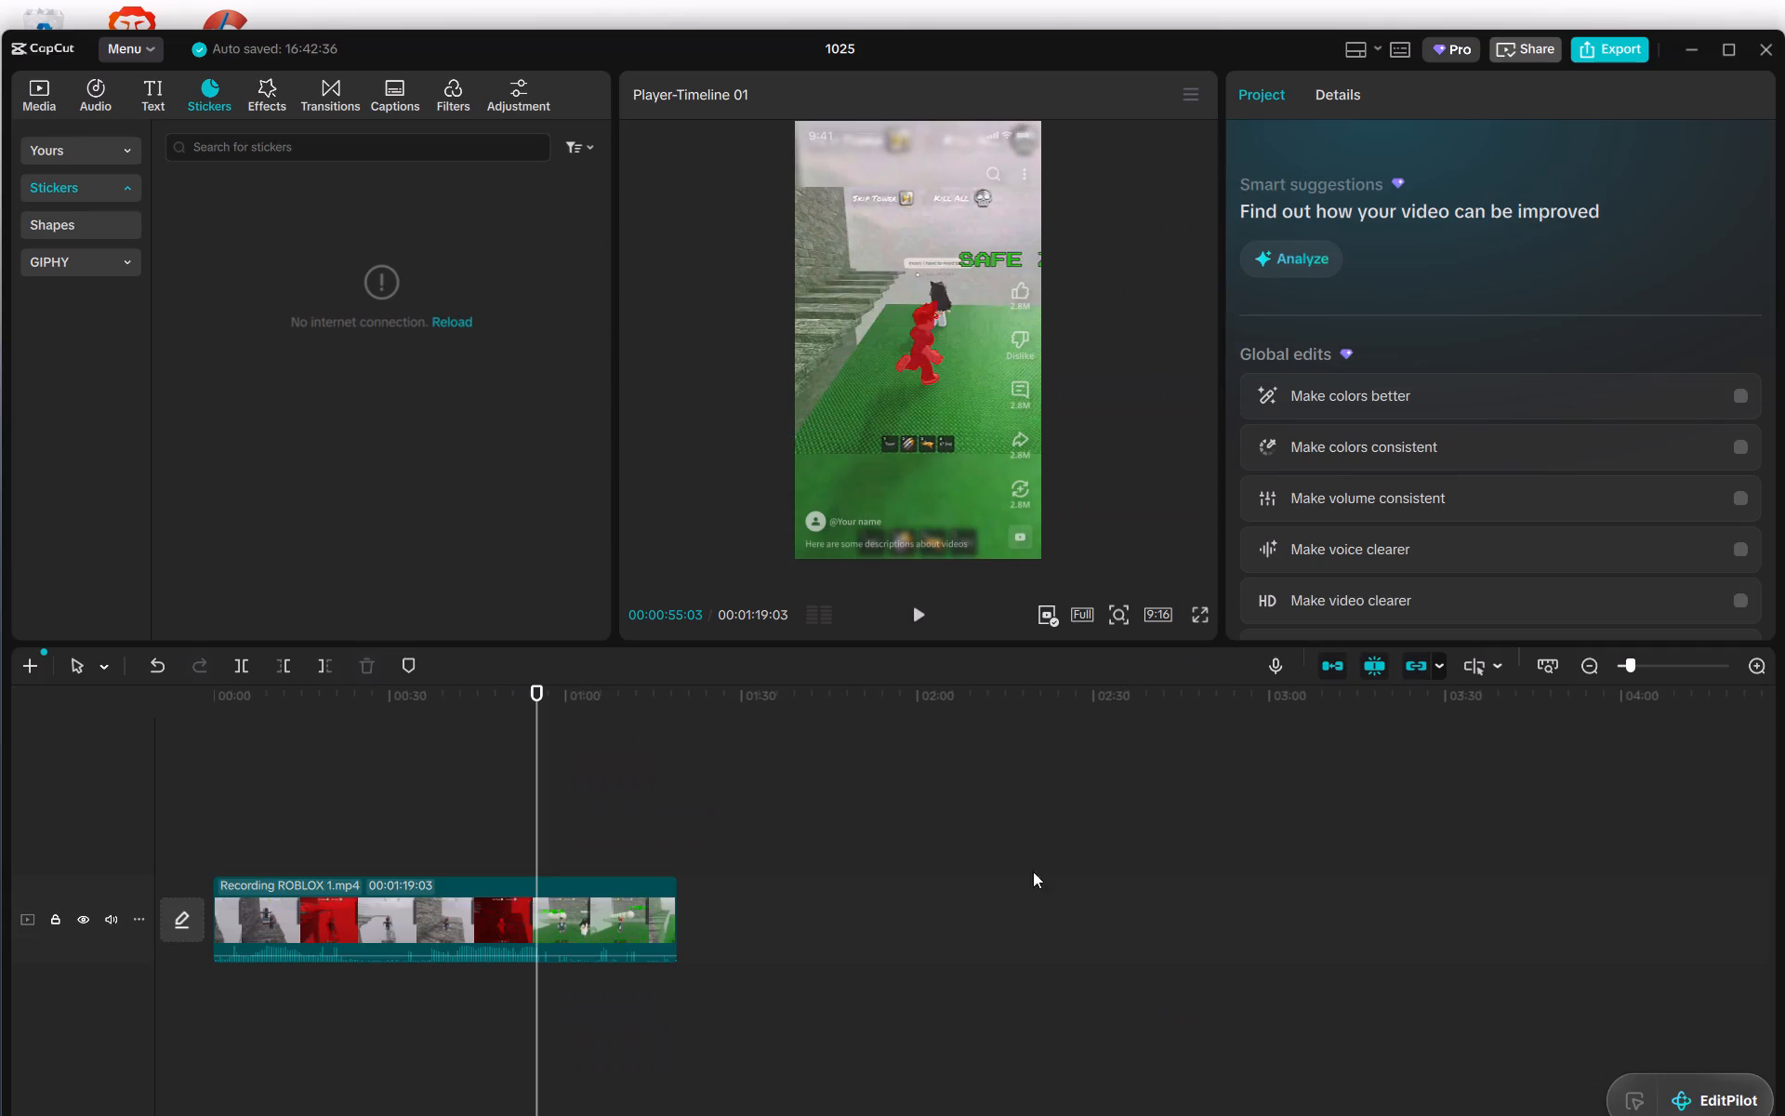
Play the clip from 00:00:55:03 to 00:01:09:05 to review its final section.
click(919, 618)
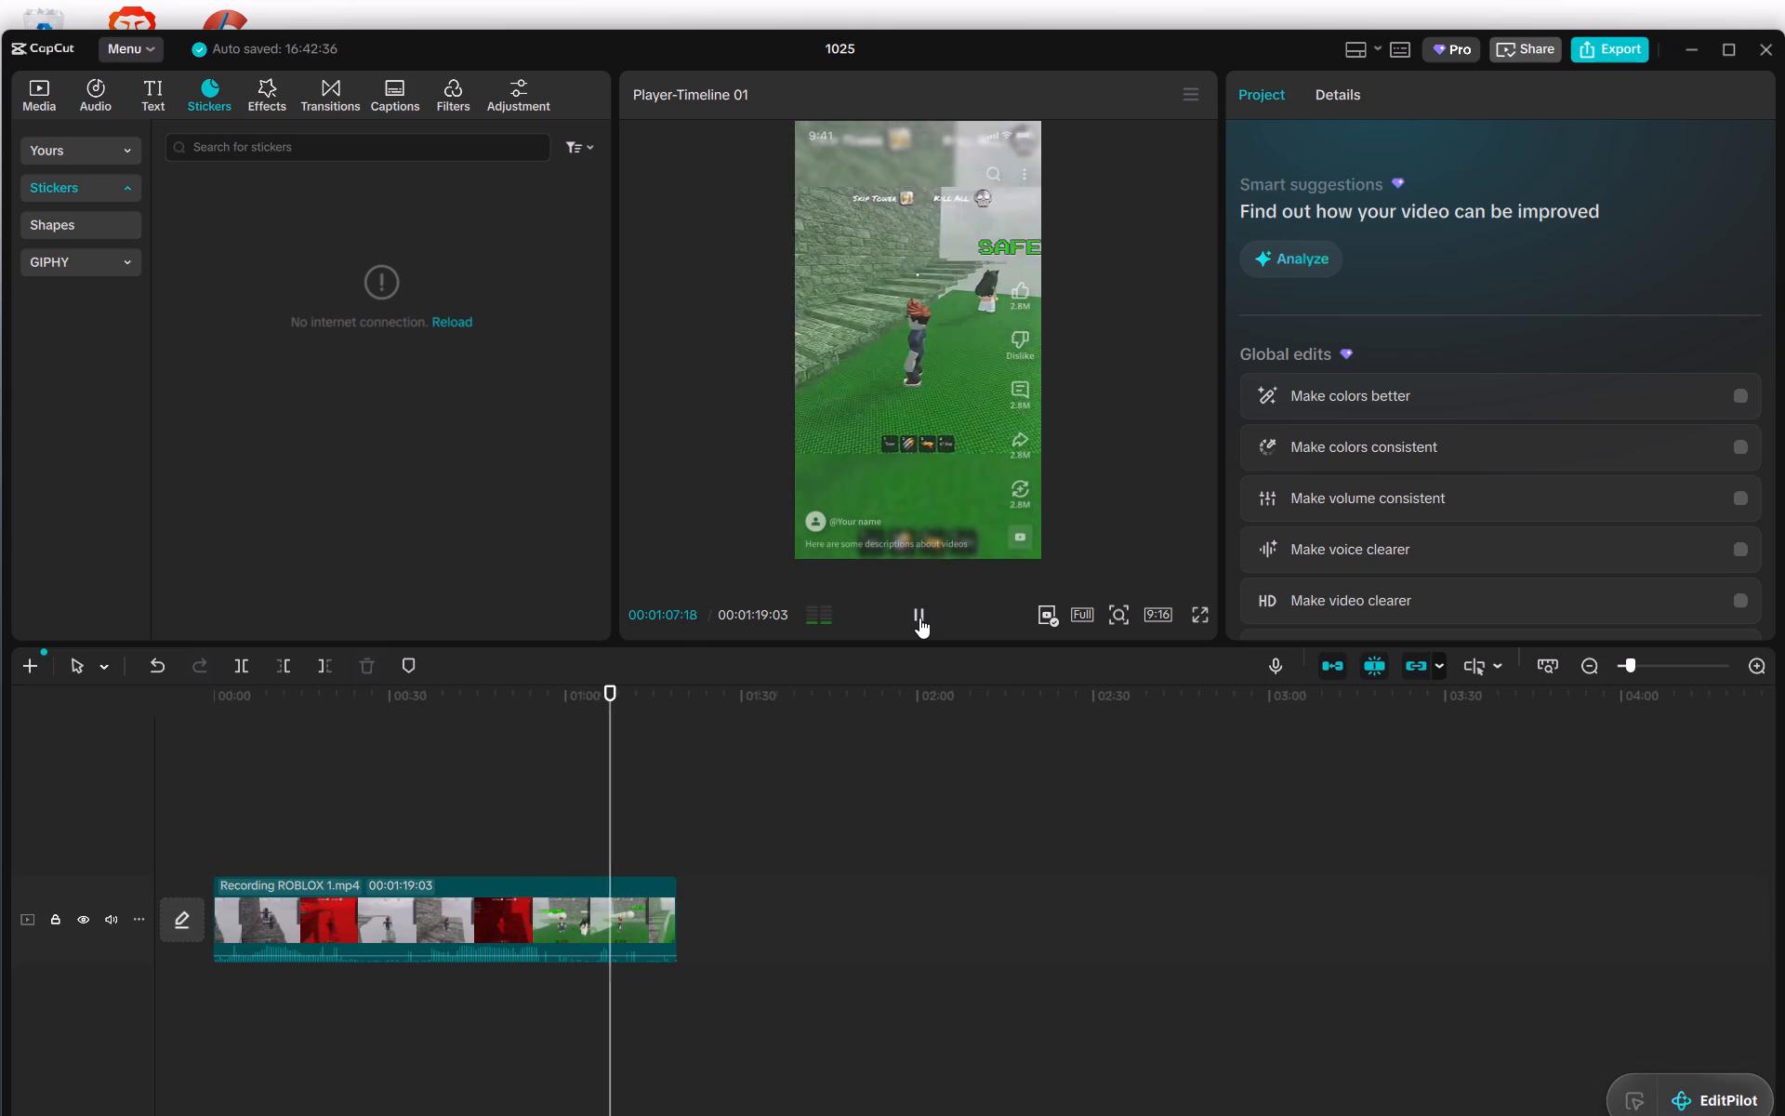
click(919, 618)
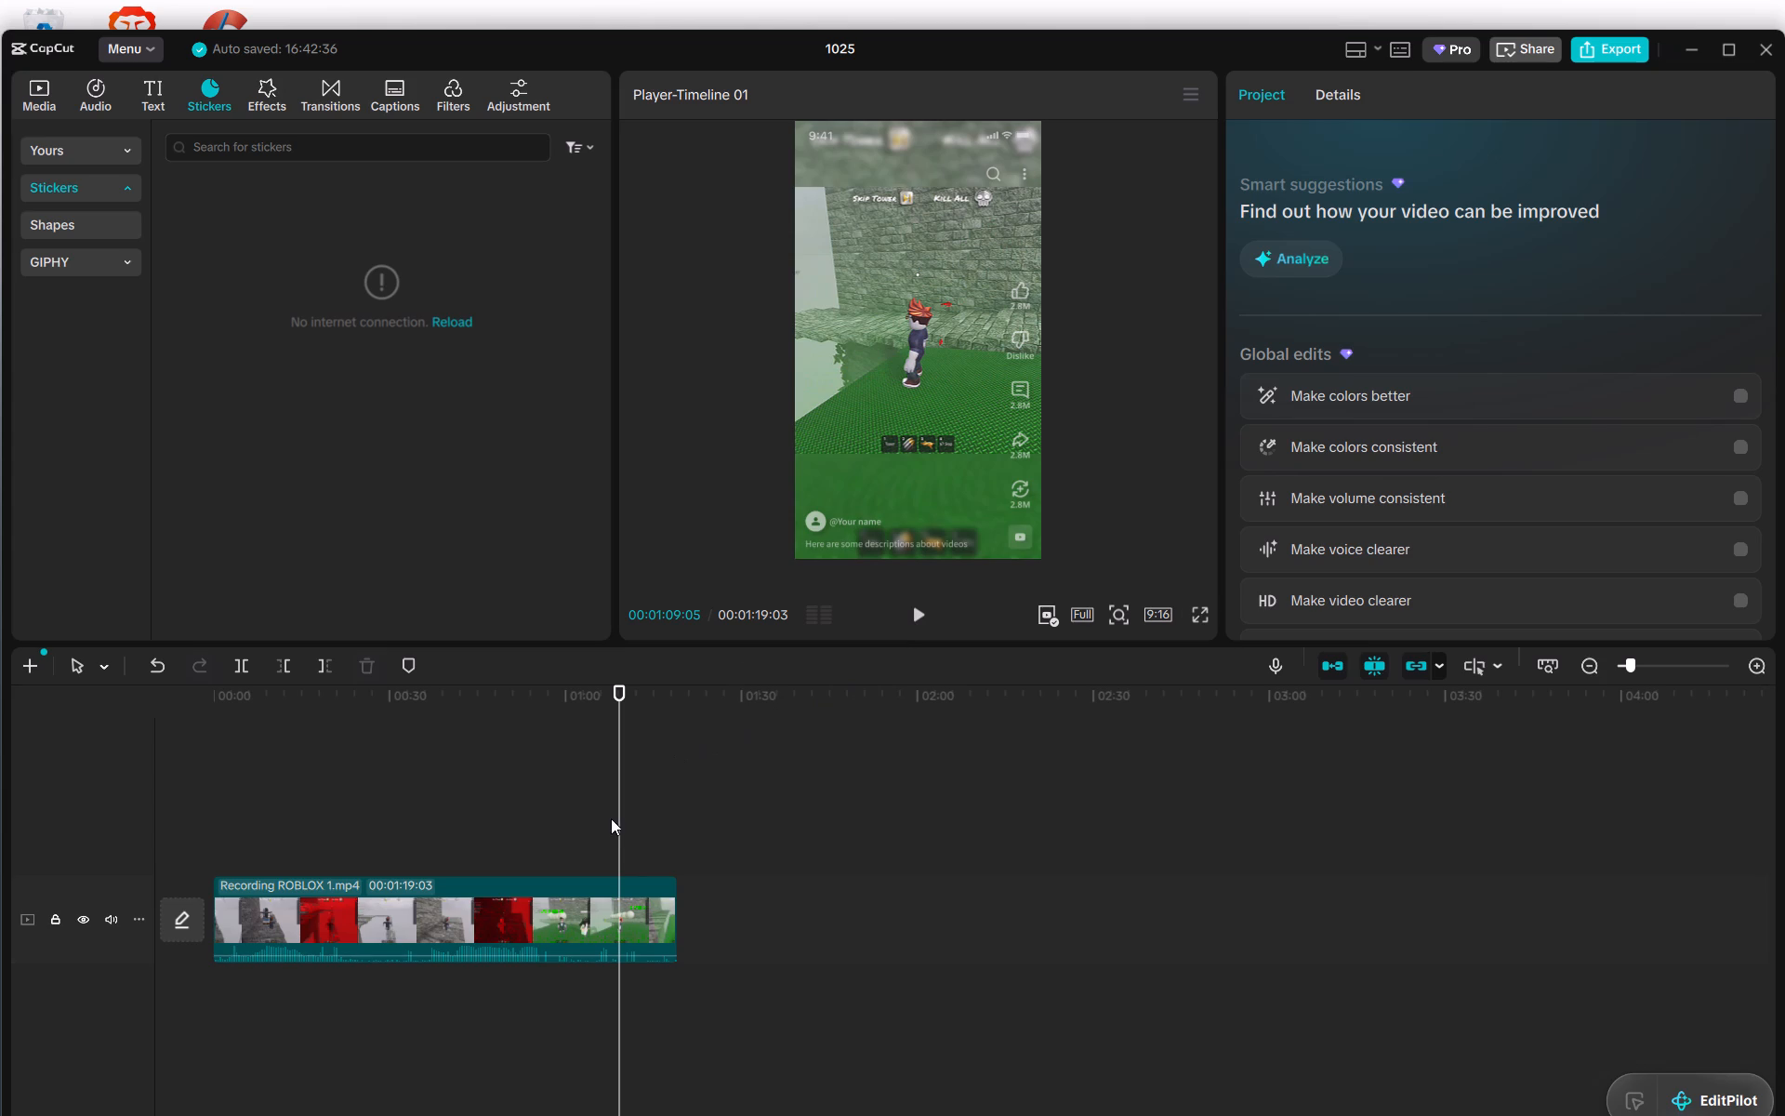
Scrub back through the clip towards its beginning and review the opening up to 00:00:06:06.
click(567, 843)
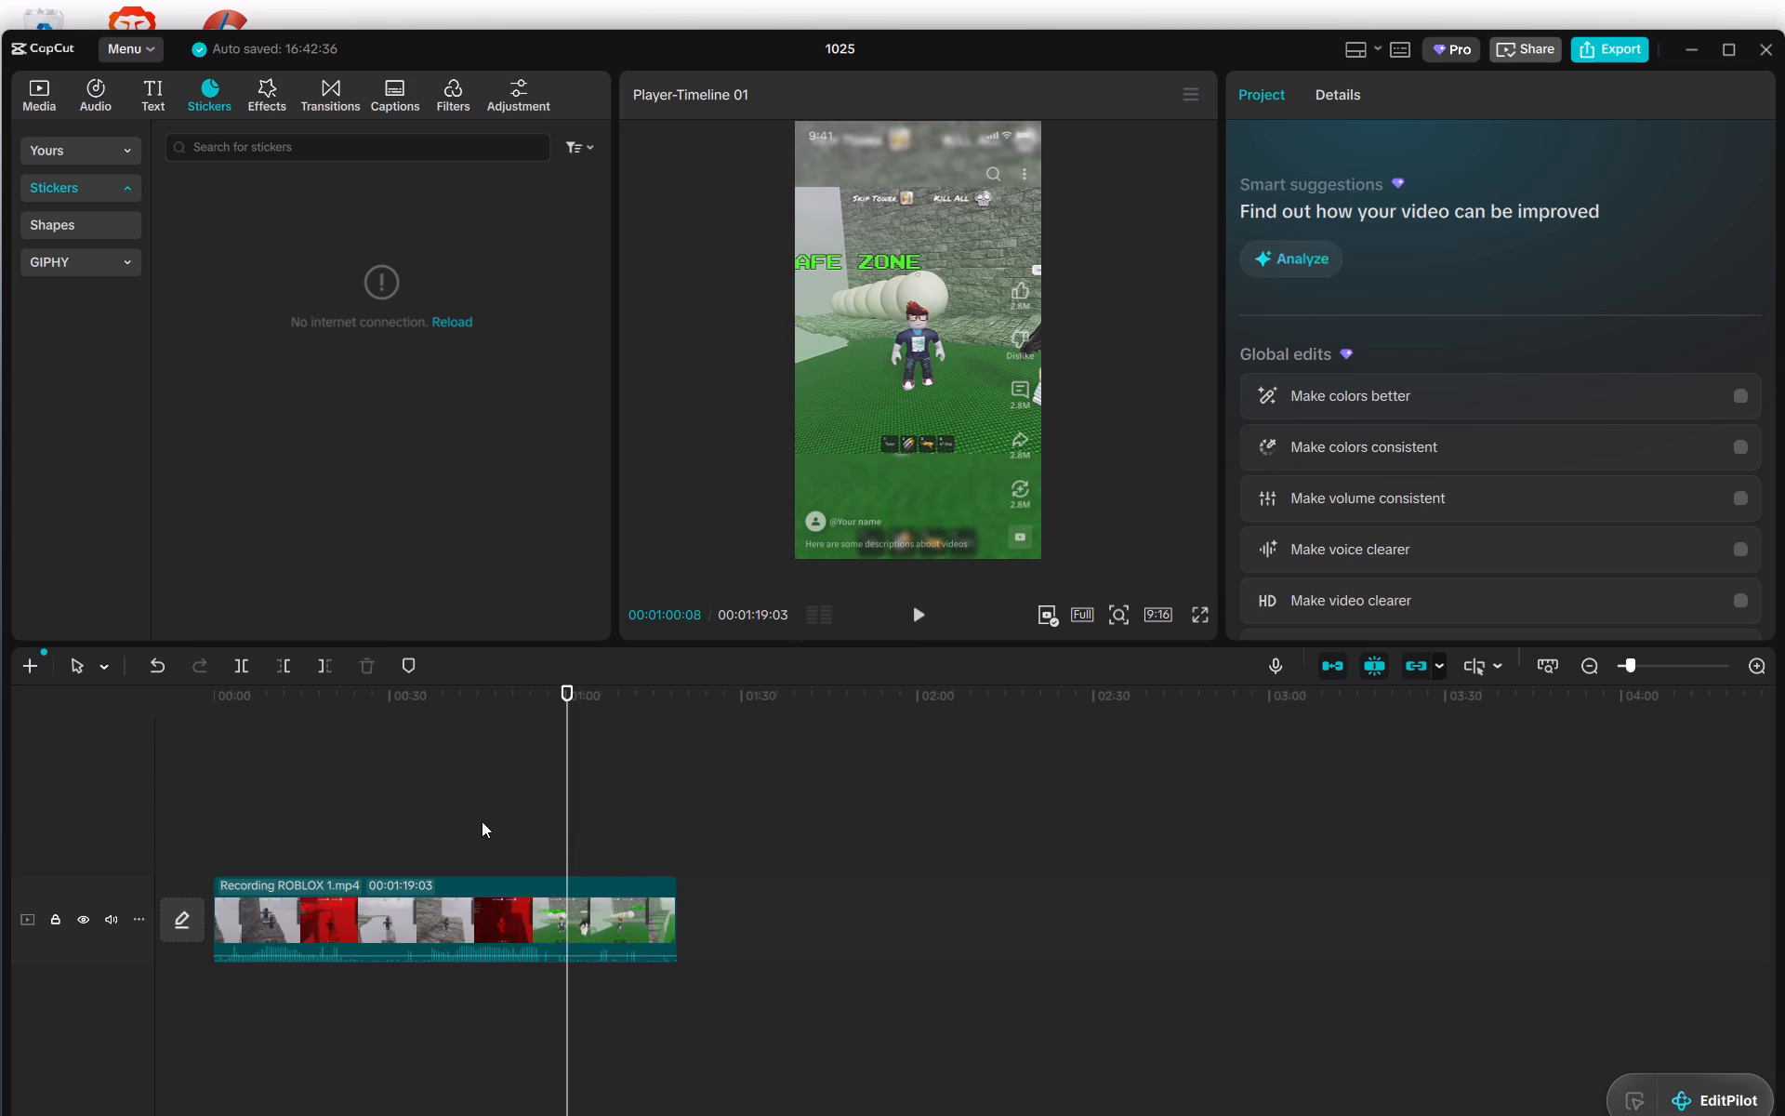
click(481, 821)
drag(379, 825, 233, 817)
drag(483, 815, 254, 790)
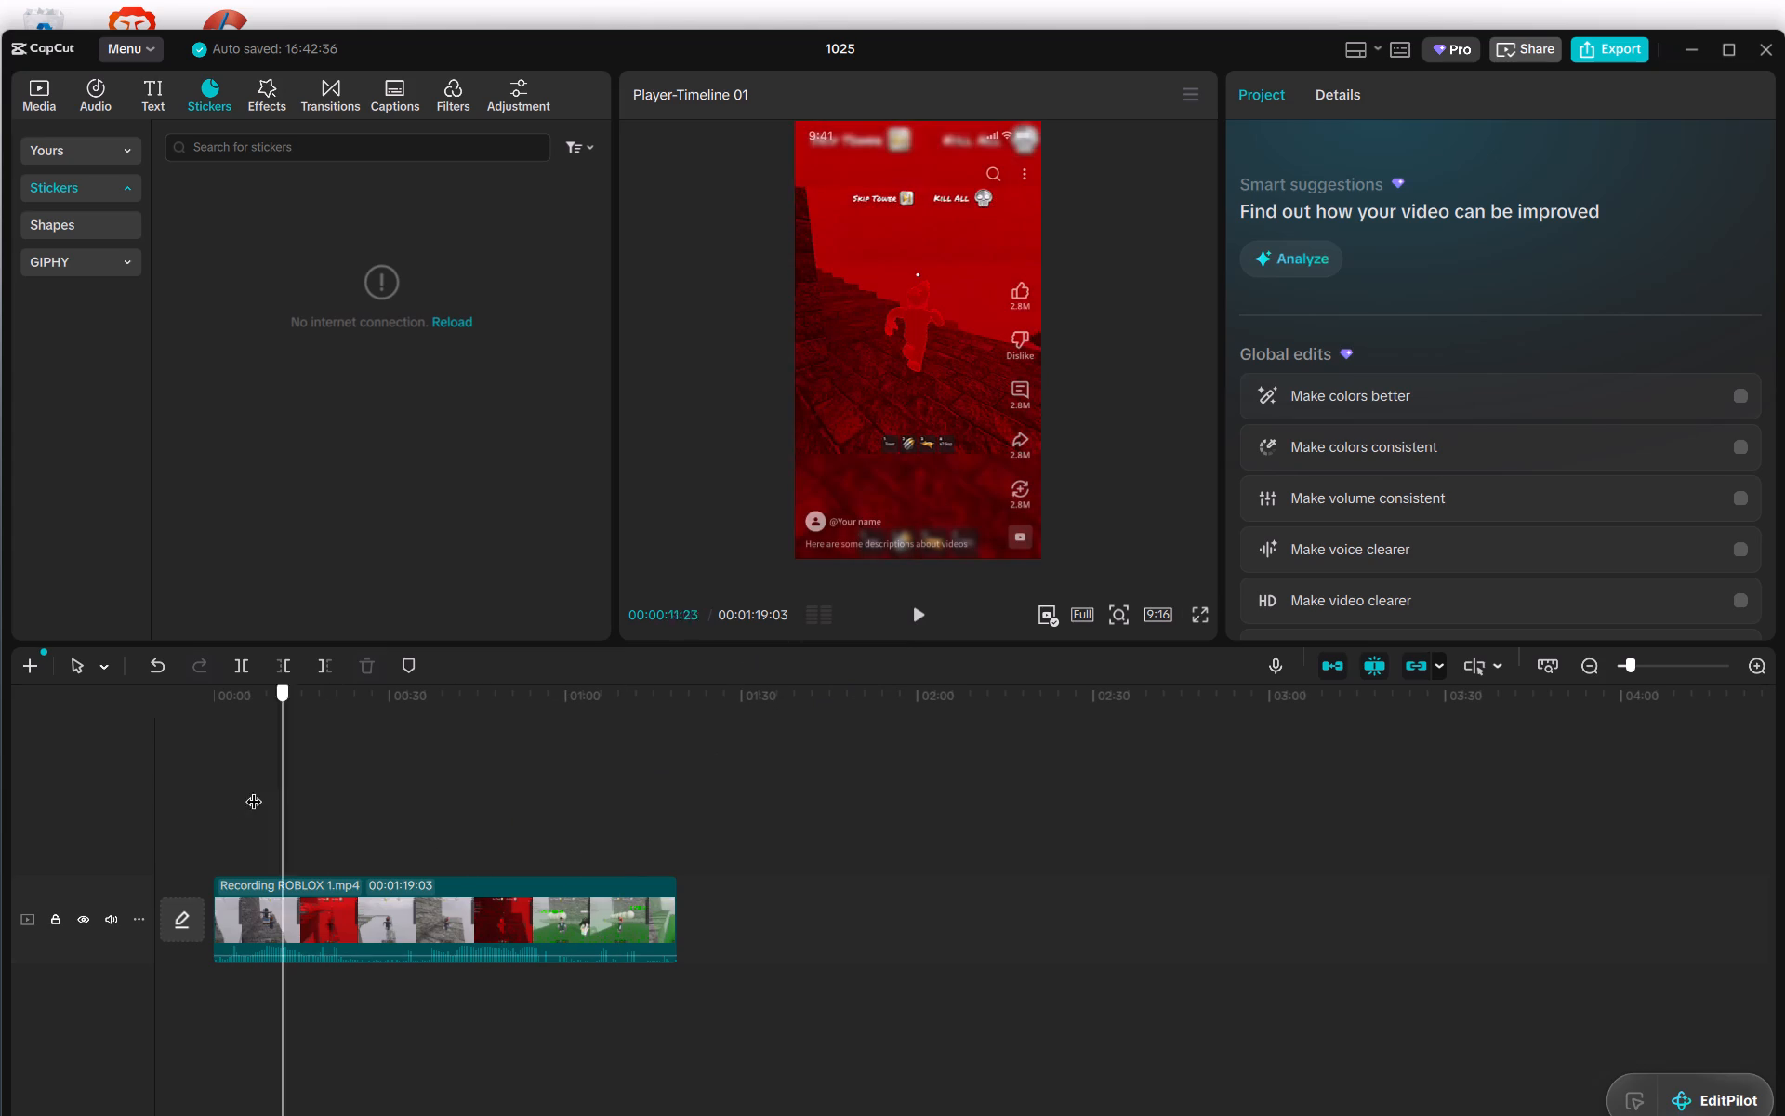
drag(254, 790, 238, 784)
click(921, 616)
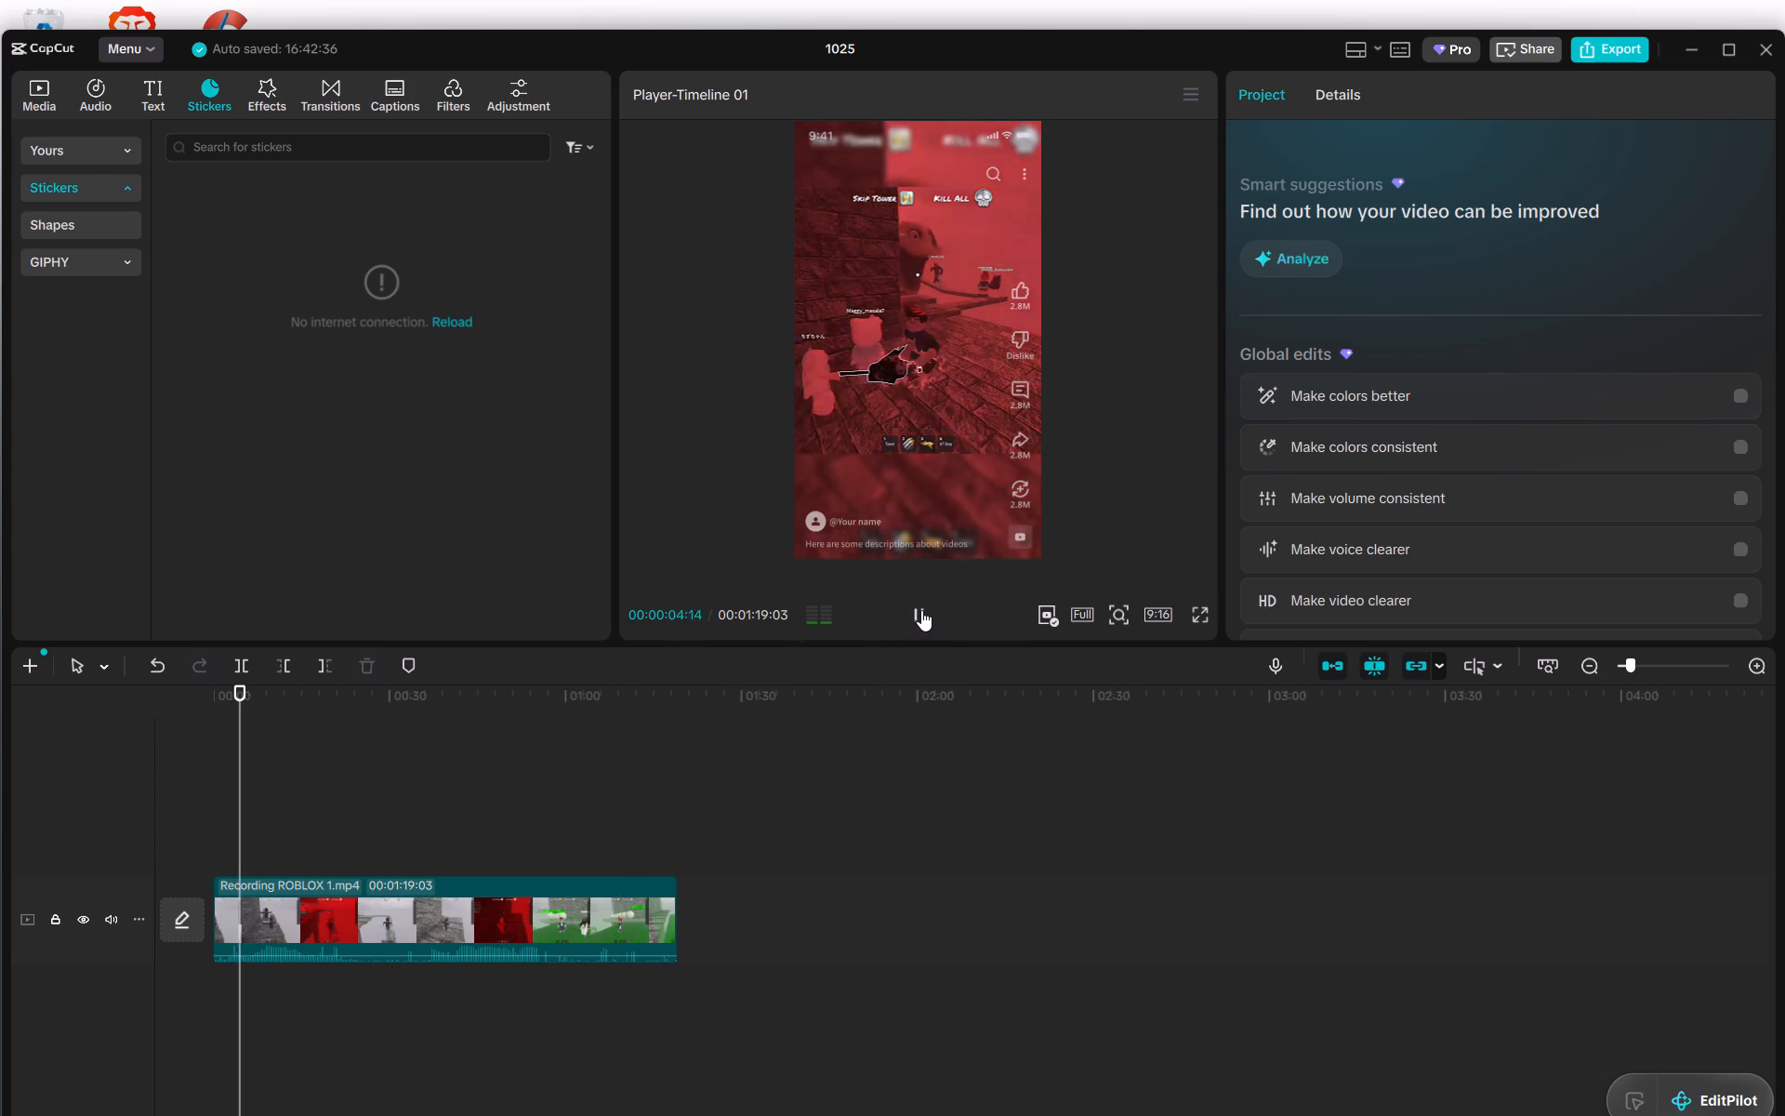
click(921, 606)
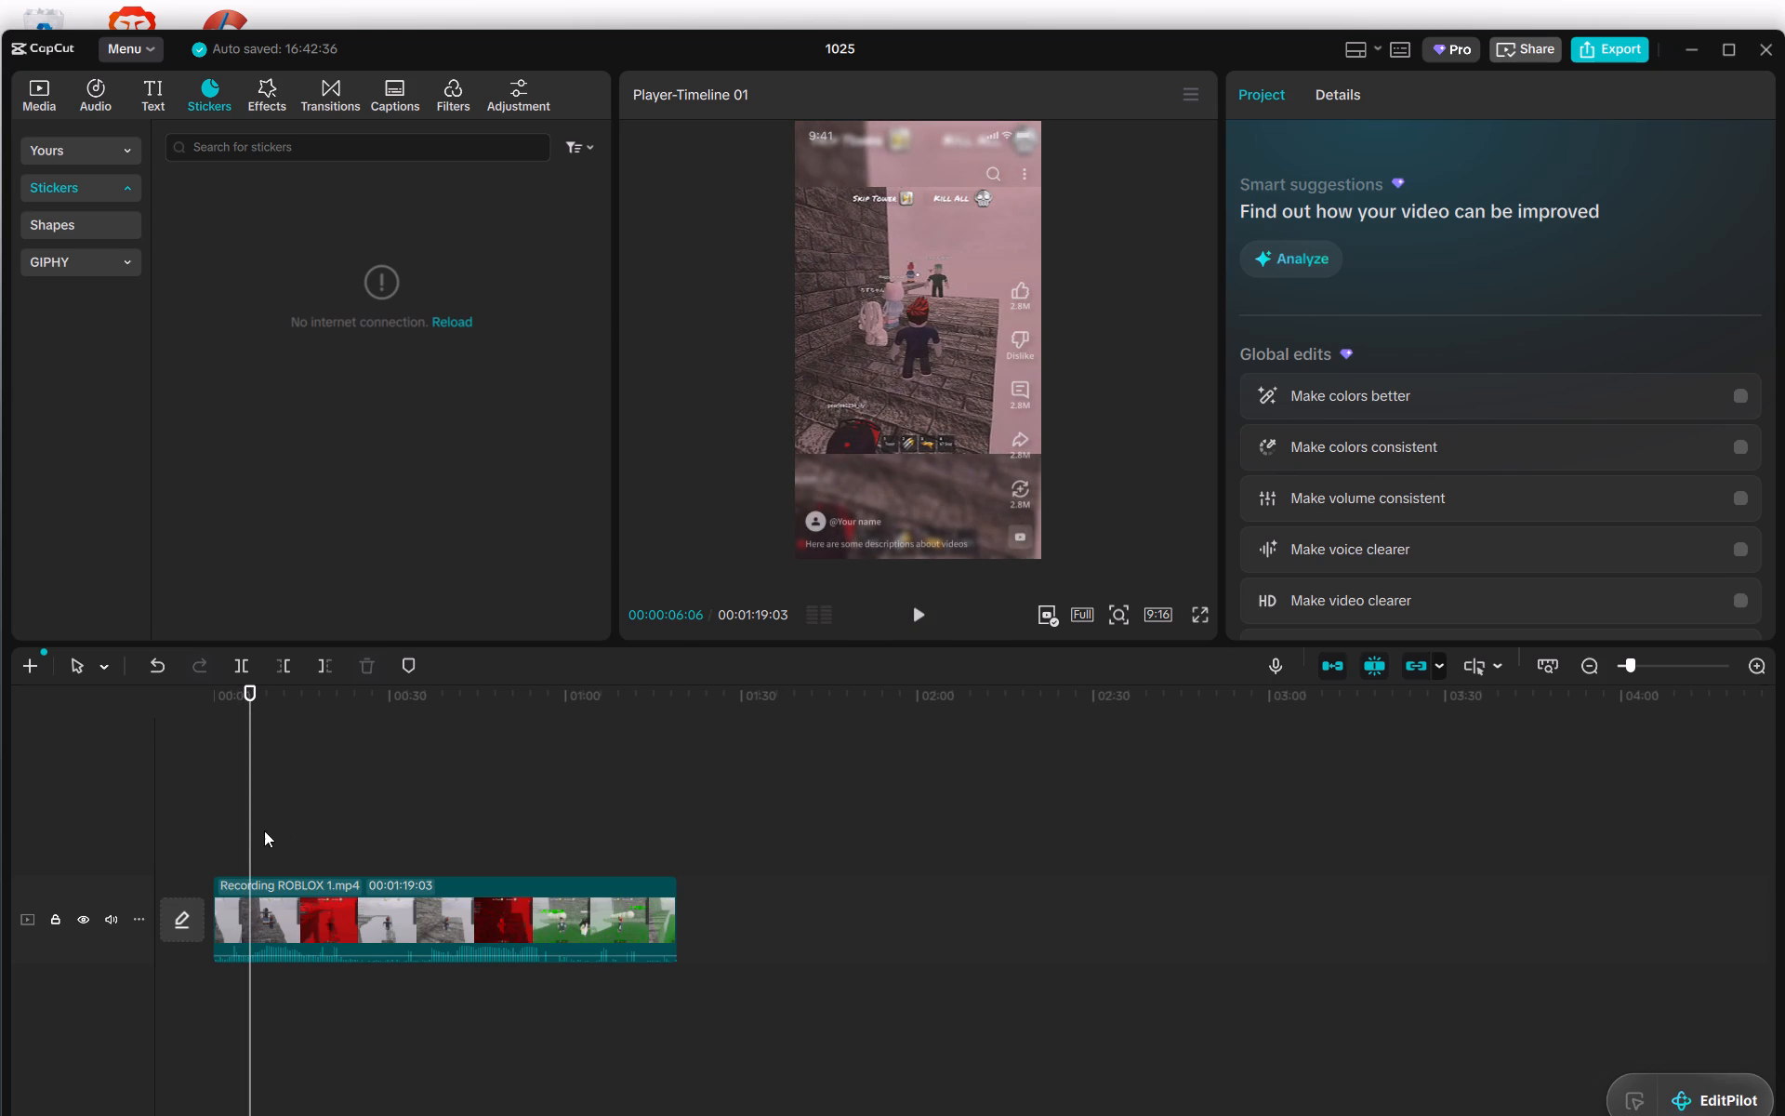
Replay the clip from 00:00:00:00 to 00:00:05:24.
drag(244, 834, 194, 839)
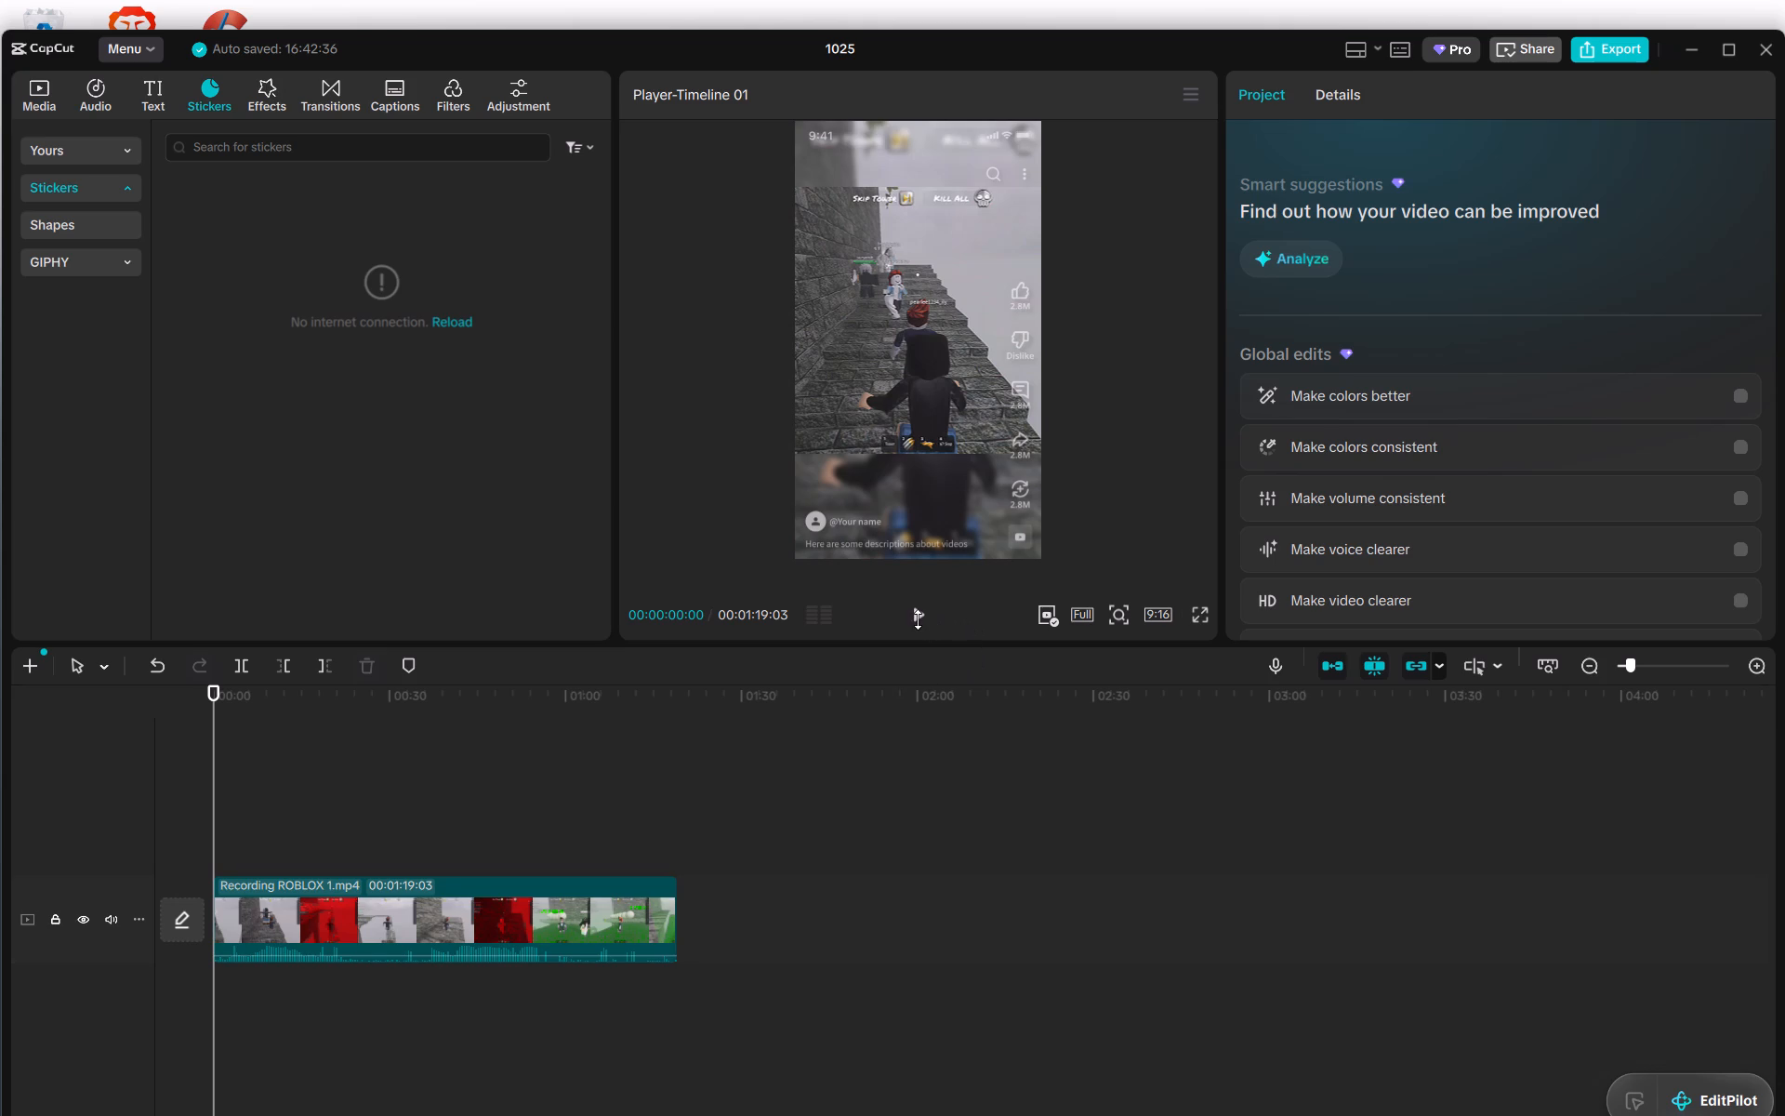
click(918, 619)
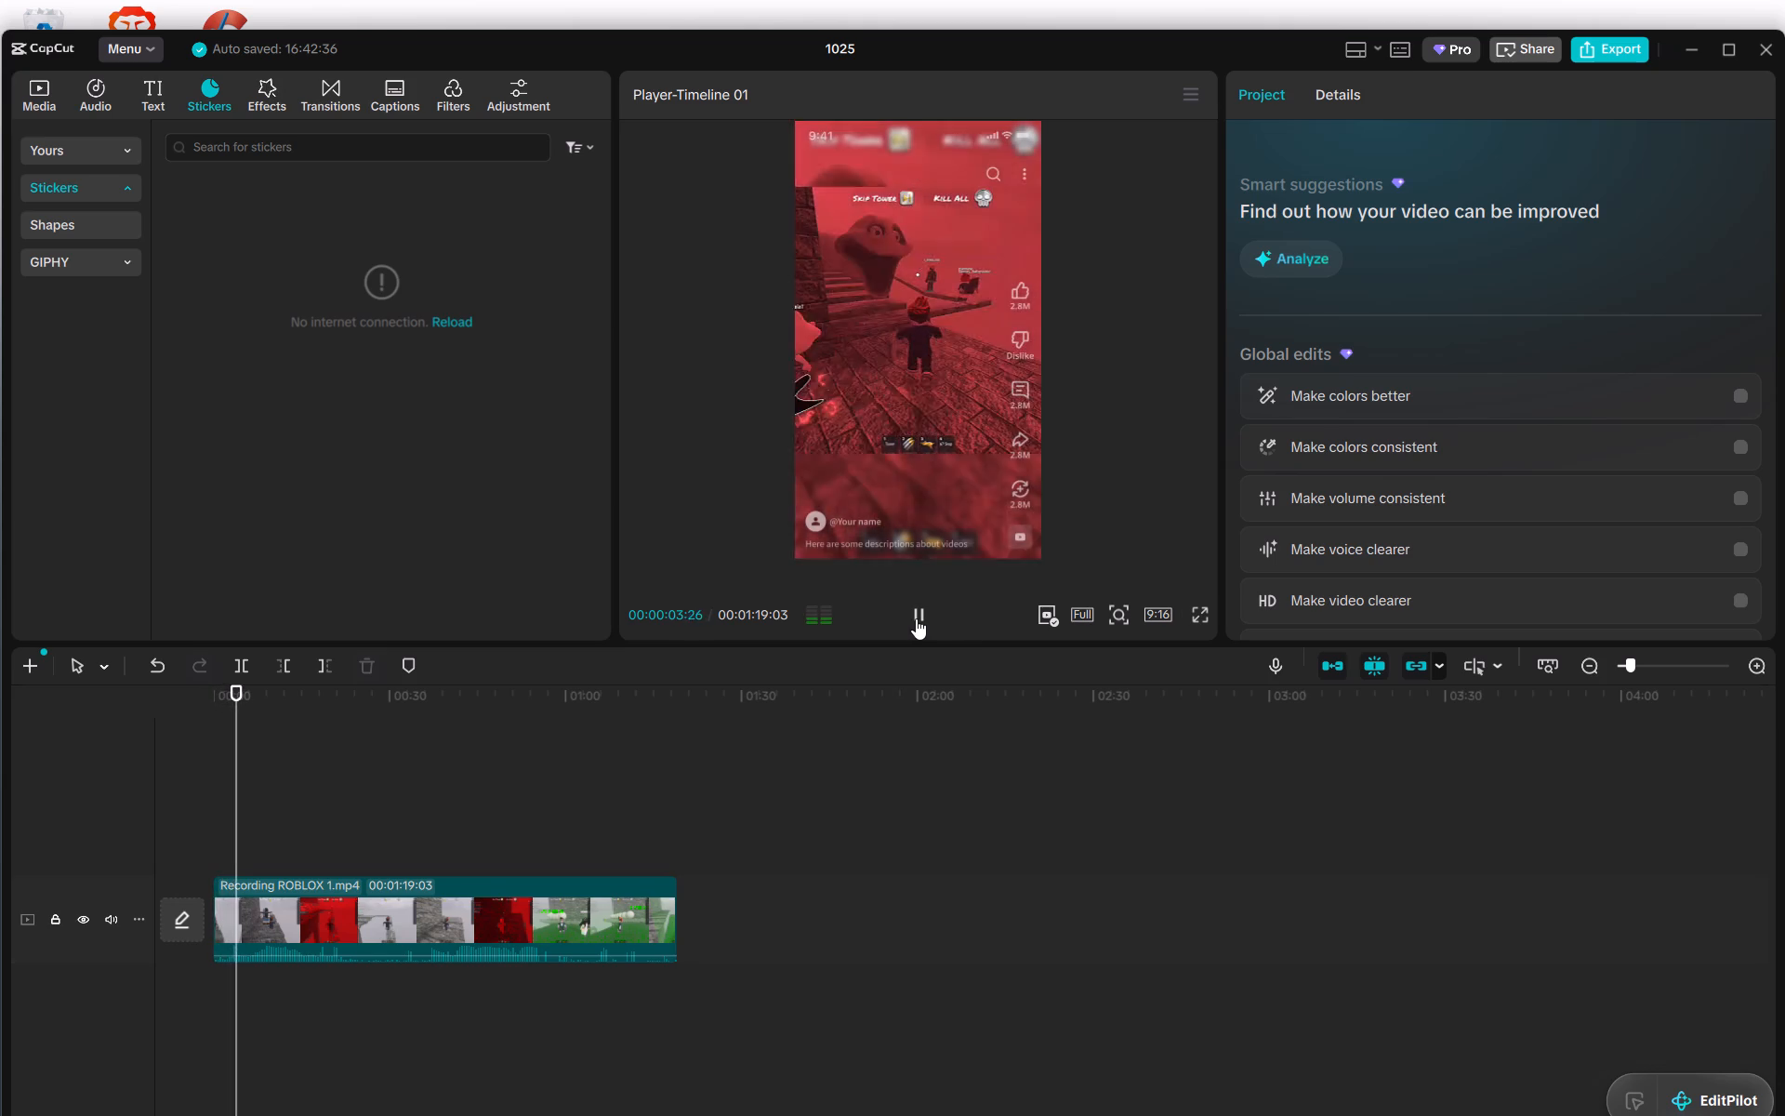
click(916, 618)
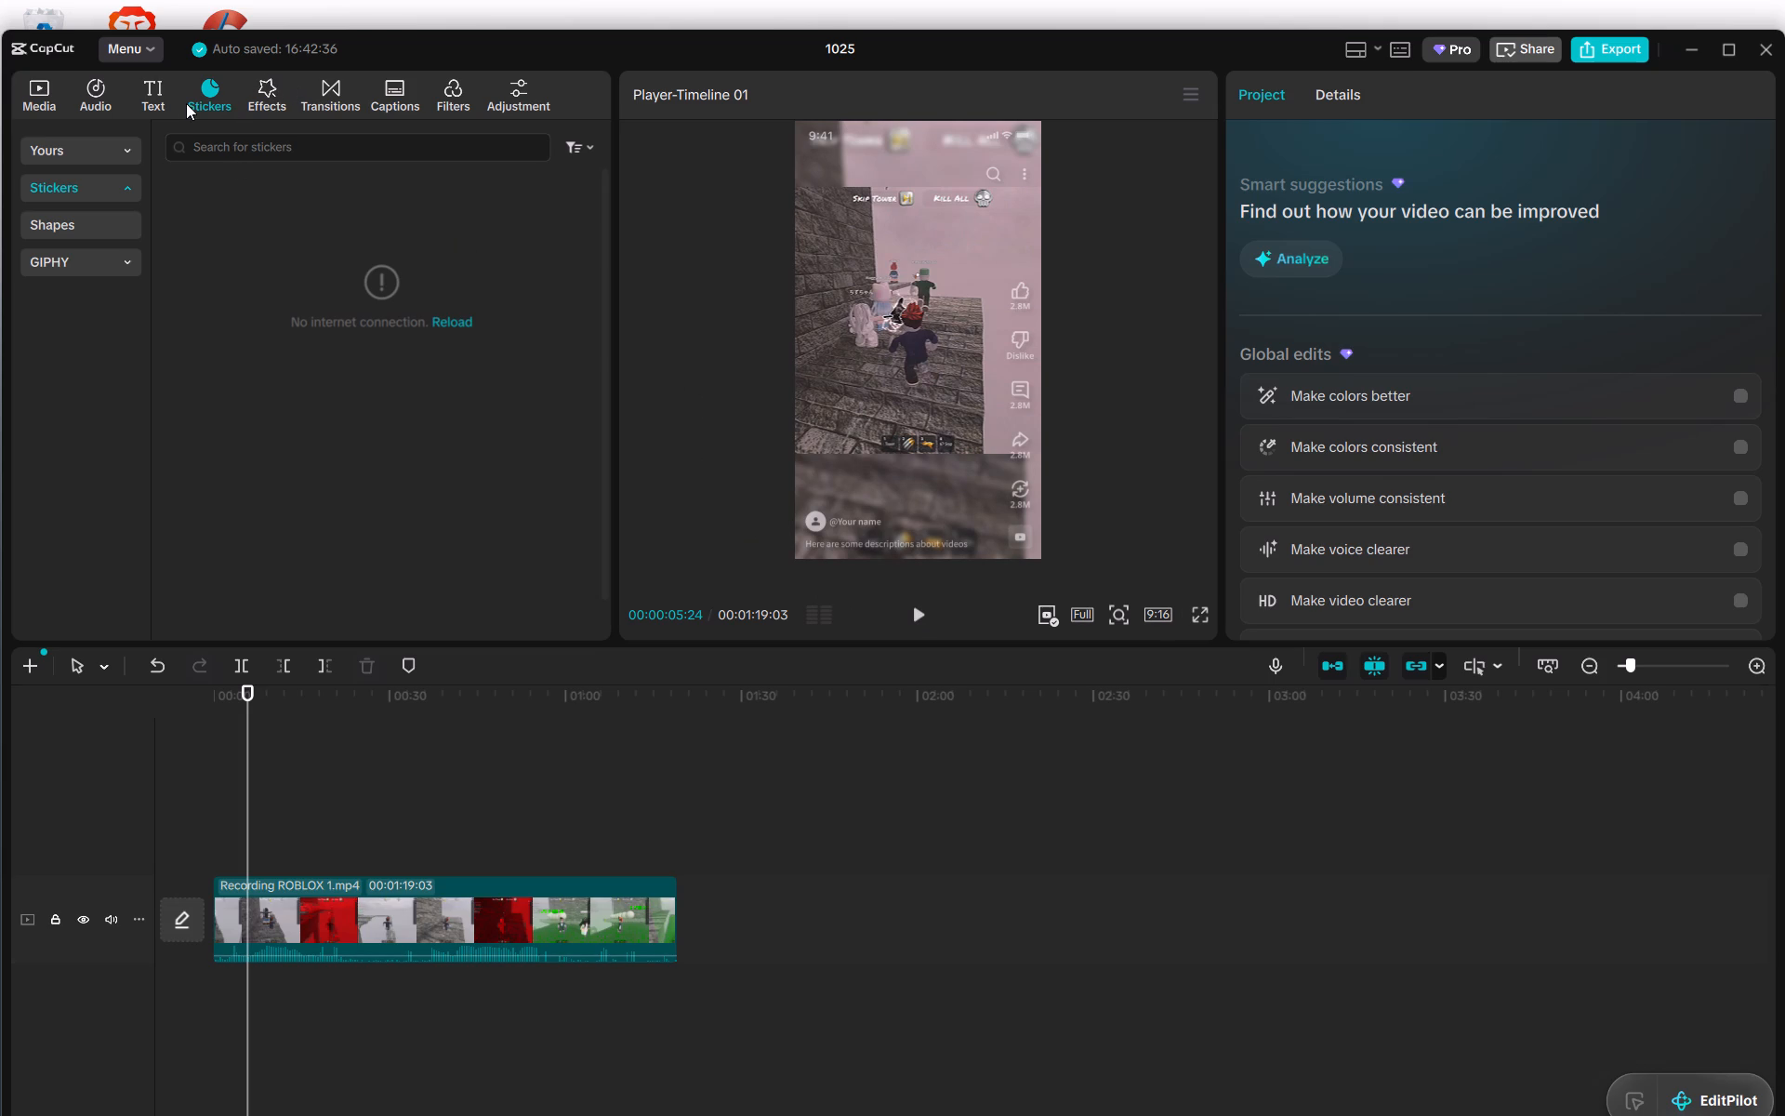
Look through the favorite, brand and general sticker collections and the Shapes collection.
click(99, 152)
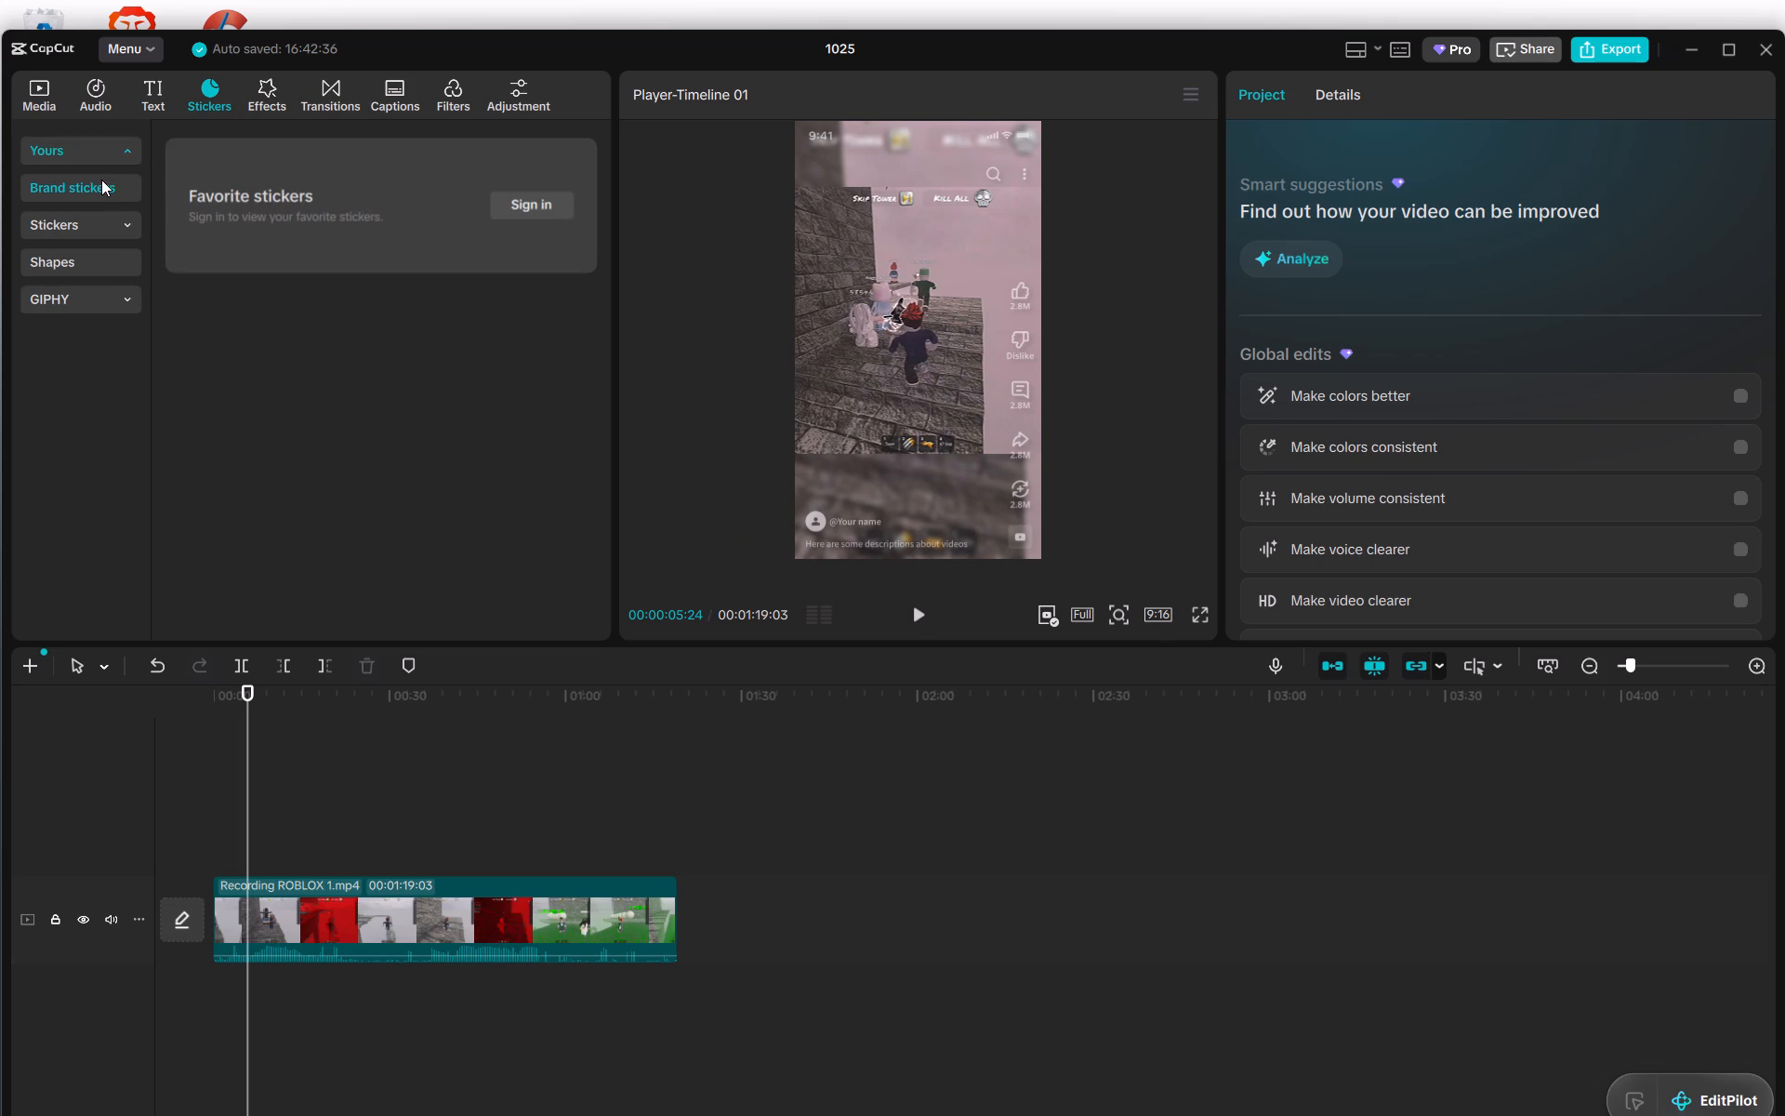
click(101, 179)
click(115, 228)
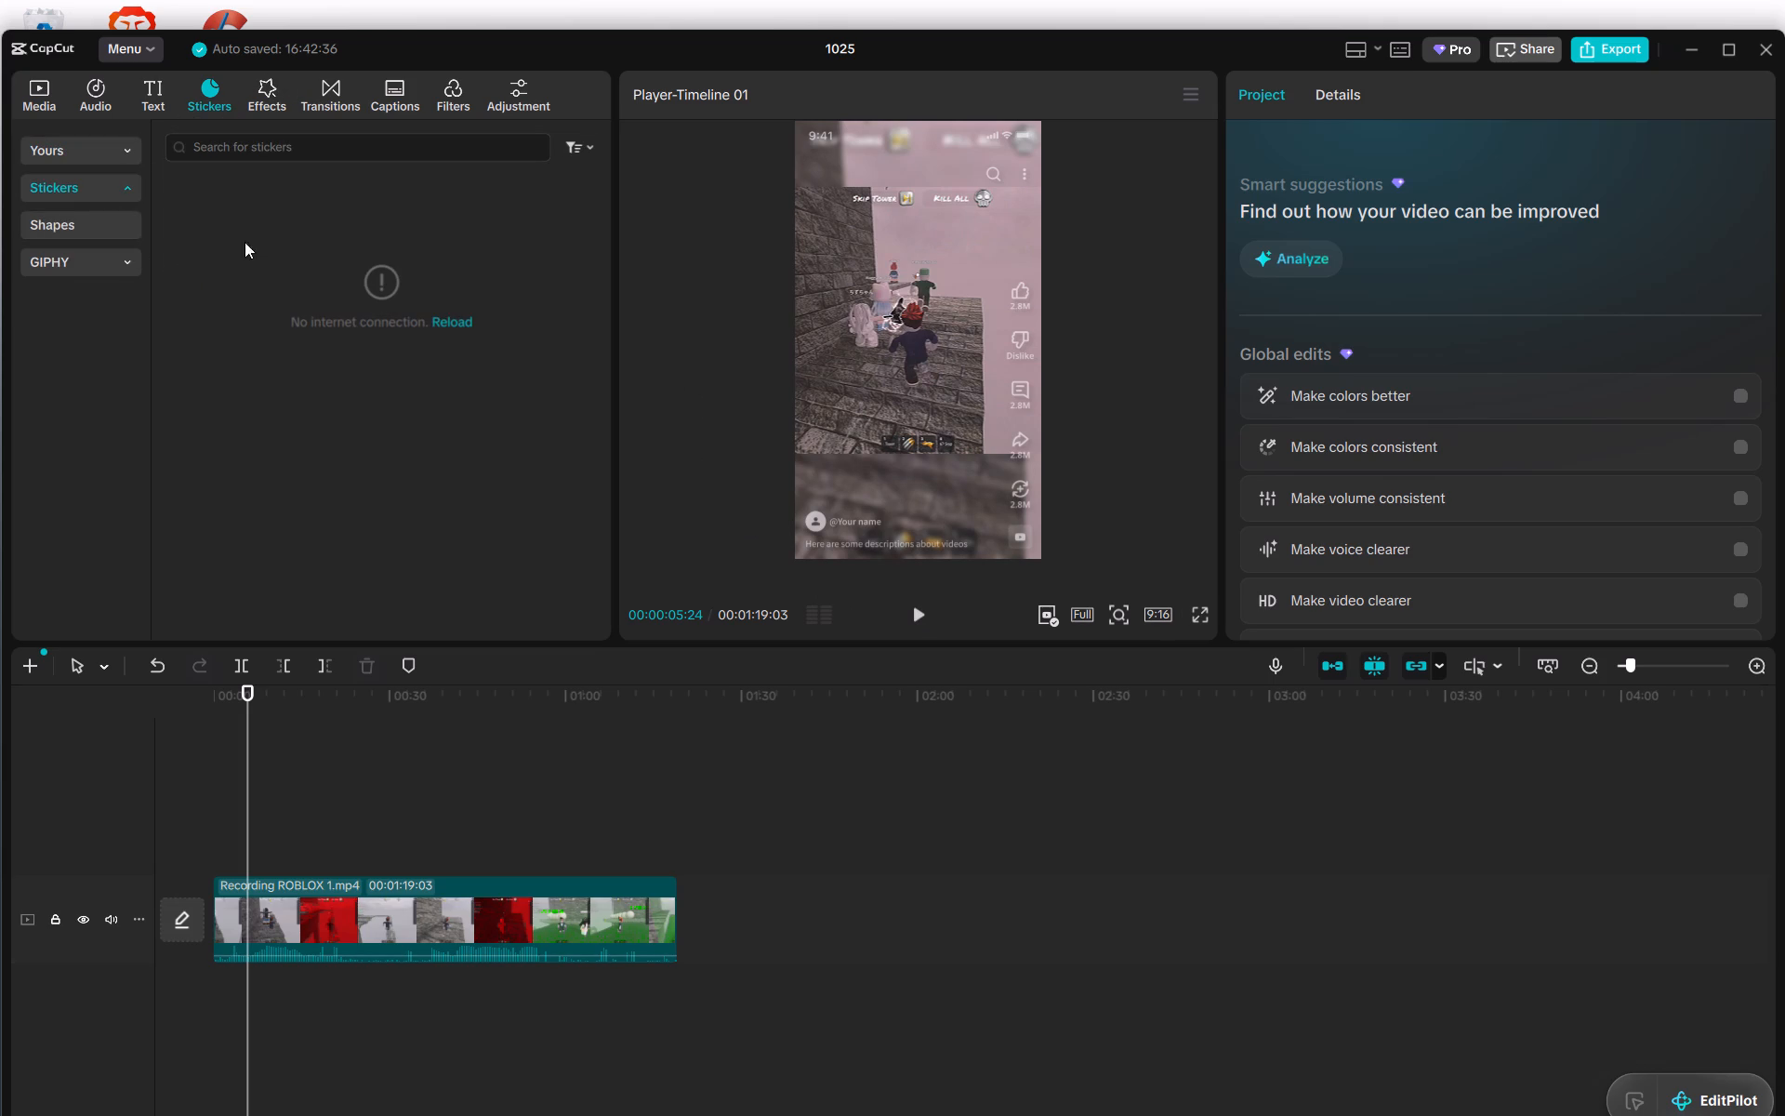
click(103, 225)
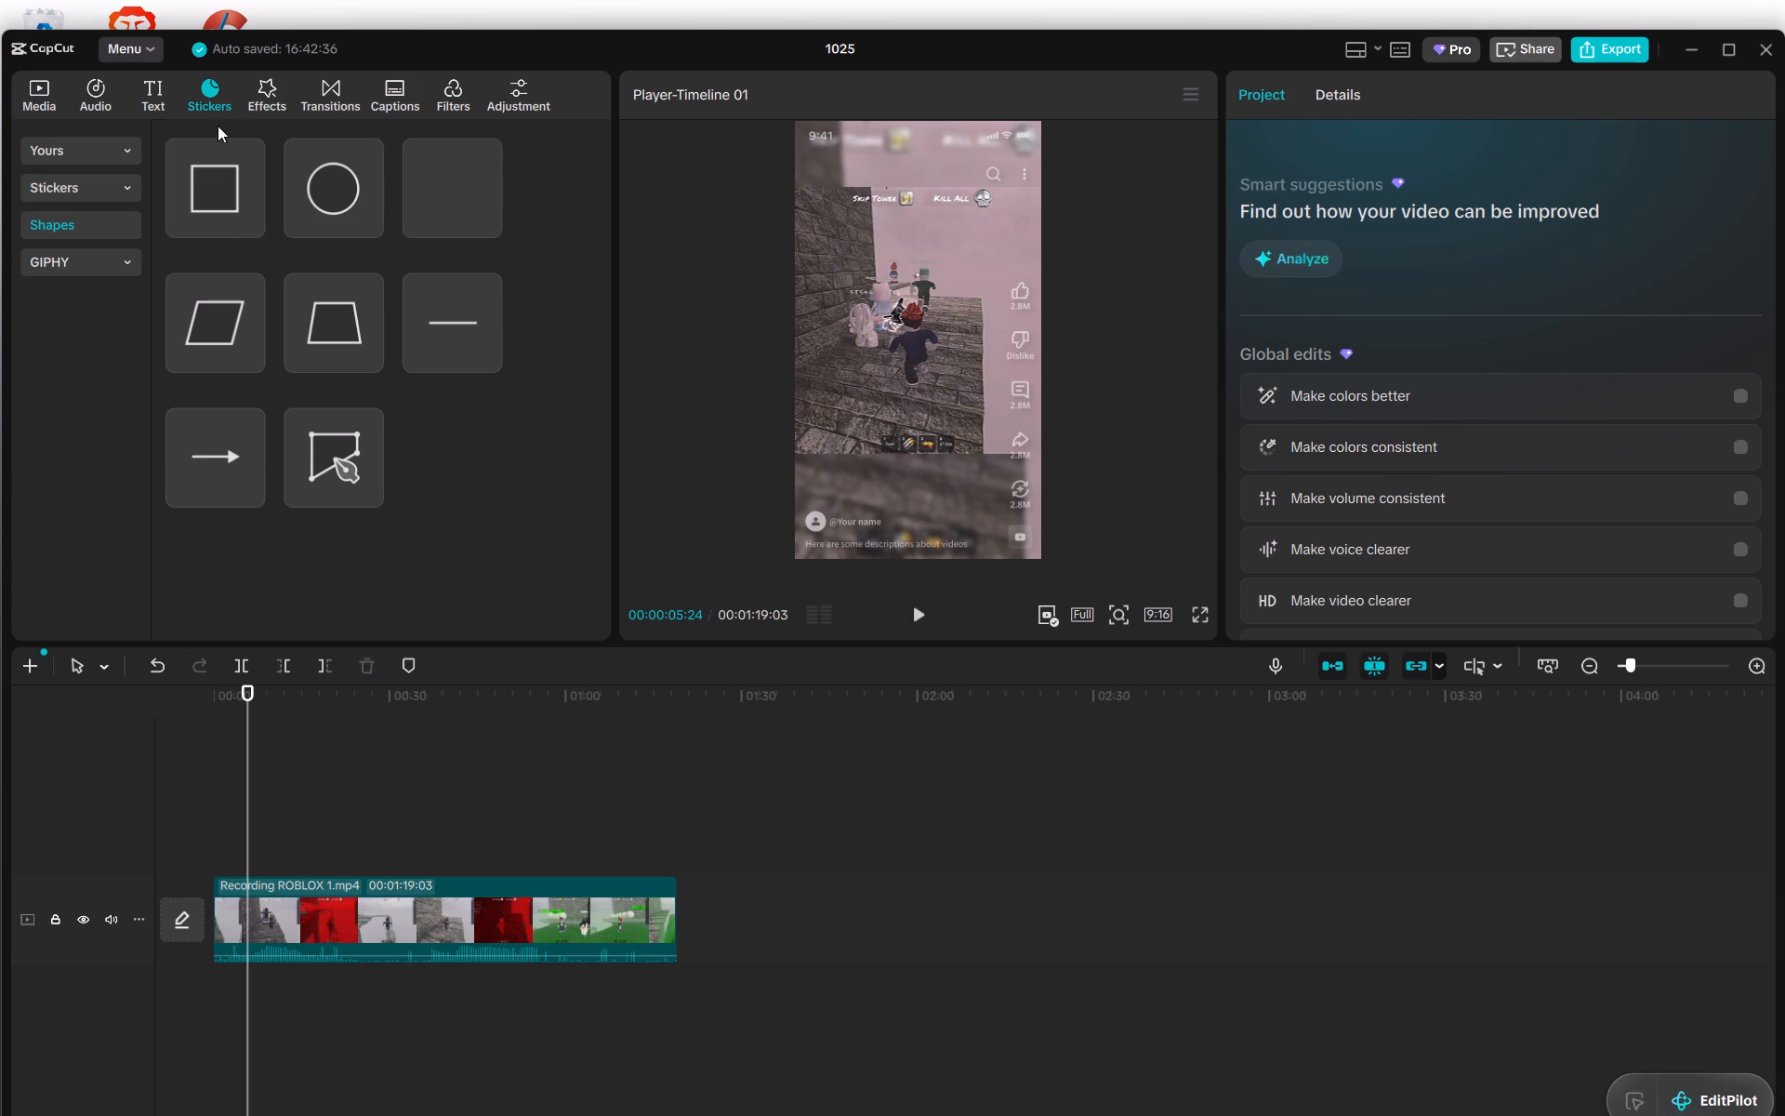
Minimize the CapCut window to get to the desktop.
click(1683, 53)
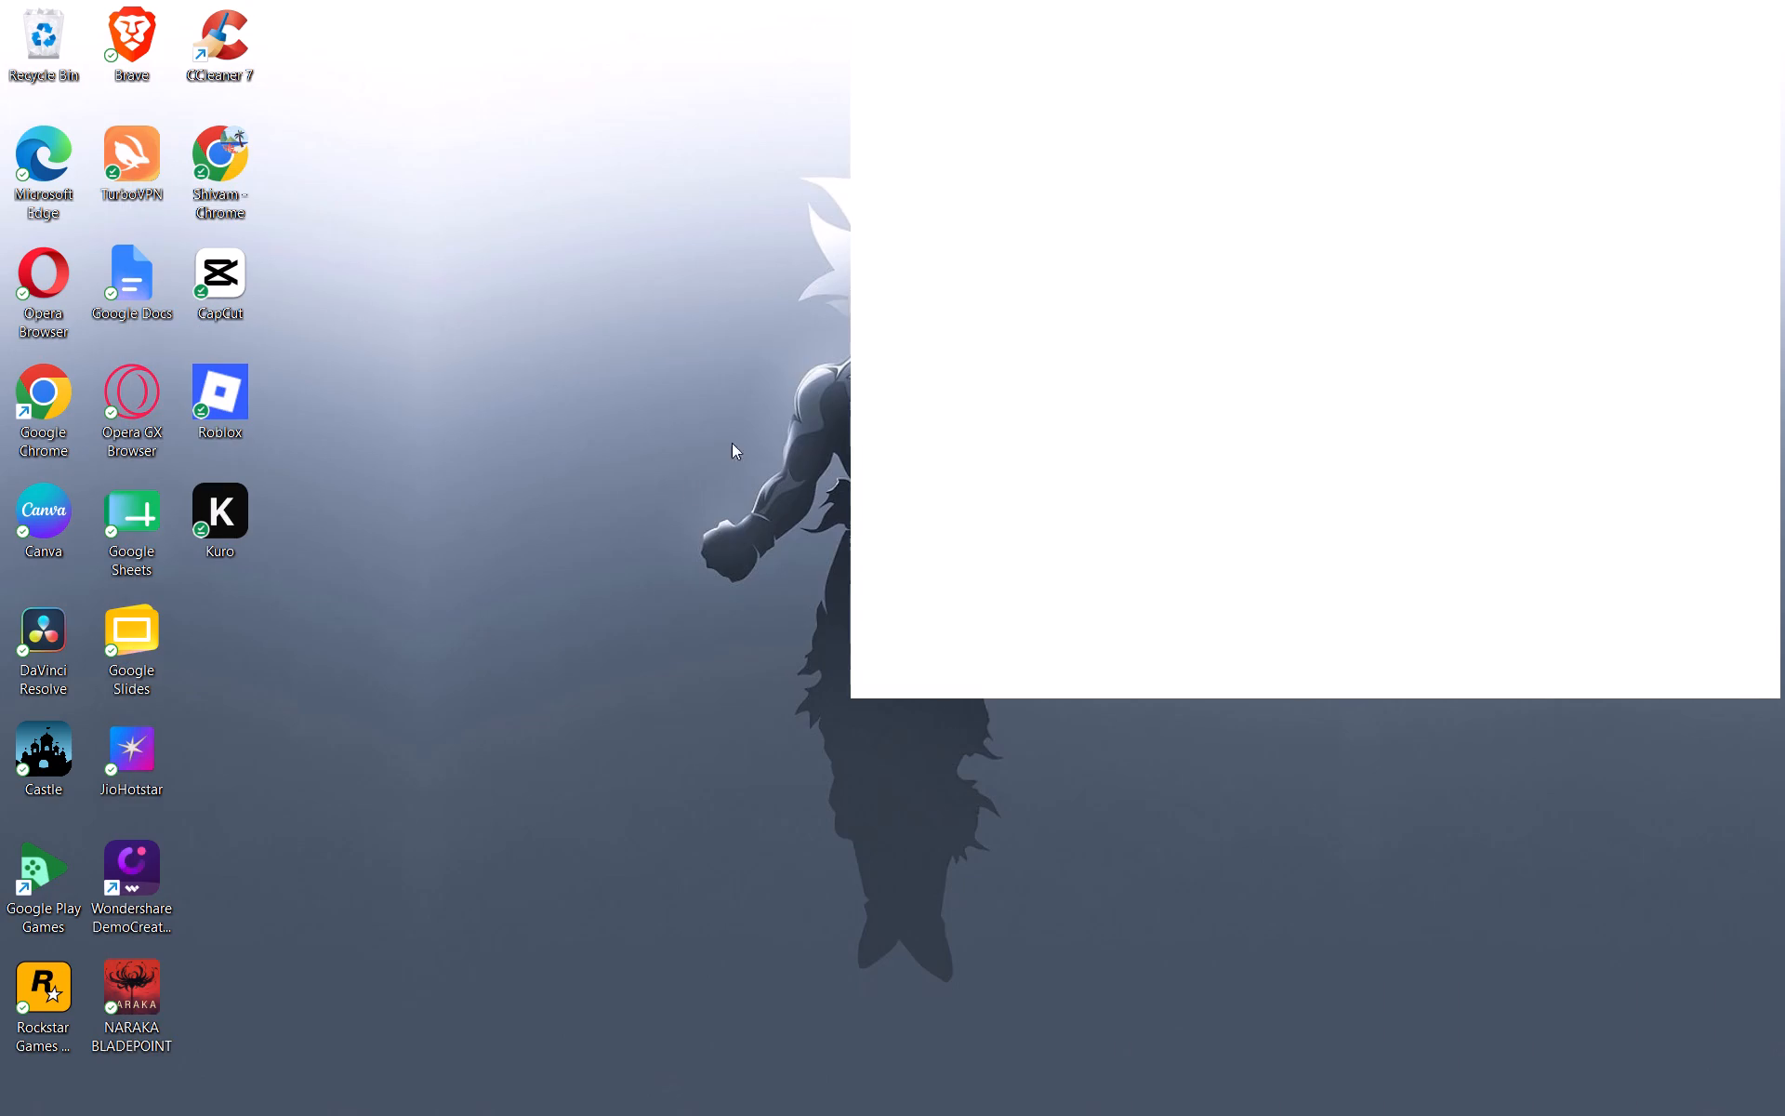
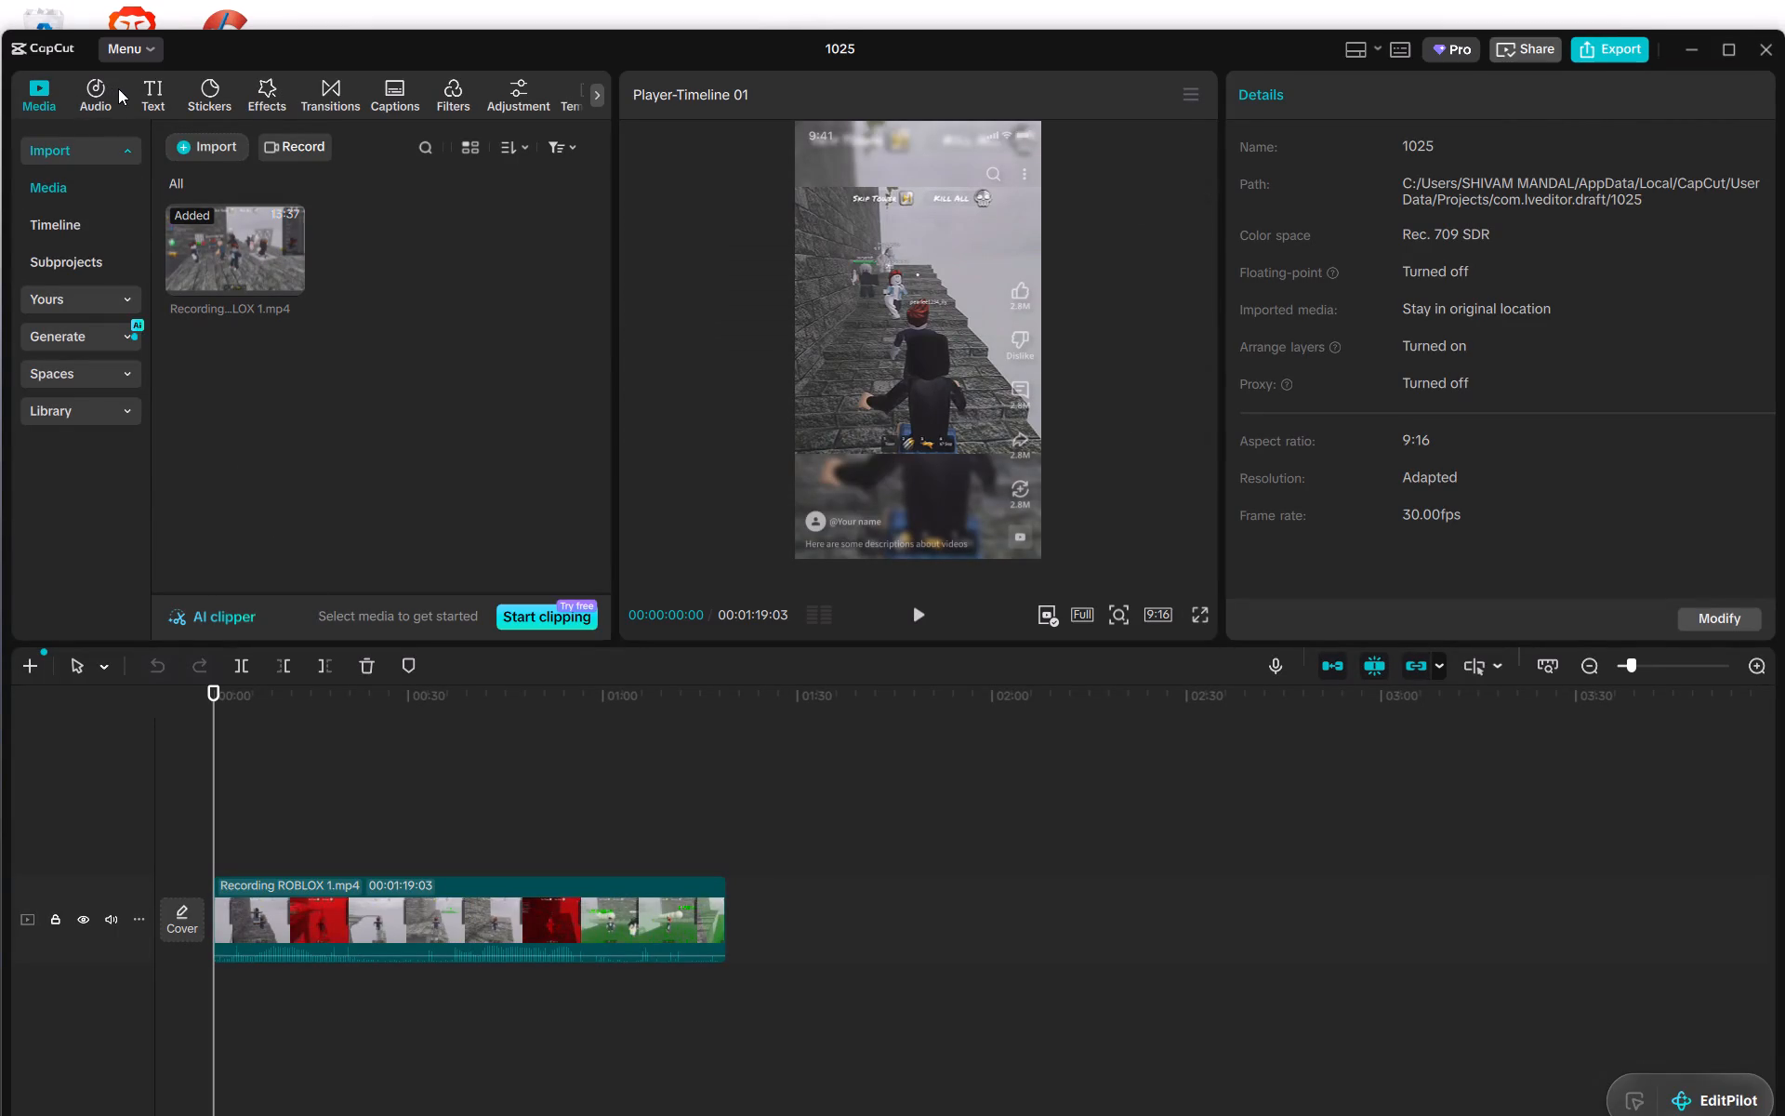
Open the sticker library and reload its content.
click(208, 97)
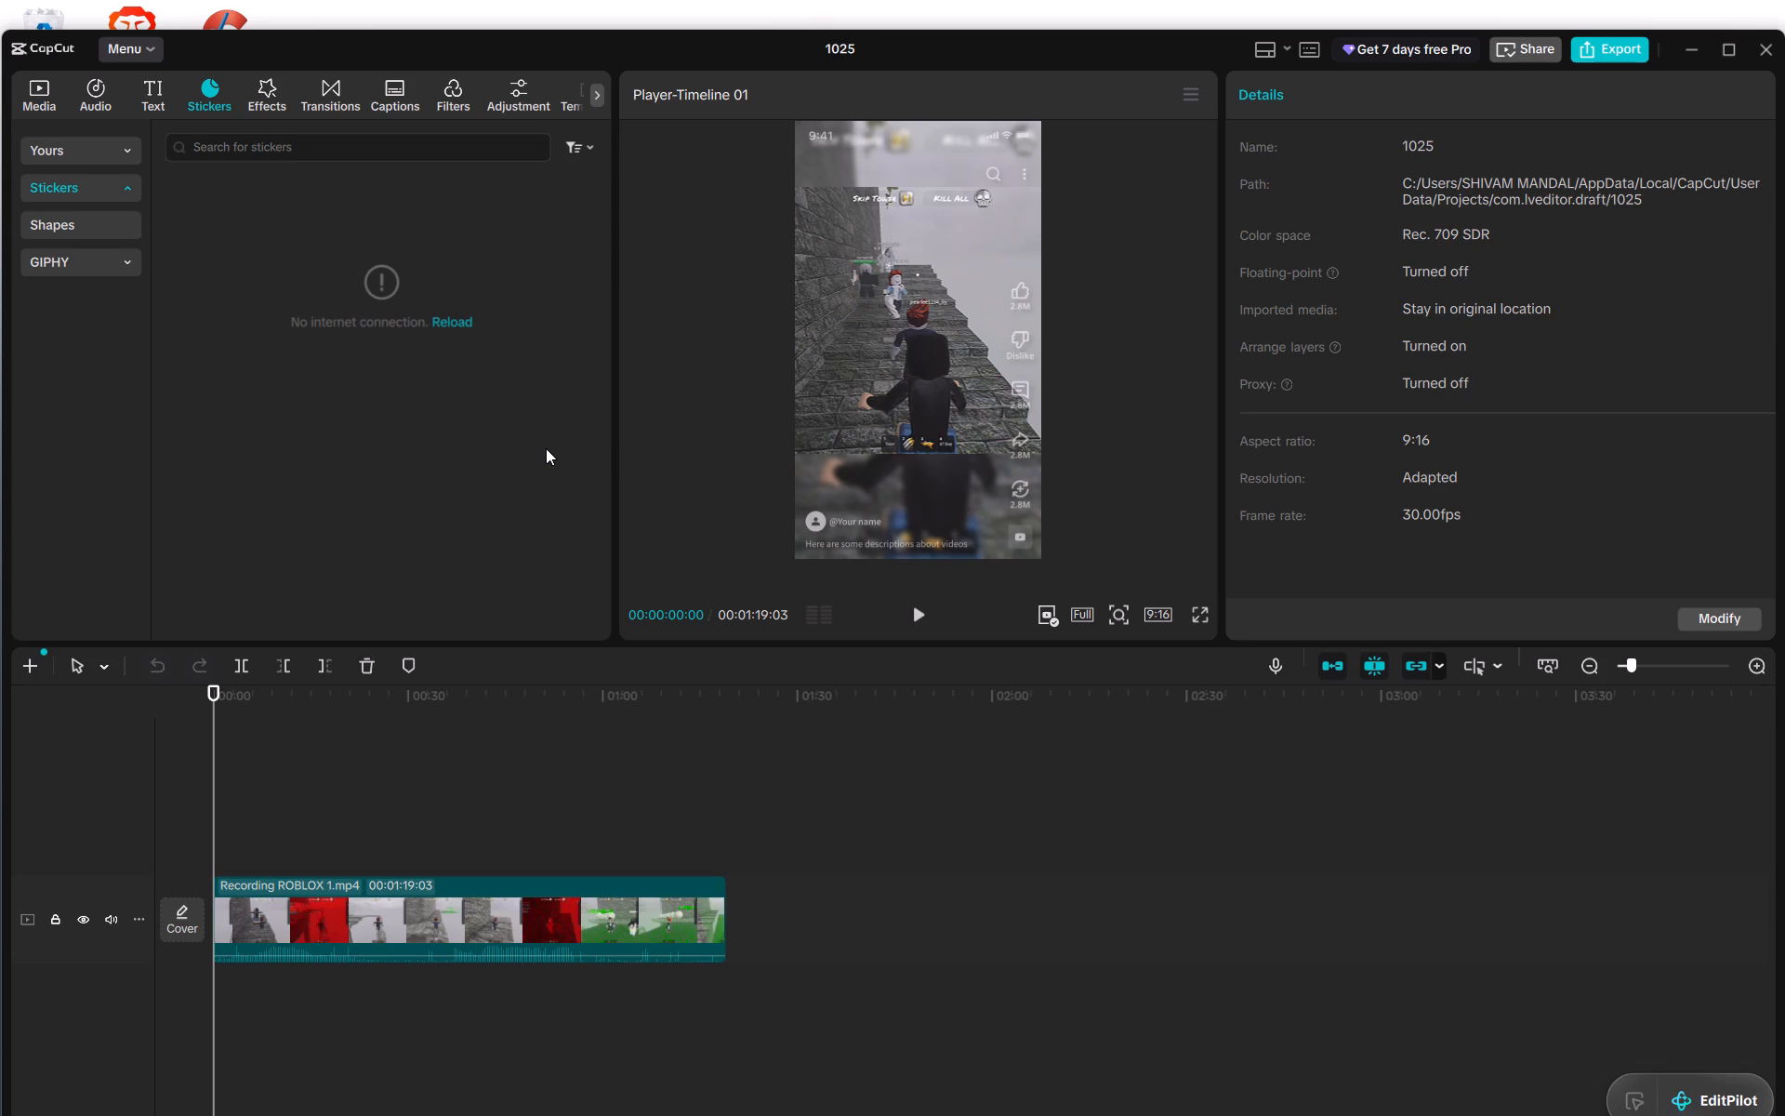
click(446, 328)
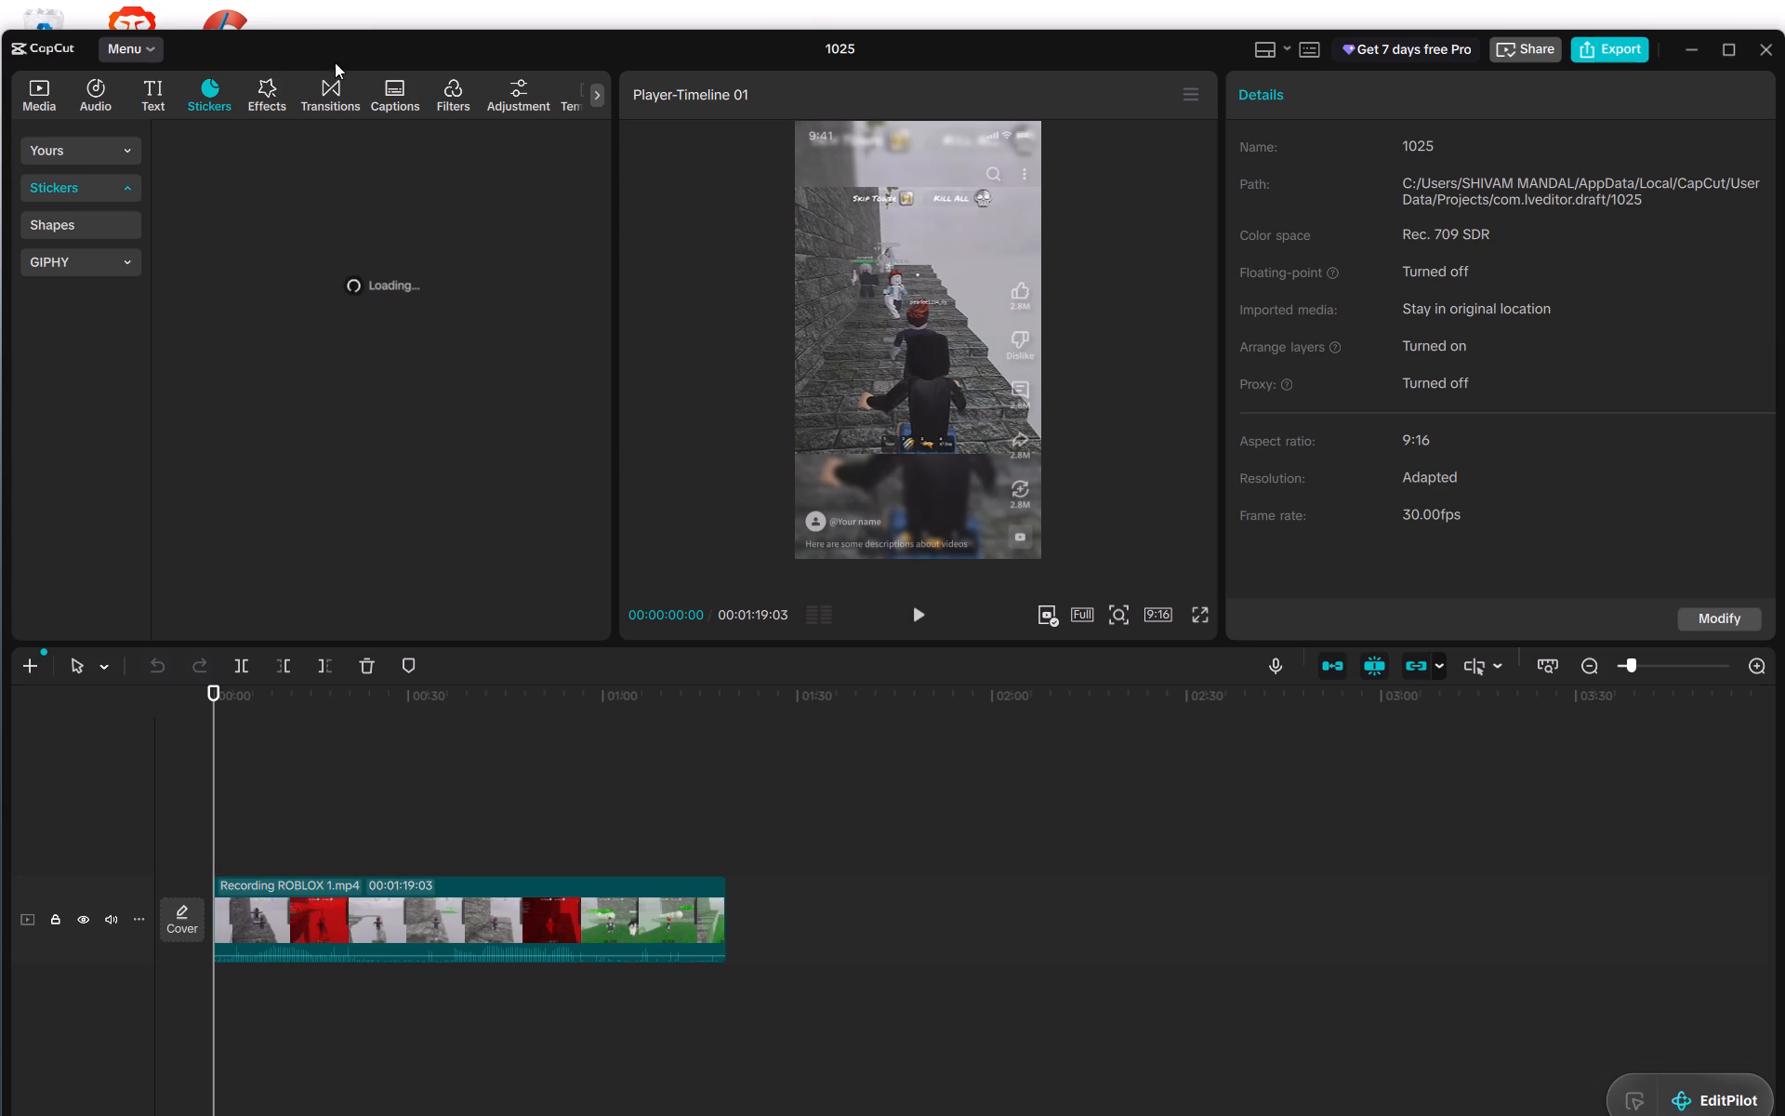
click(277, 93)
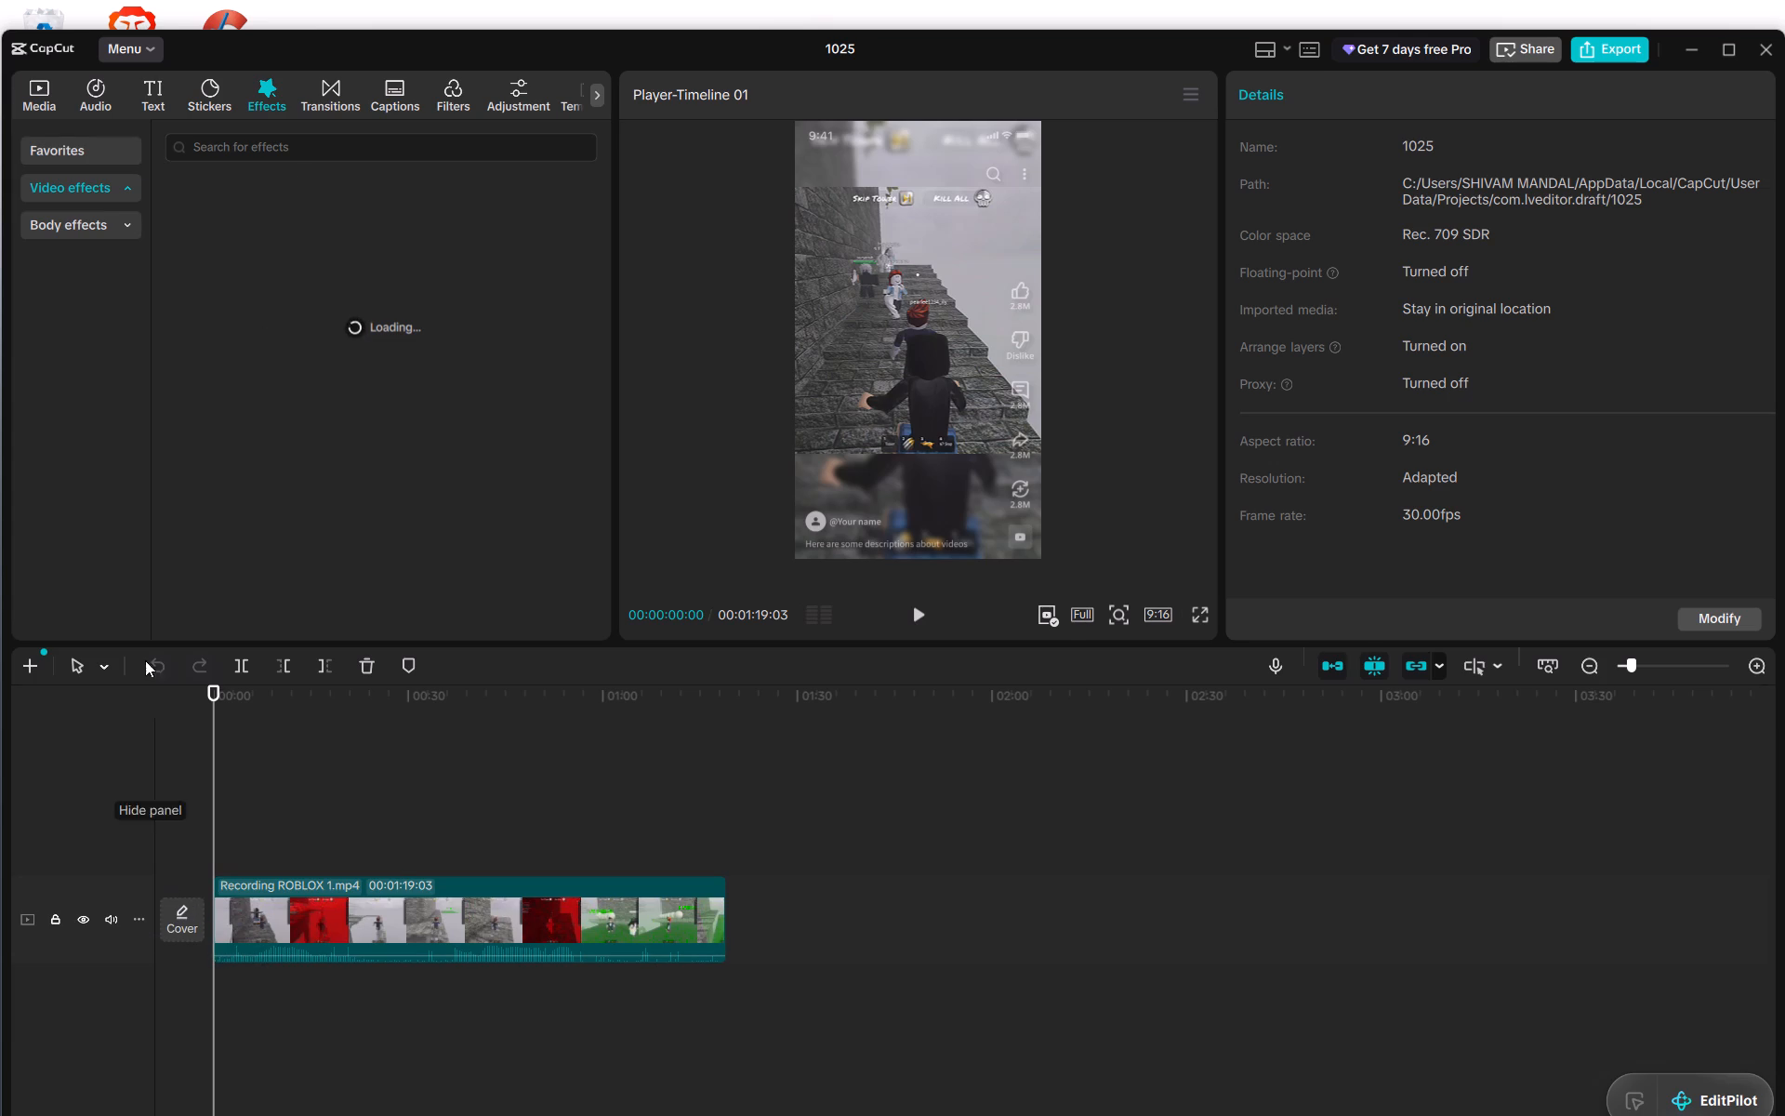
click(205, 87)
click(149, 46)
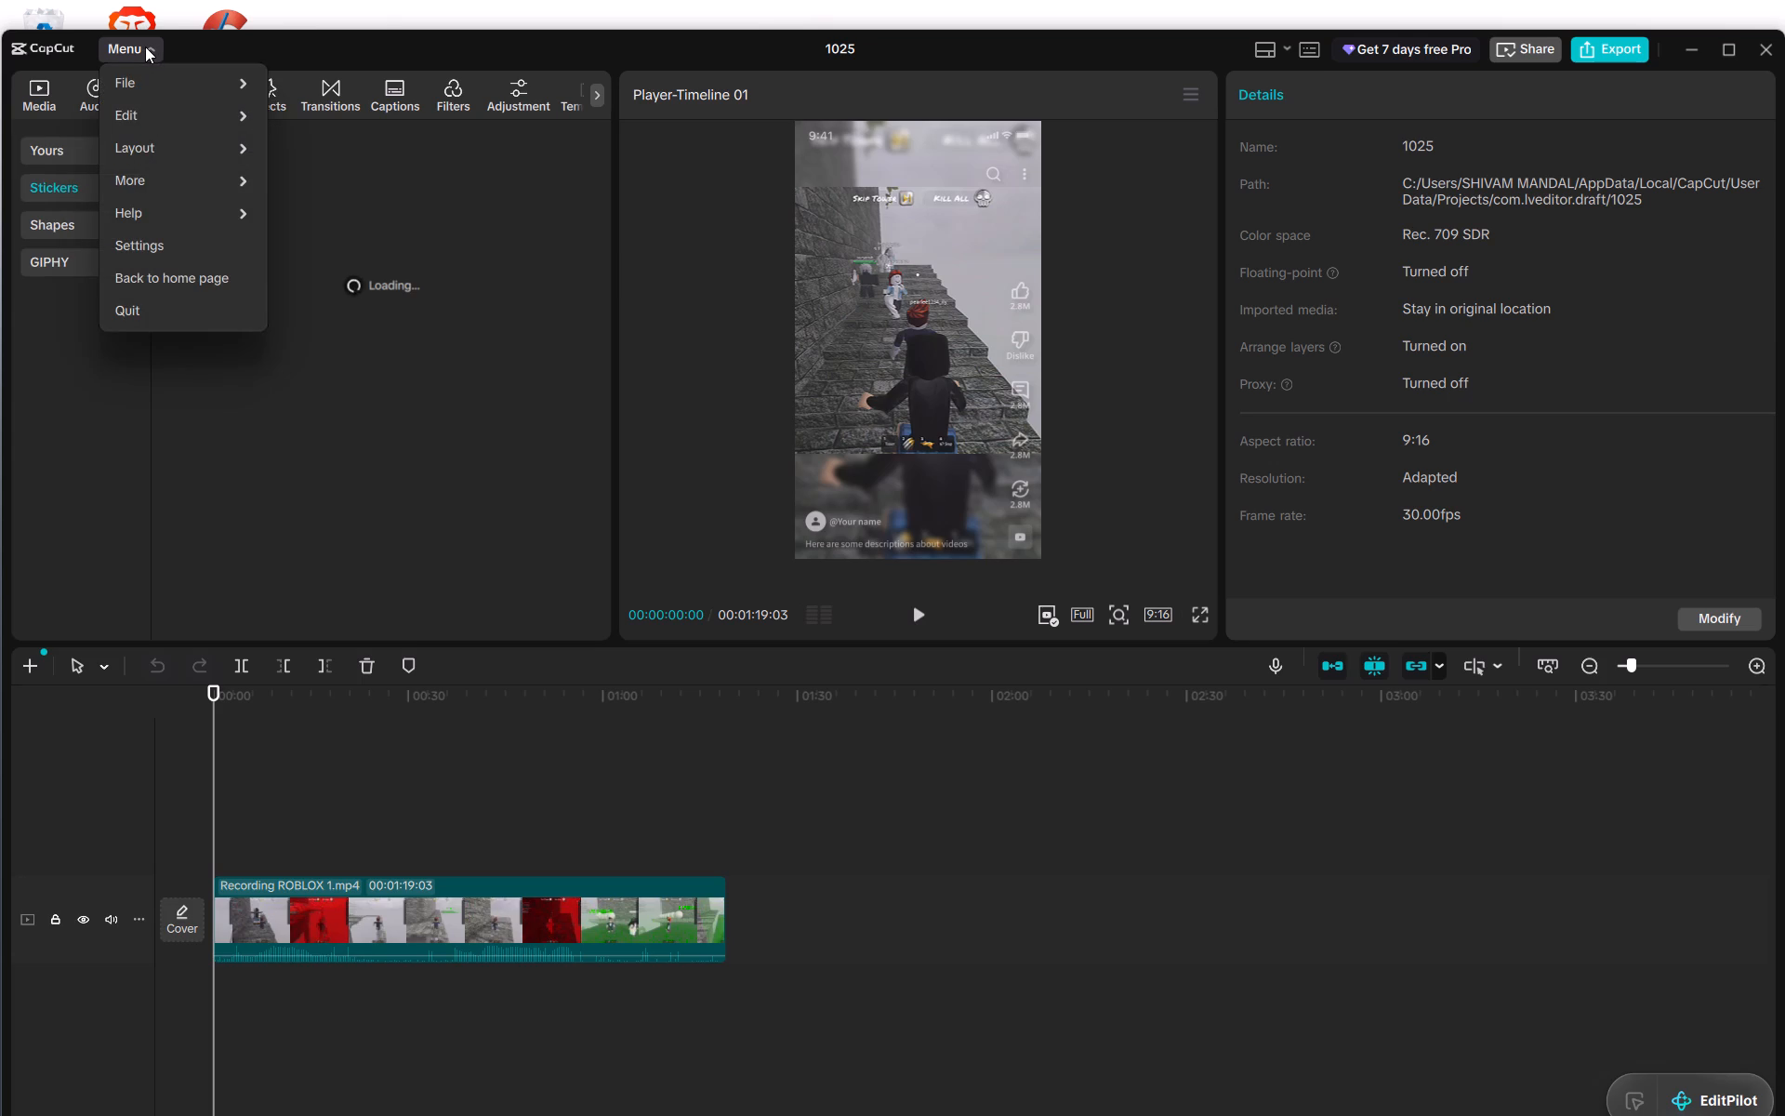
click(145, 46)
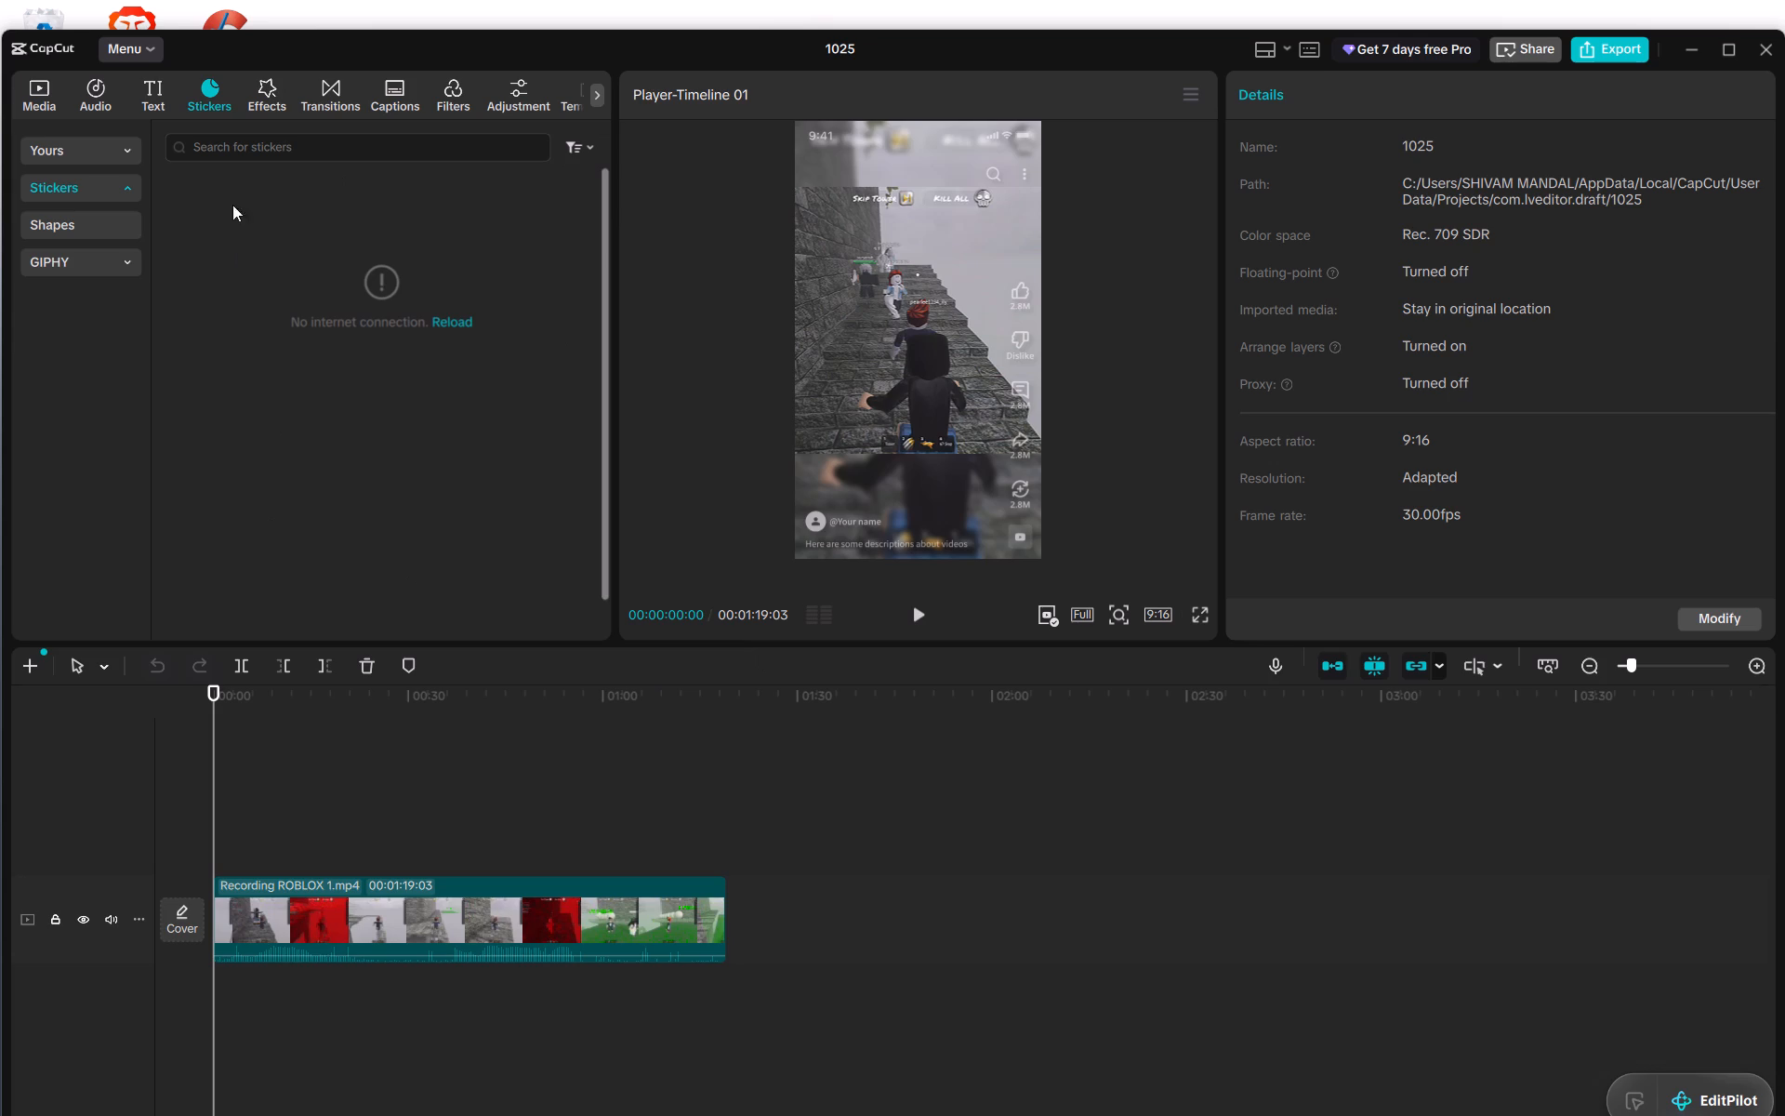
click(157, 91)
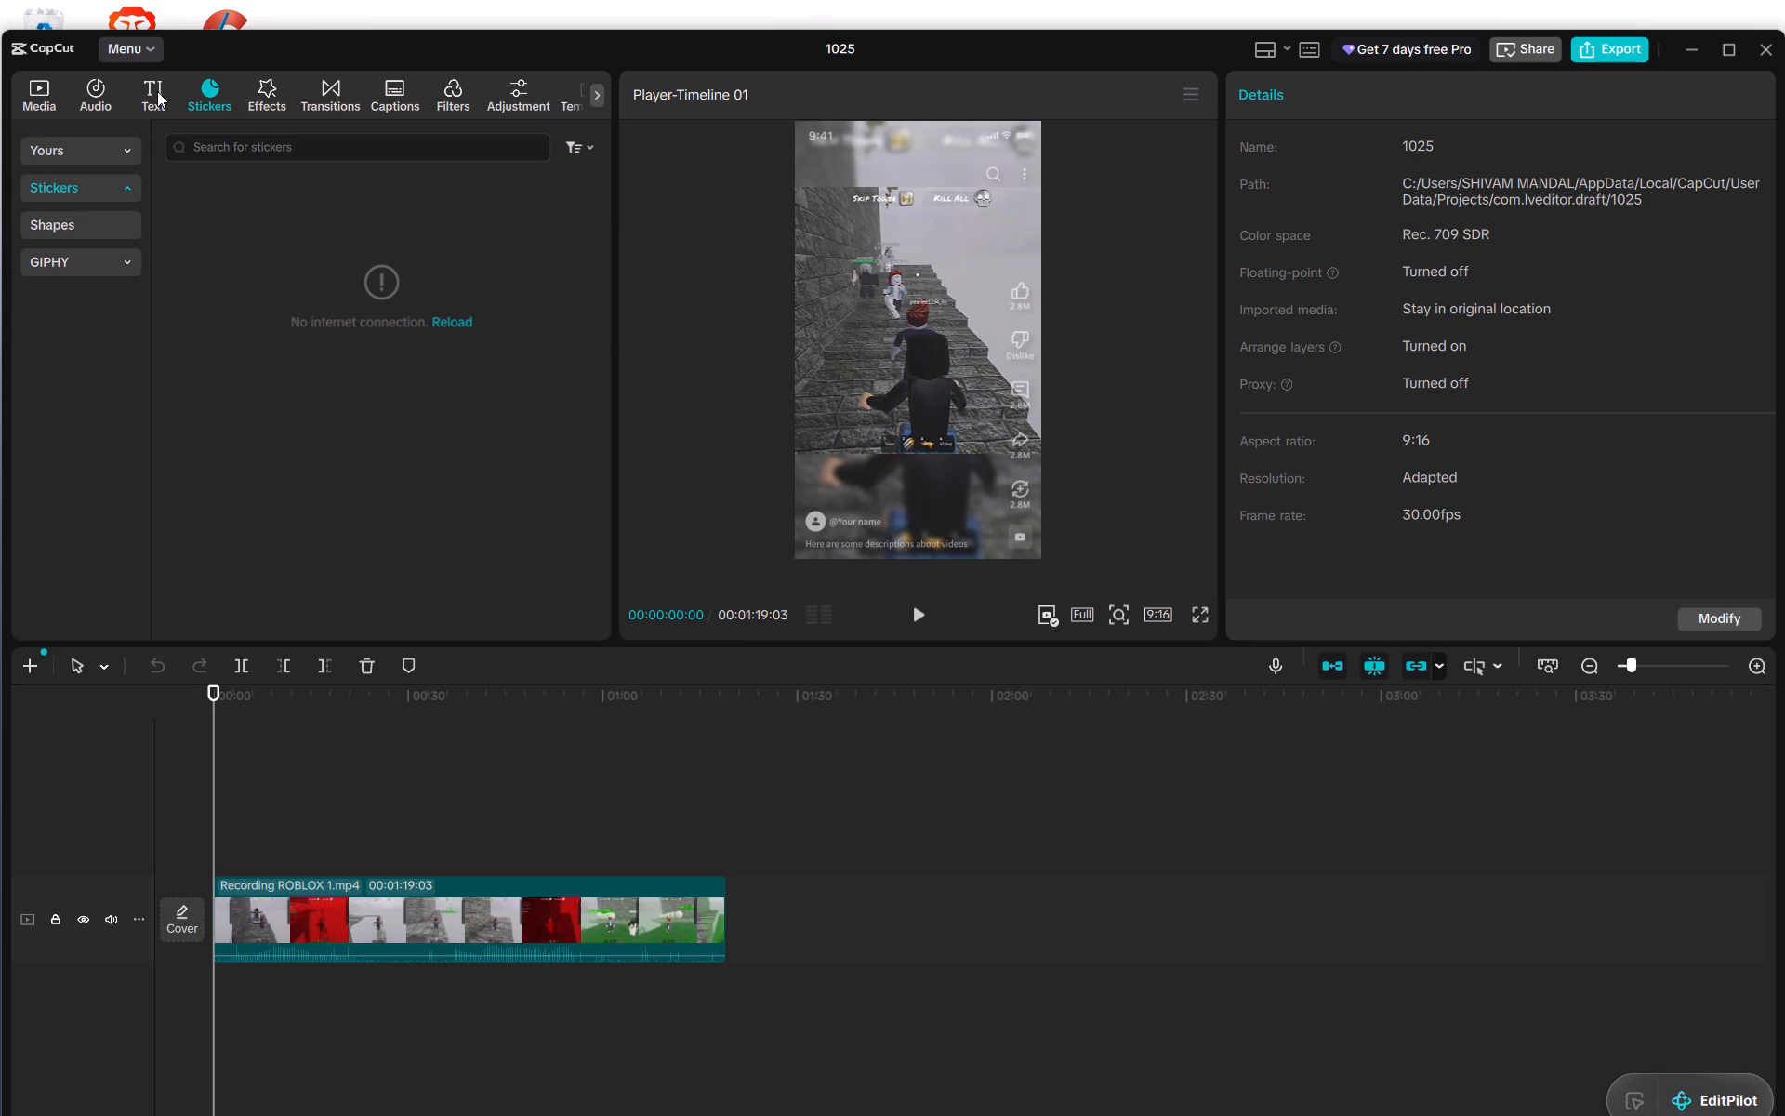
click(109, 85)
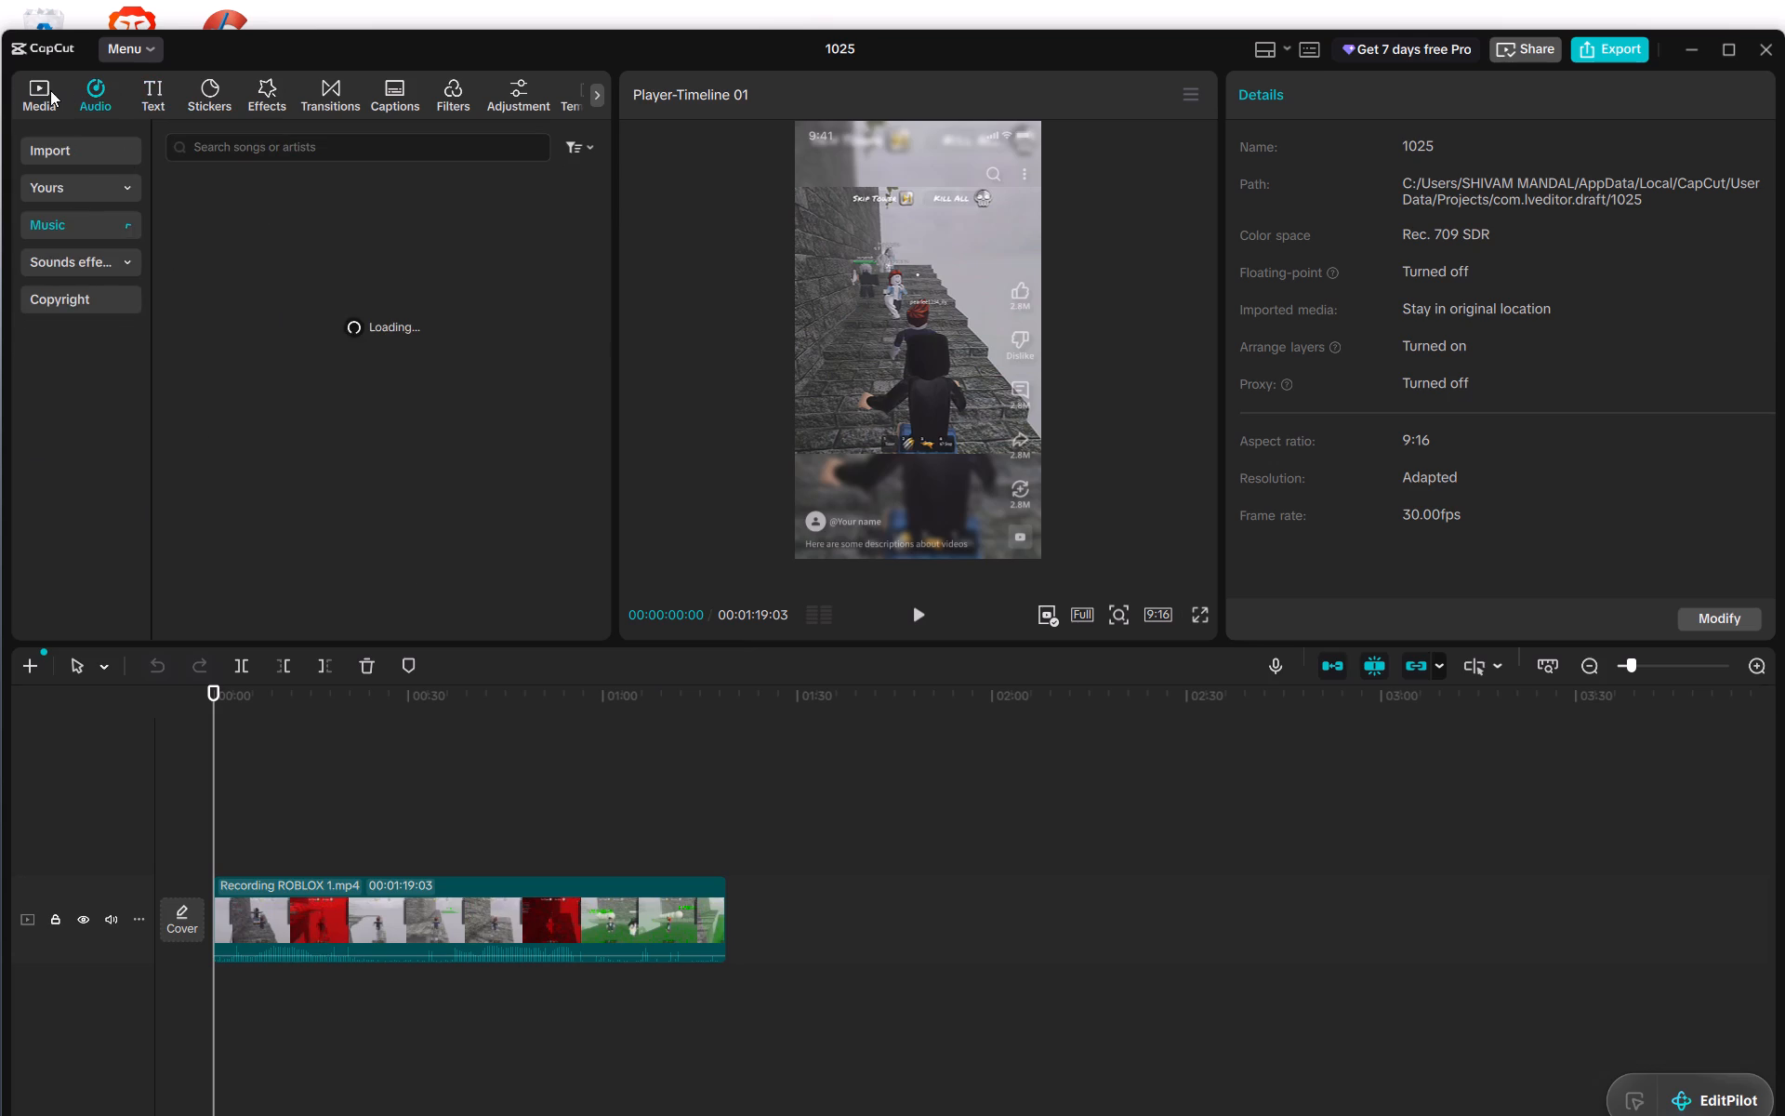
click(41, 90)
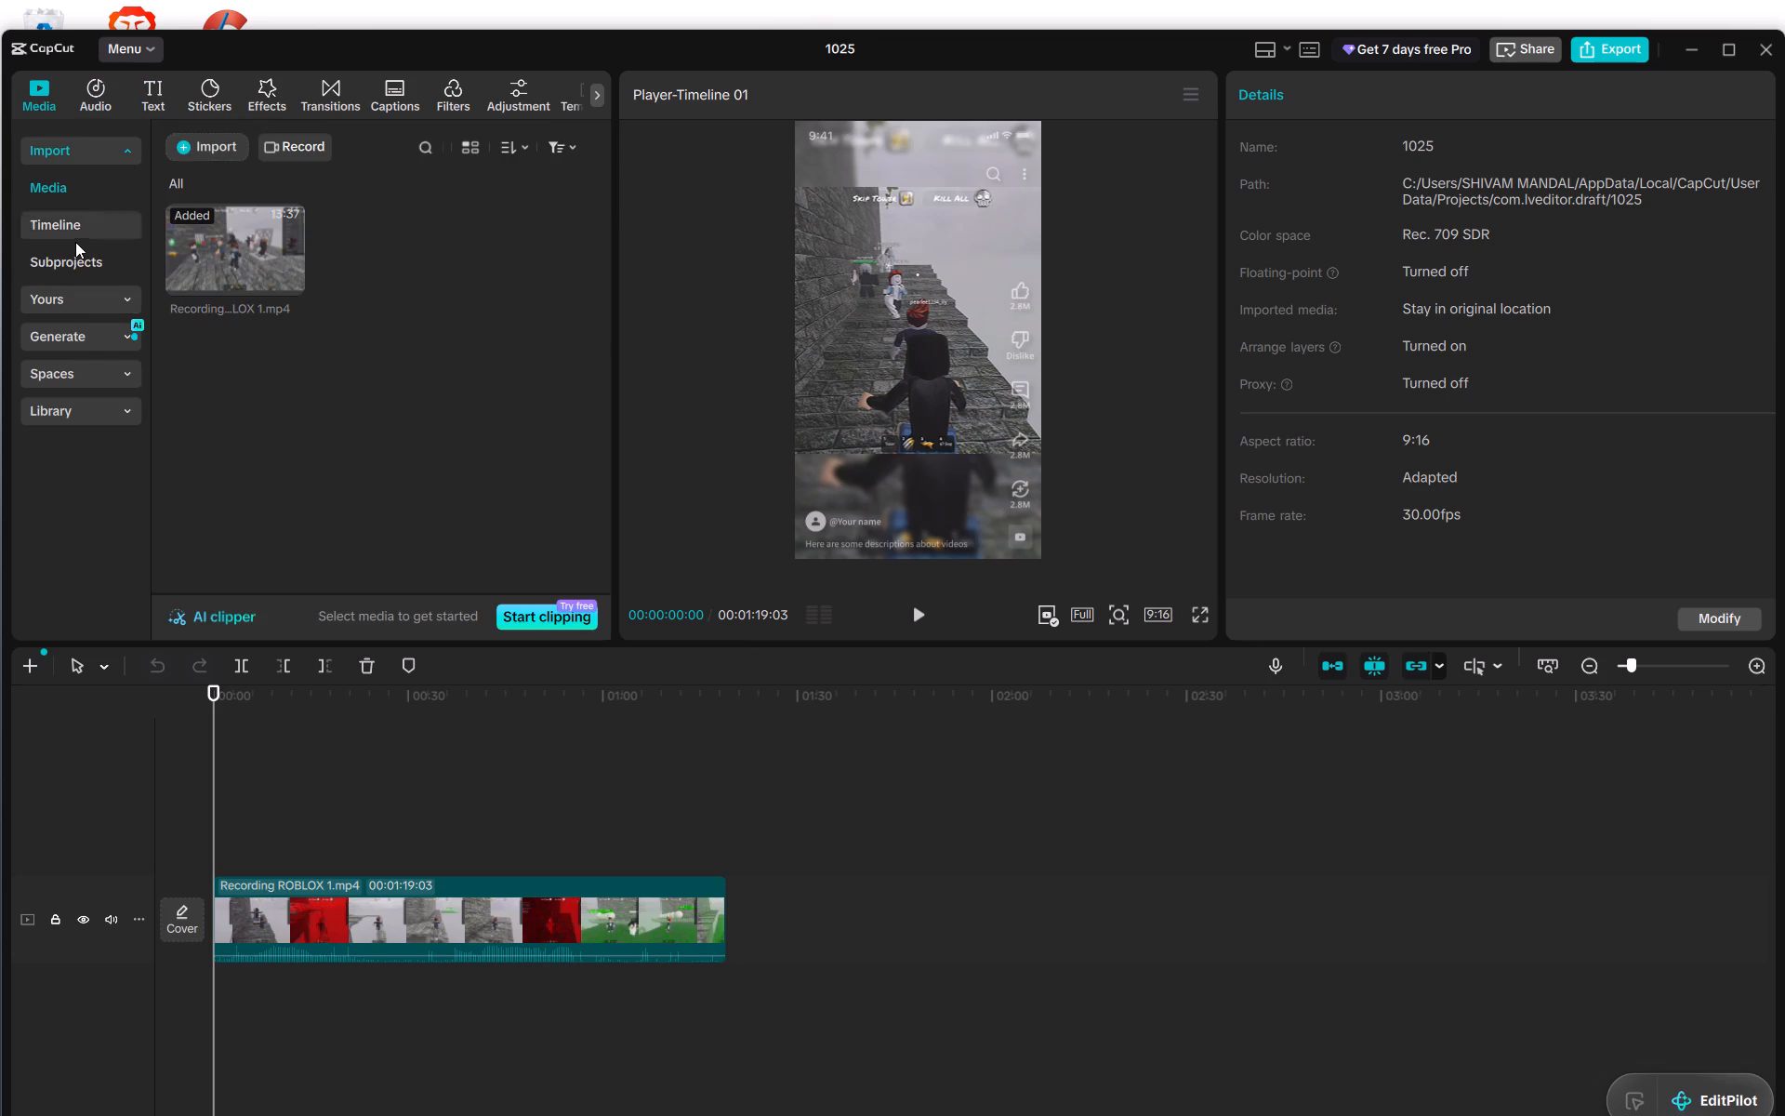
Reload the sticker library, check the favorite and brand stickers, and bring up the Trending stickers.
click(200, 100)
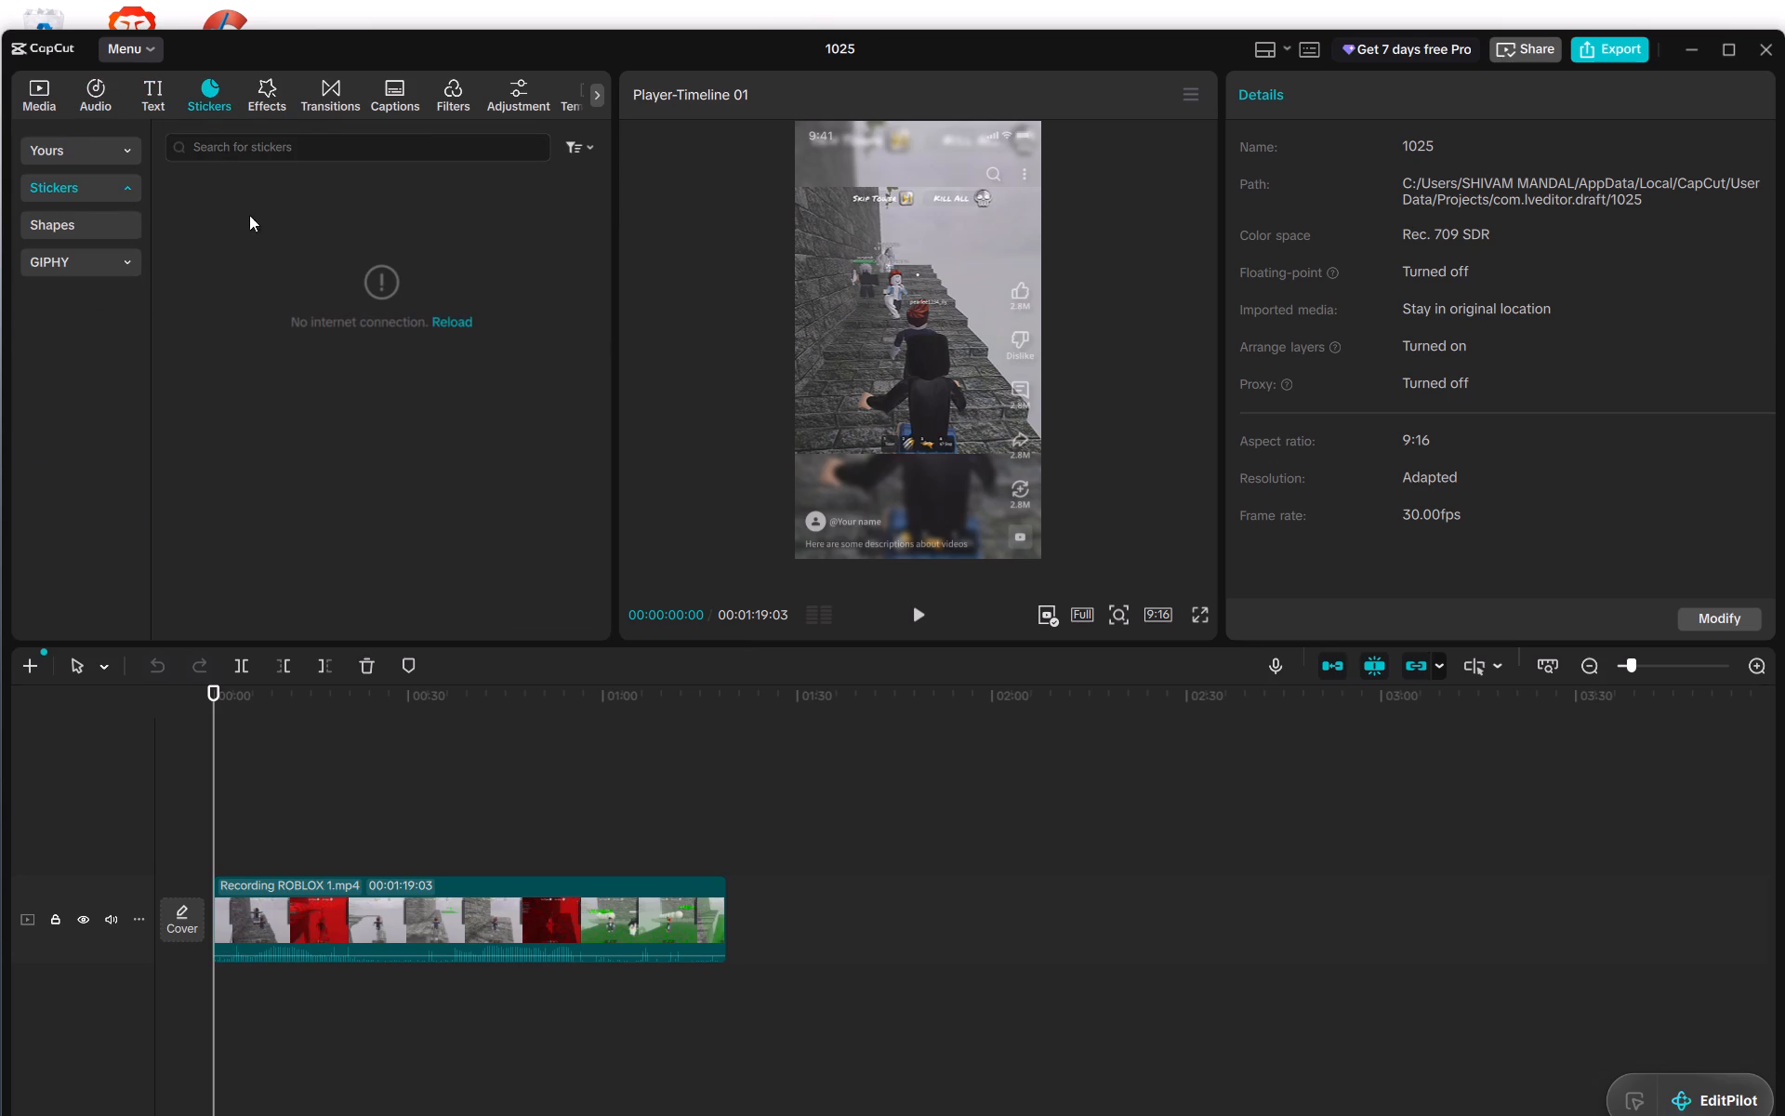
click(452, 325)
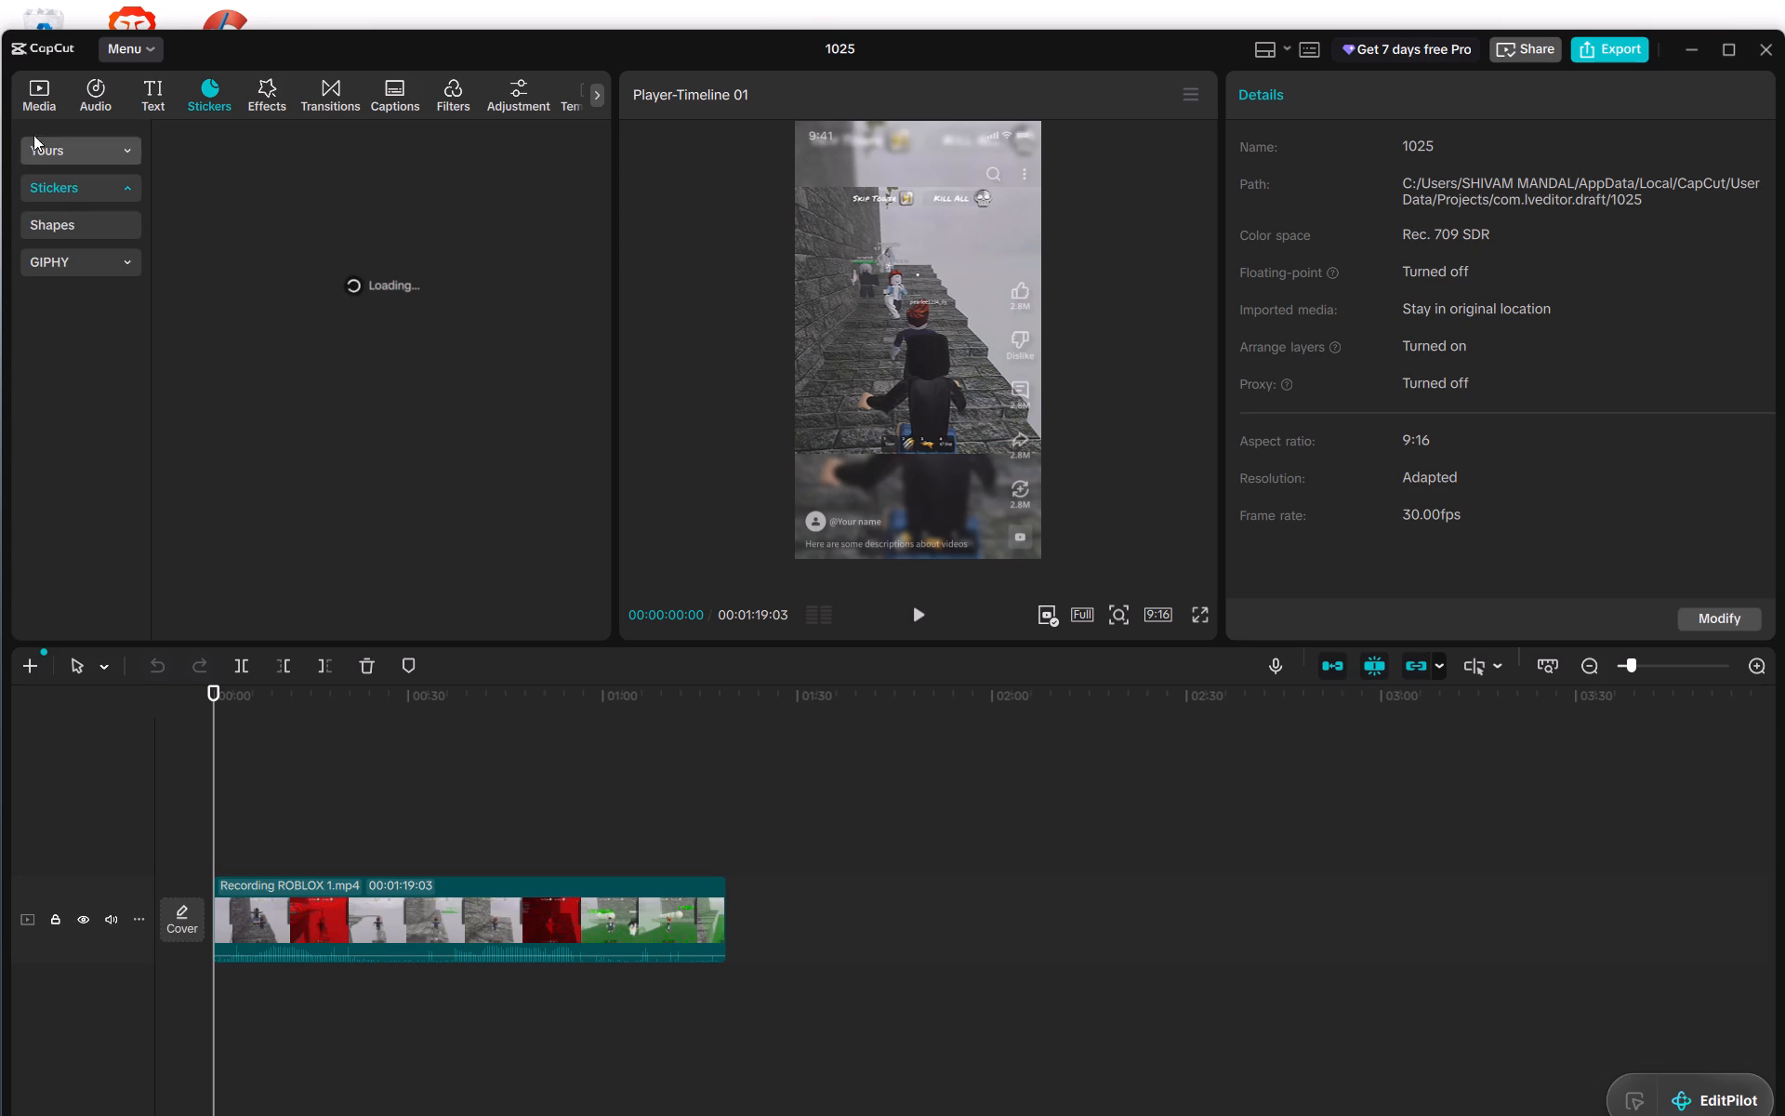
click(65, 179)
click(76, 151)
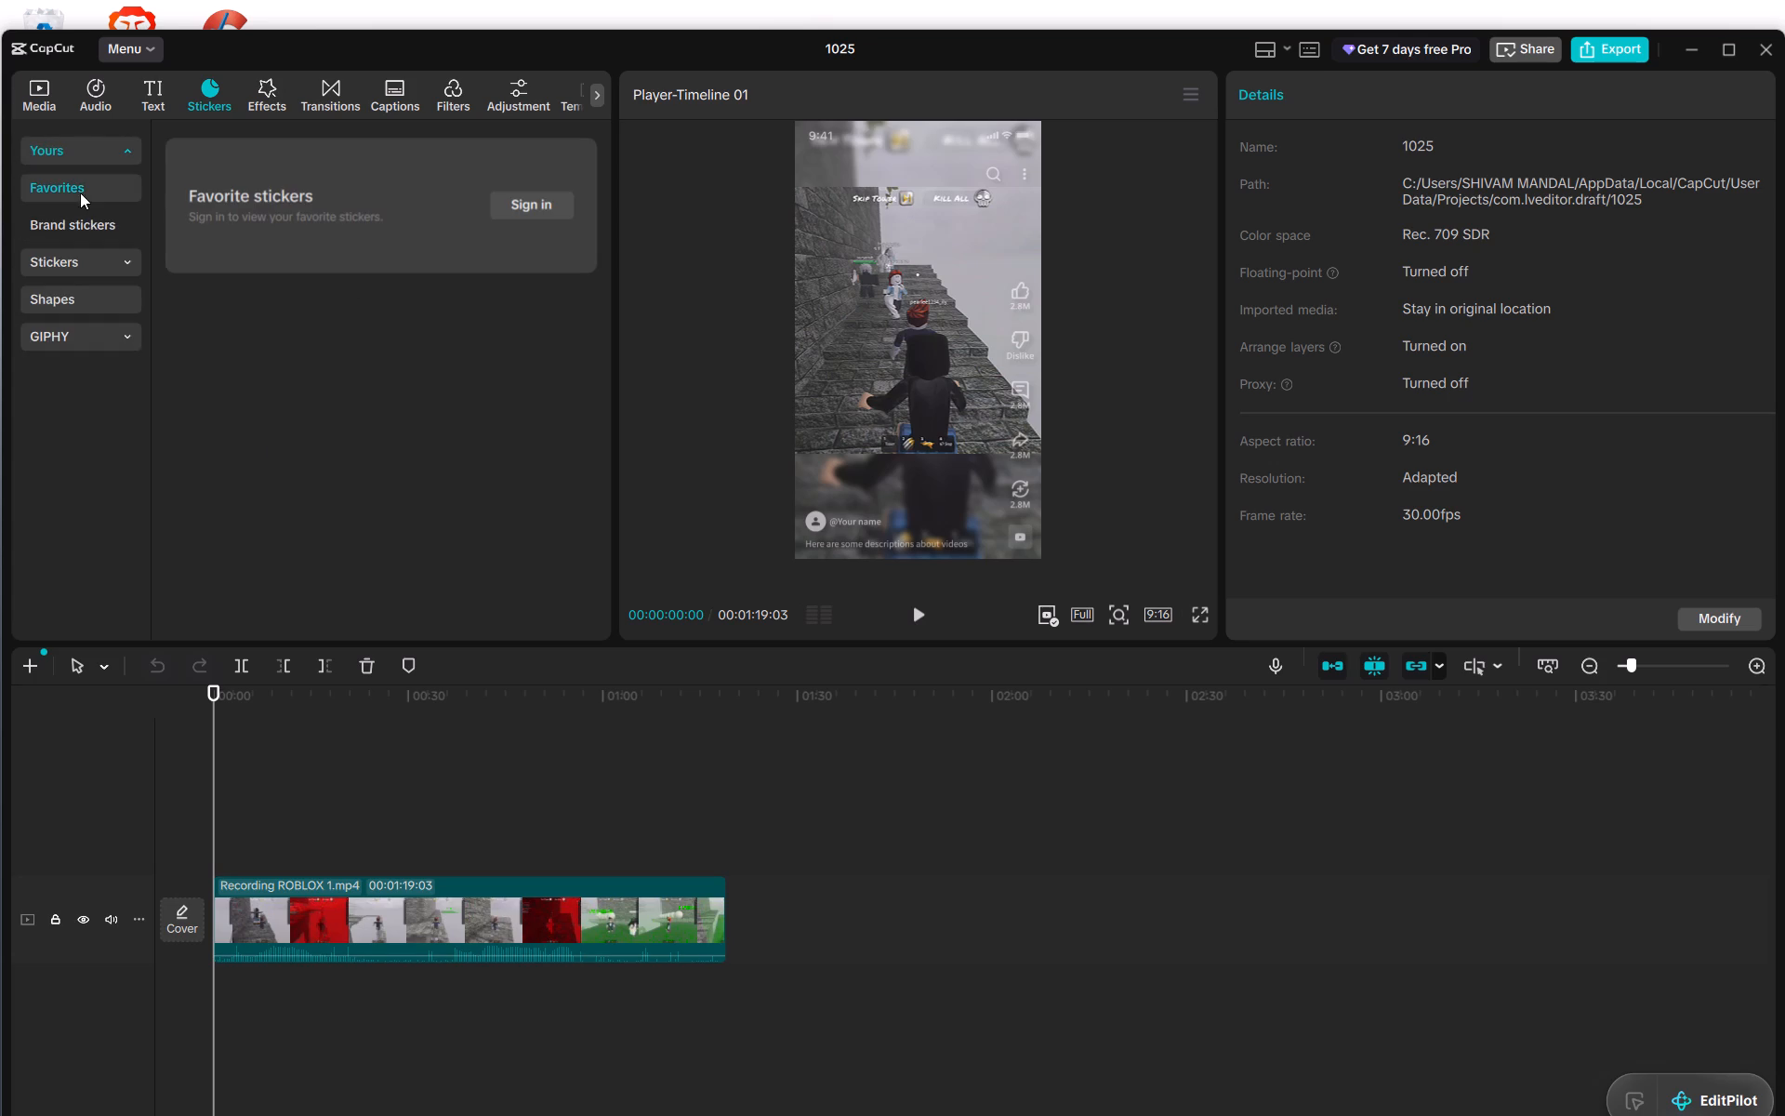
click(82, 220)
click(82, 249)
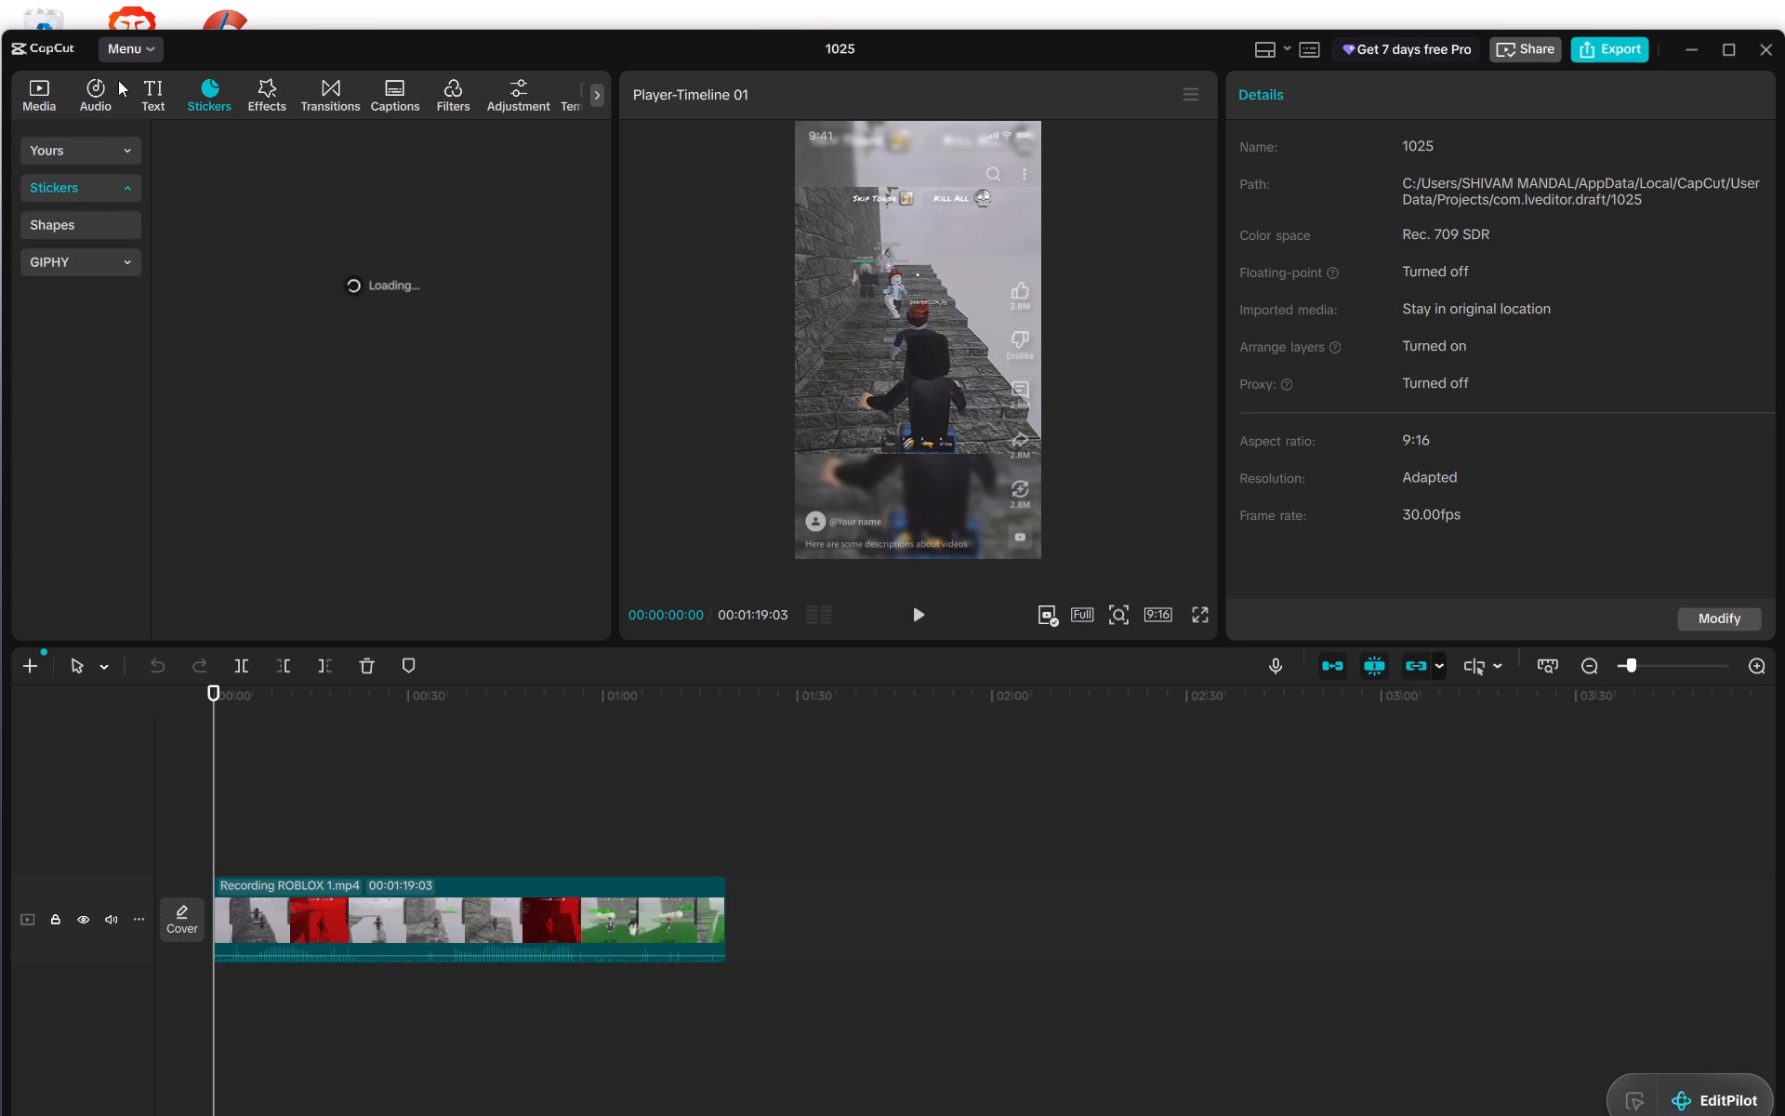
click(206, 89)
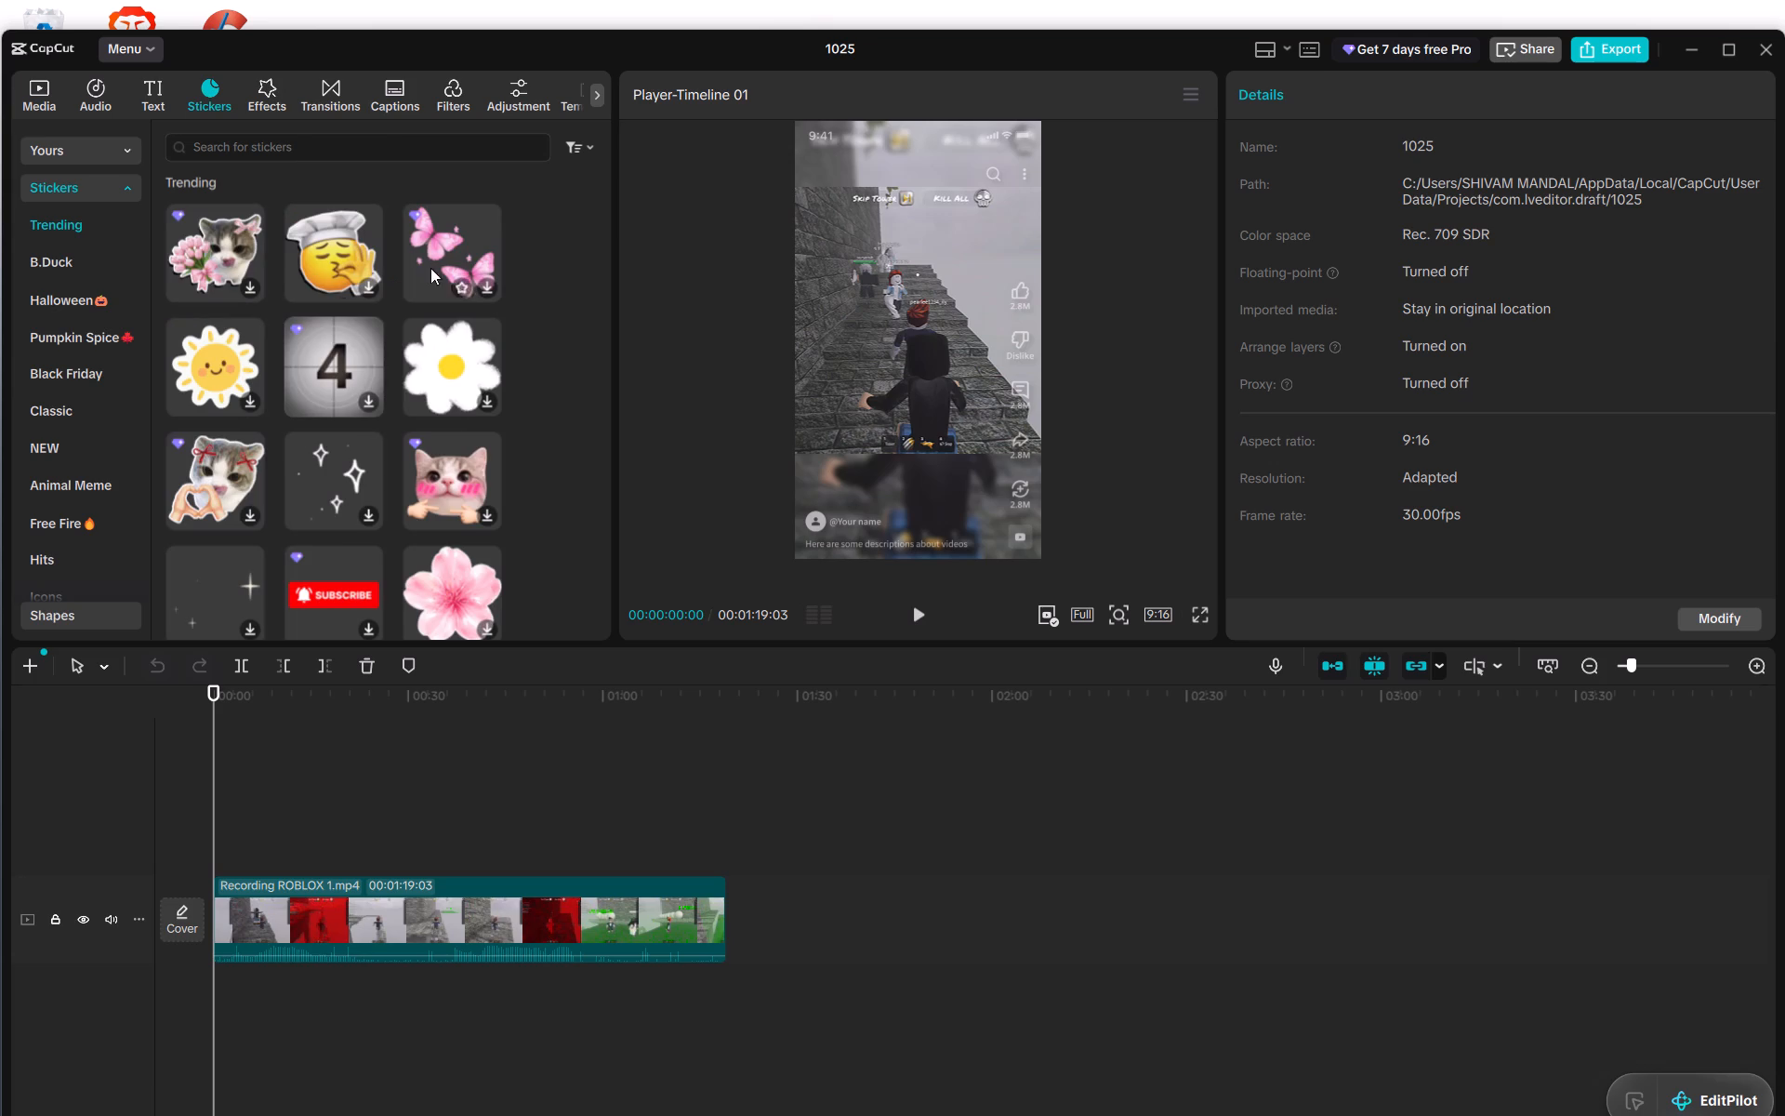
scroll(356, 408, down, 1)
scroll(350, 403, up, 3)
Play the video from its beginning and pause it at 00:00:03:26.
click(929, 617)
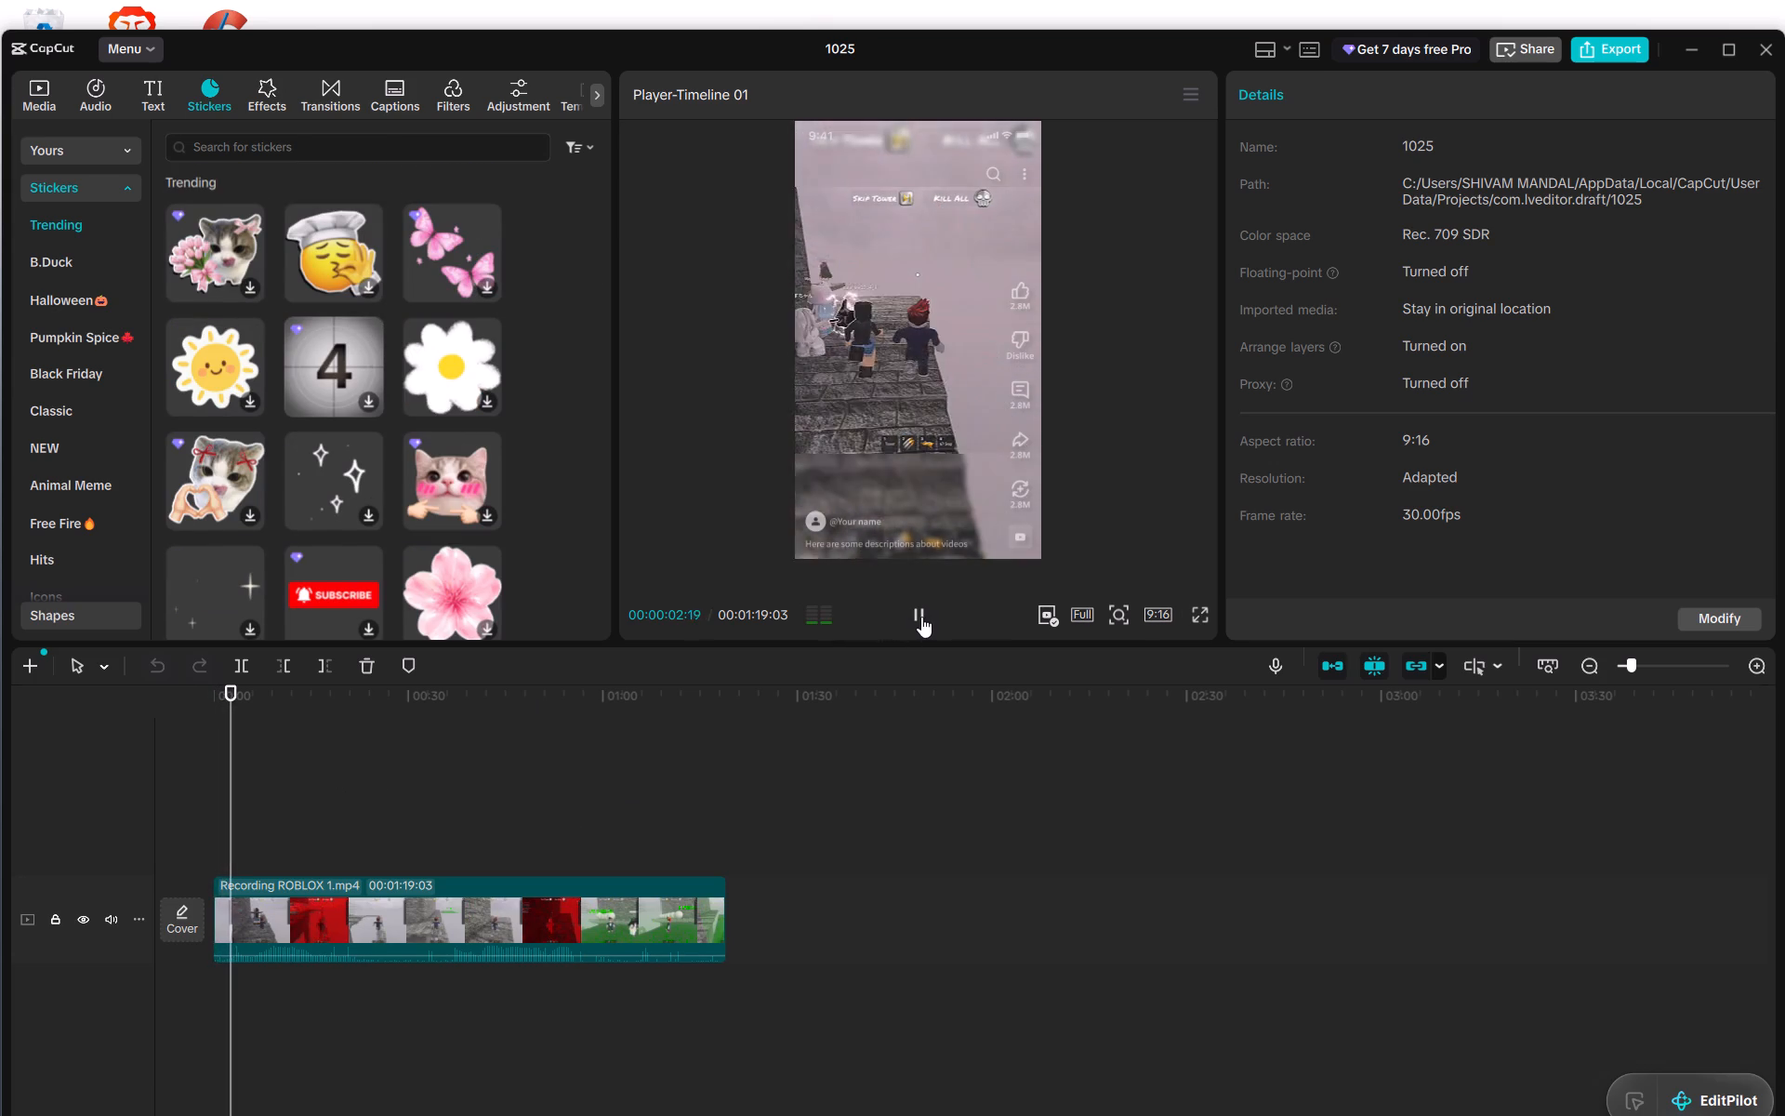
click(921, 617)
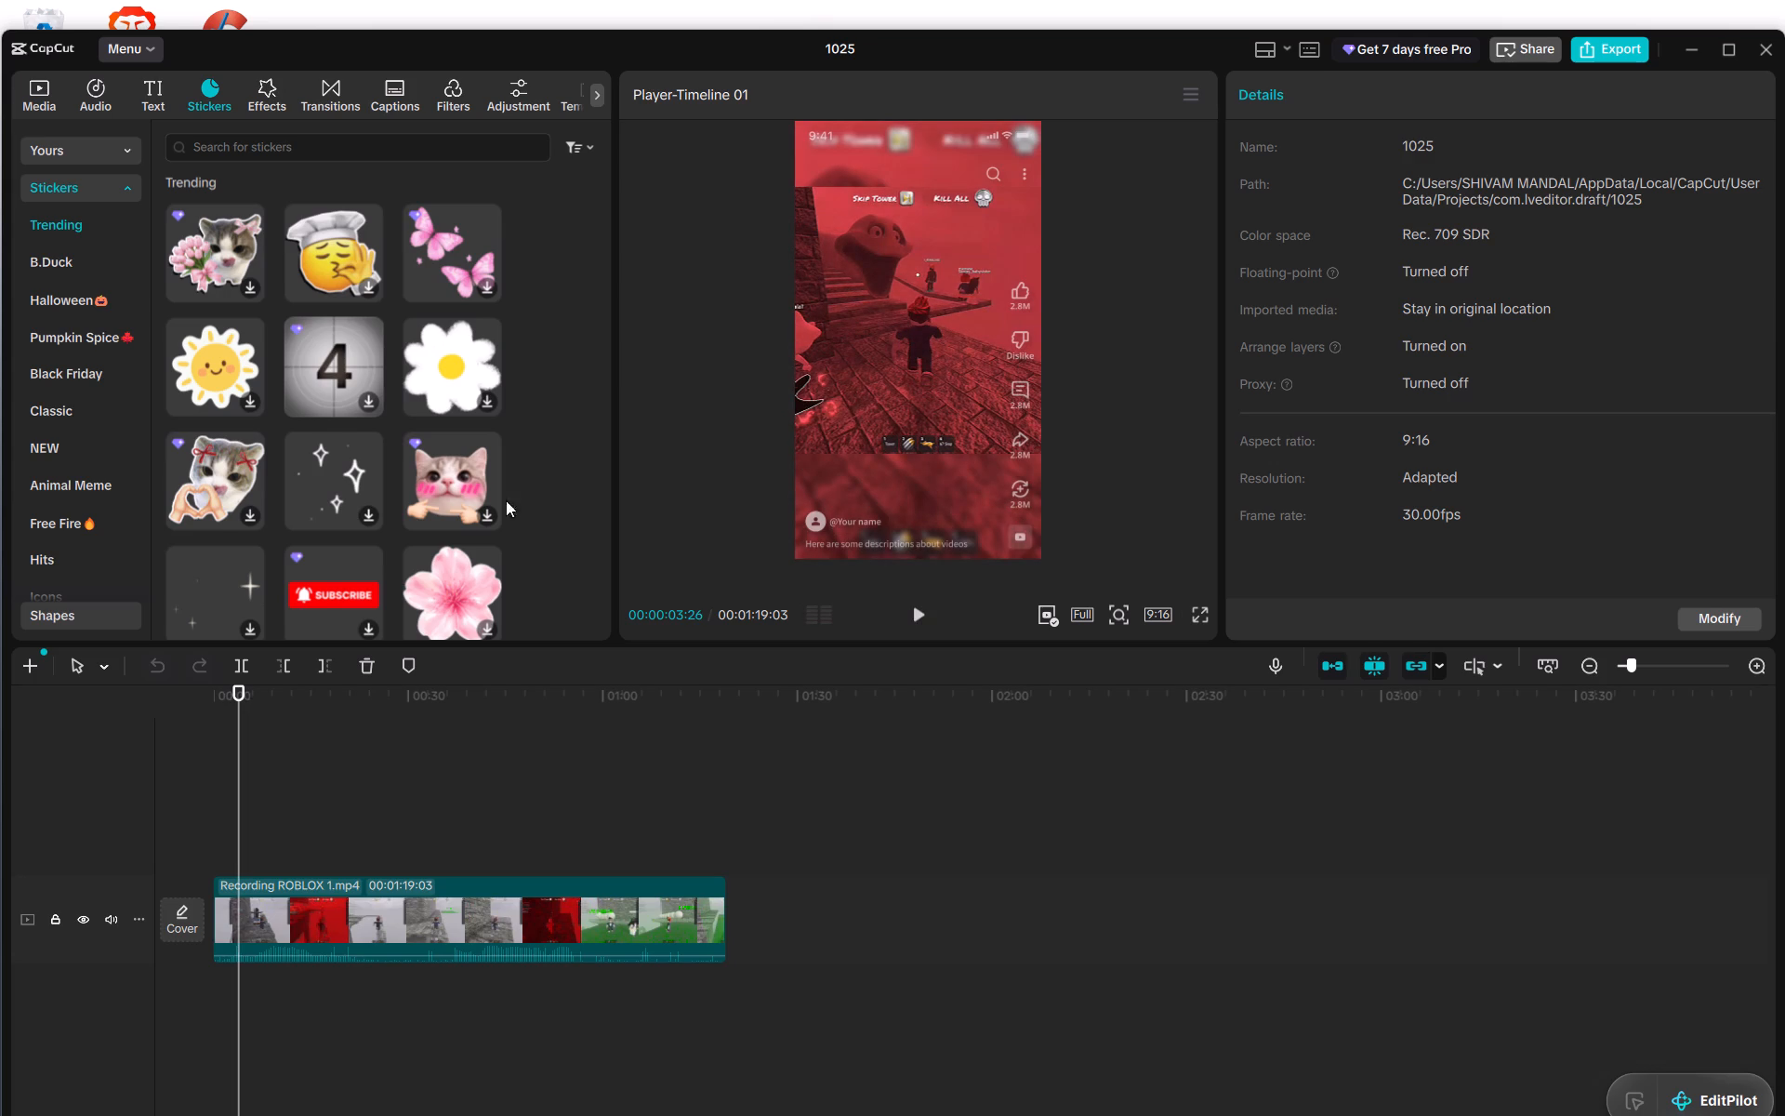
Look through the Trending stickers for one that suits the red scene at 00:00:03:26.
scroll(340, 452, down, 2)
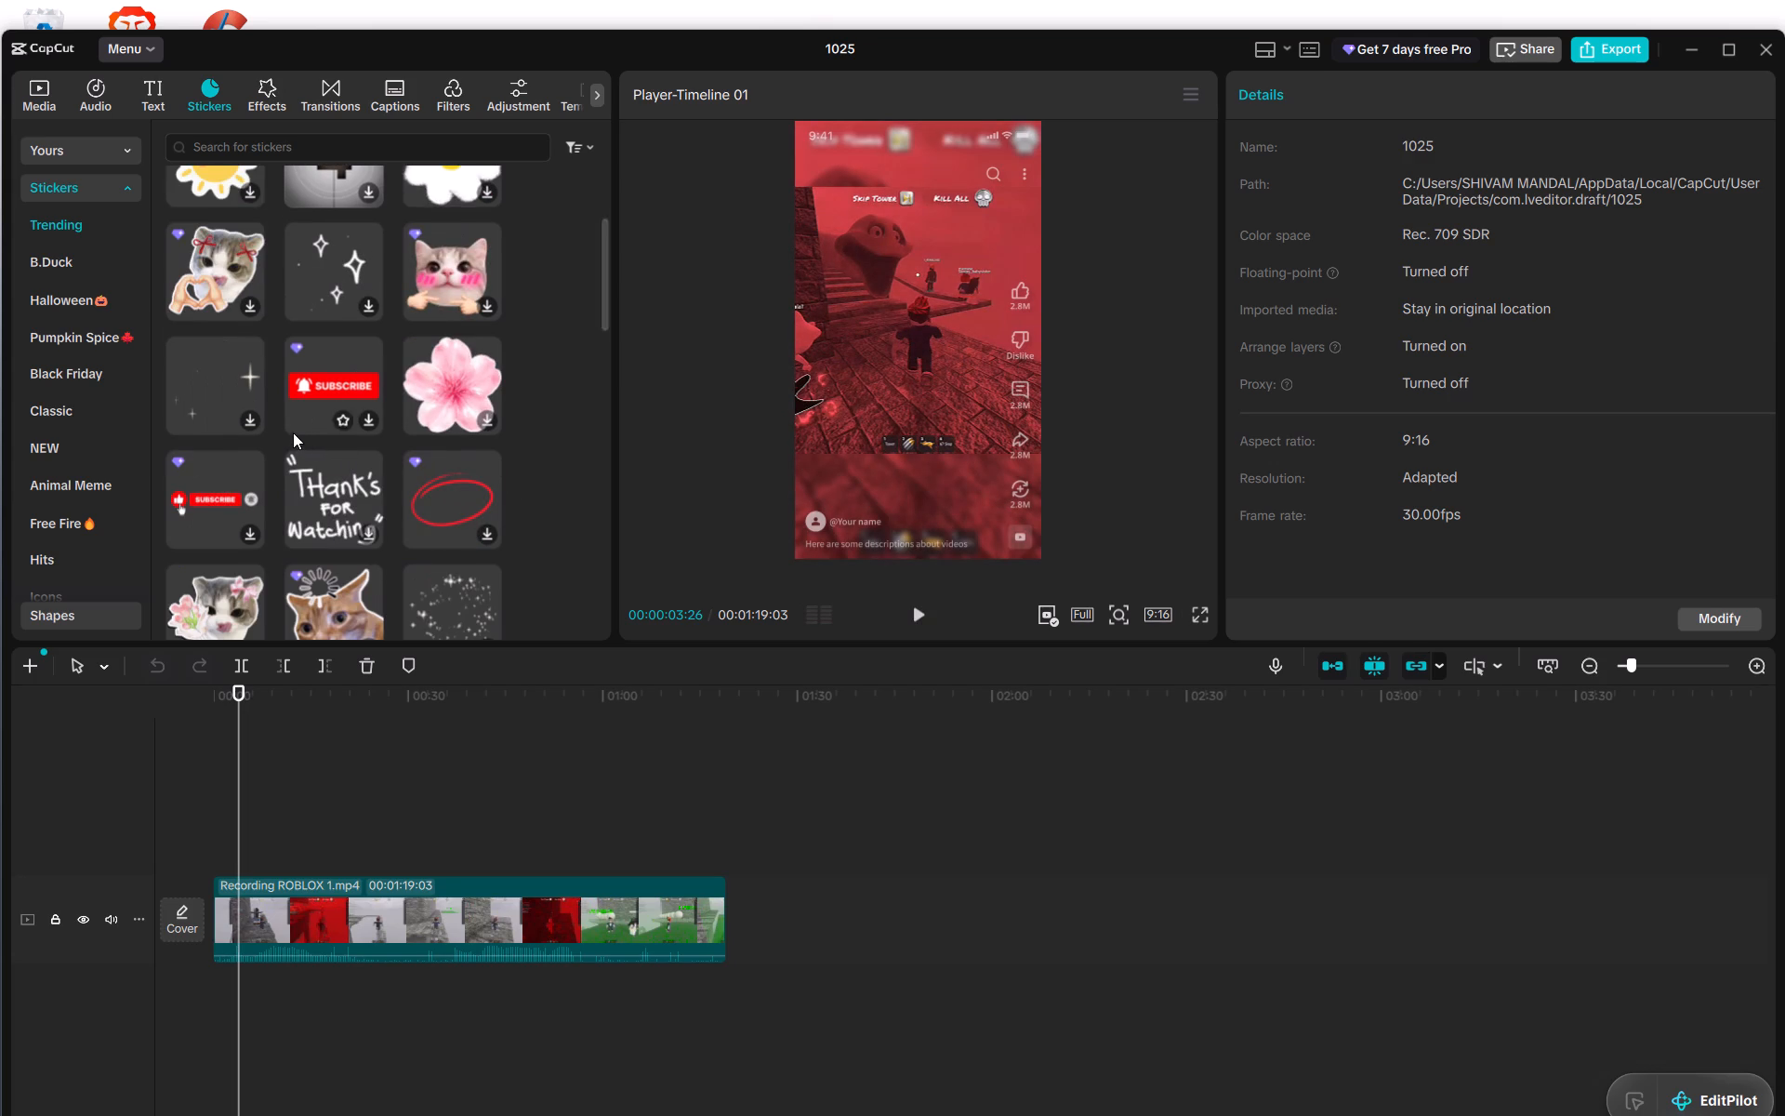
scroll(291, 431, down, 1)
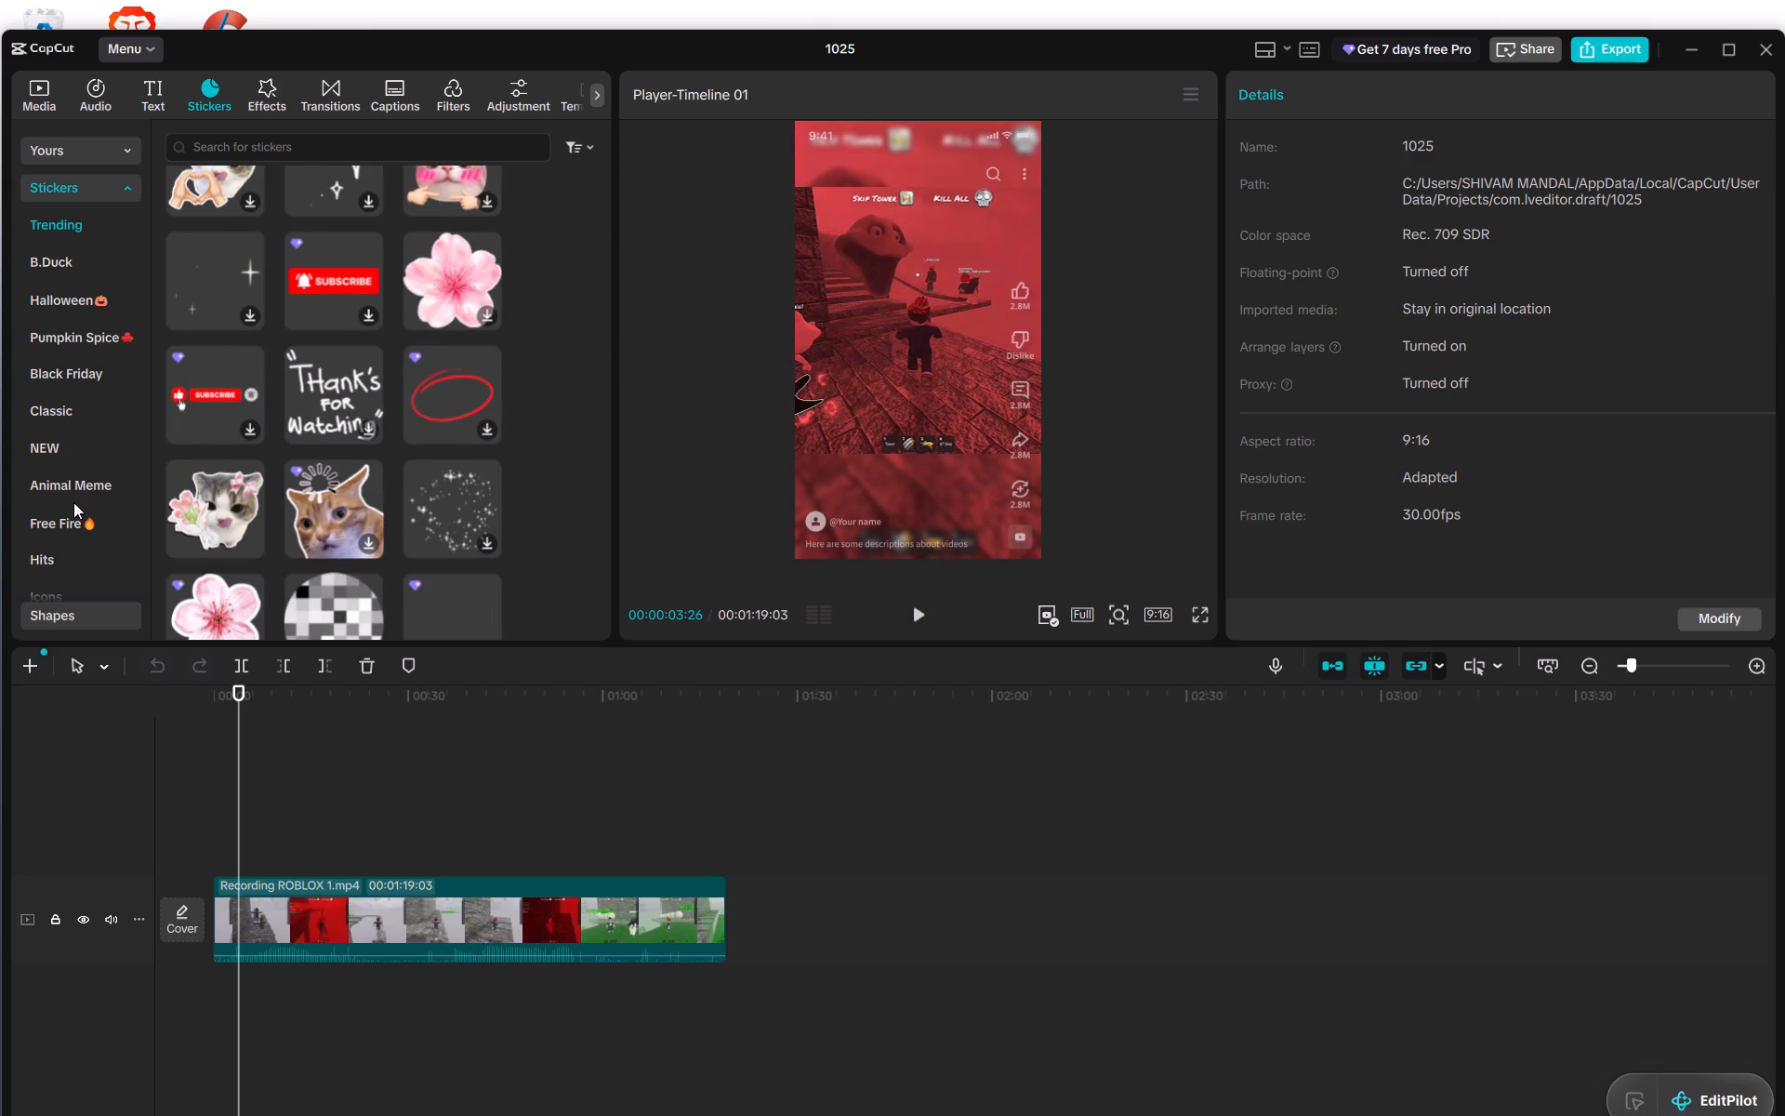
scroll(318, 391, down, 2)
scroll(318, 393, up, 1)
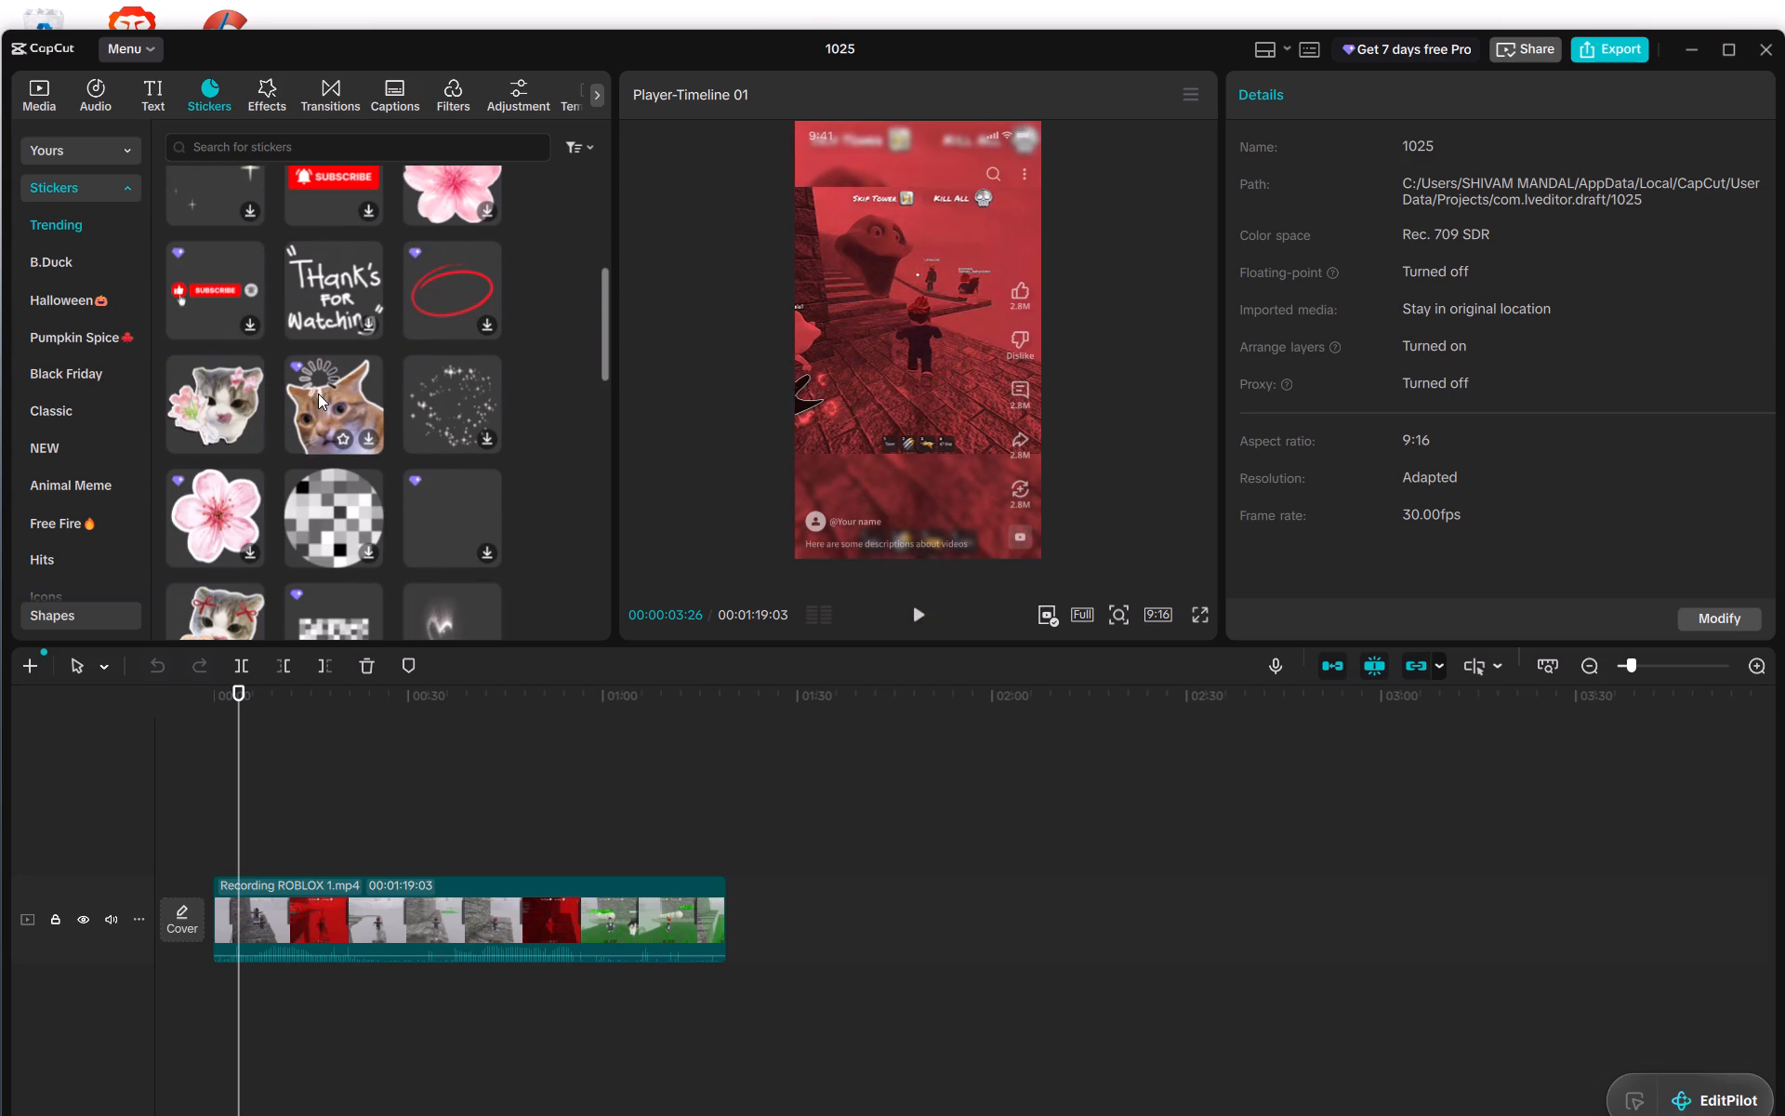
scroll(338, 446, down, 3)
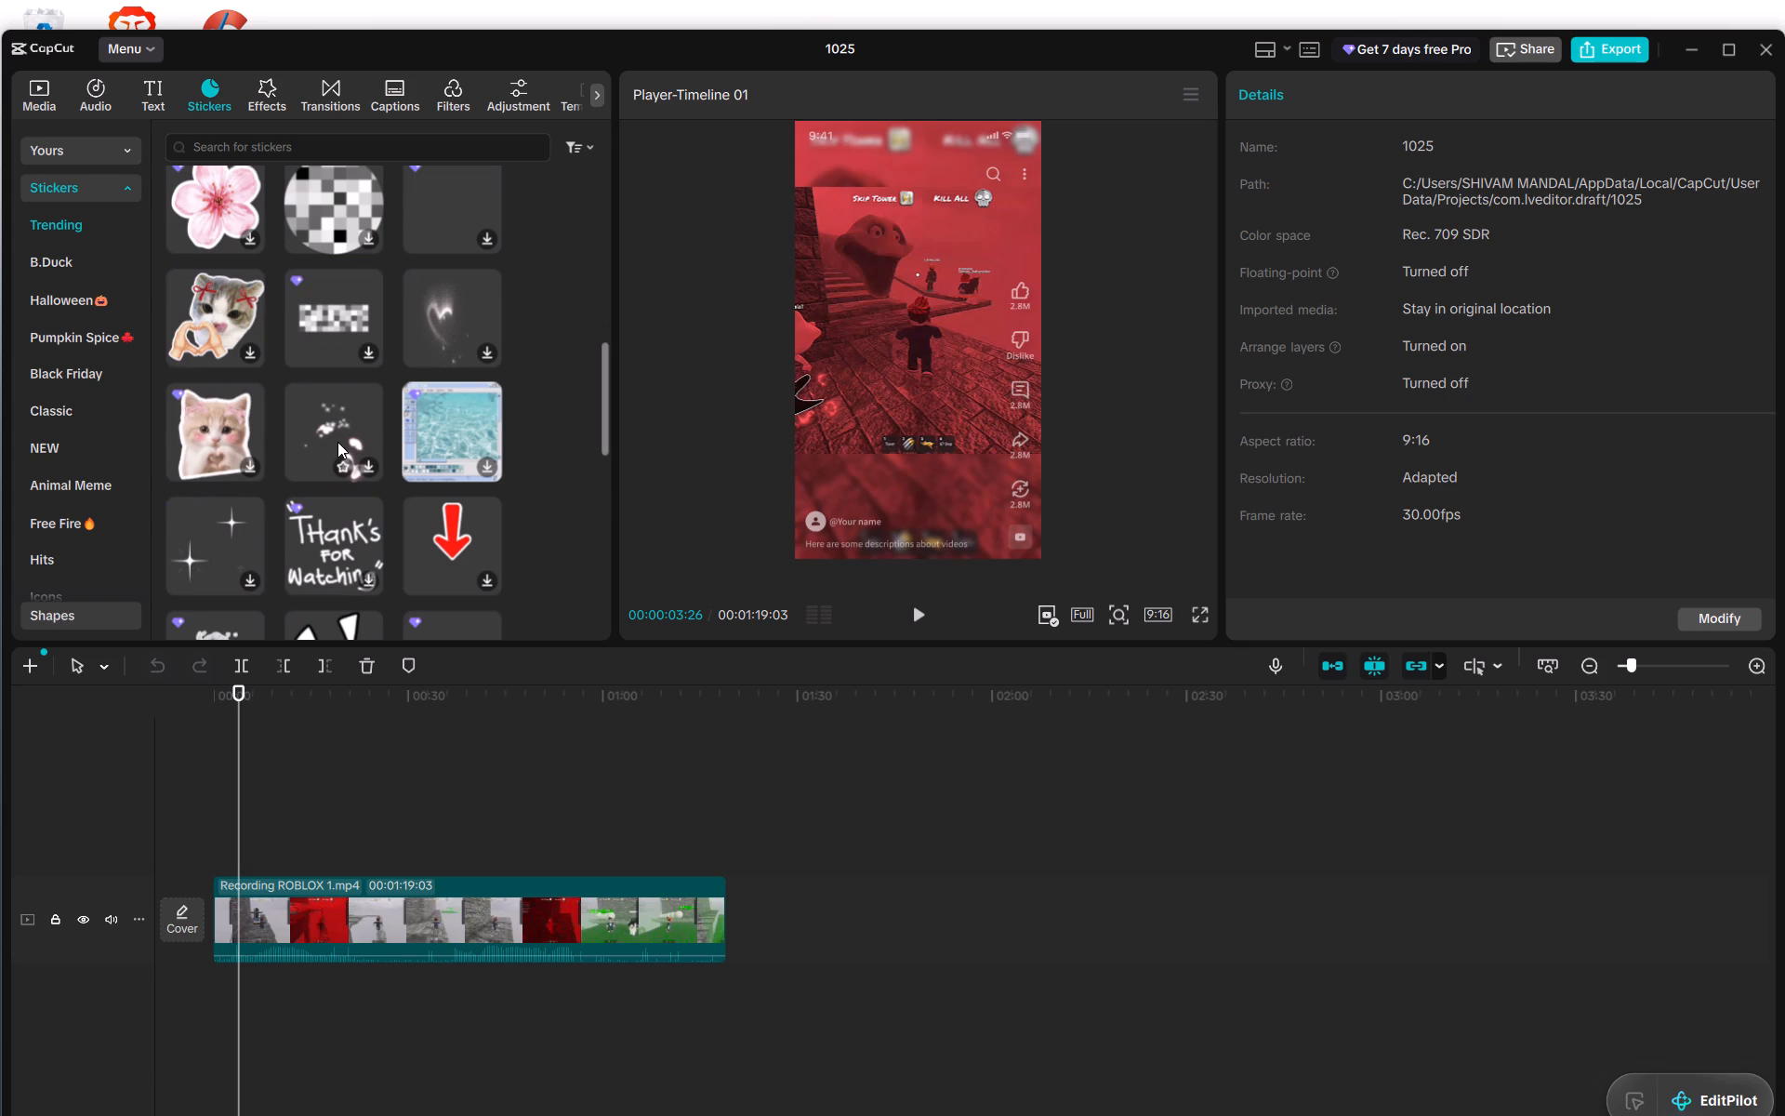
scroll(337, 442, down, 4)
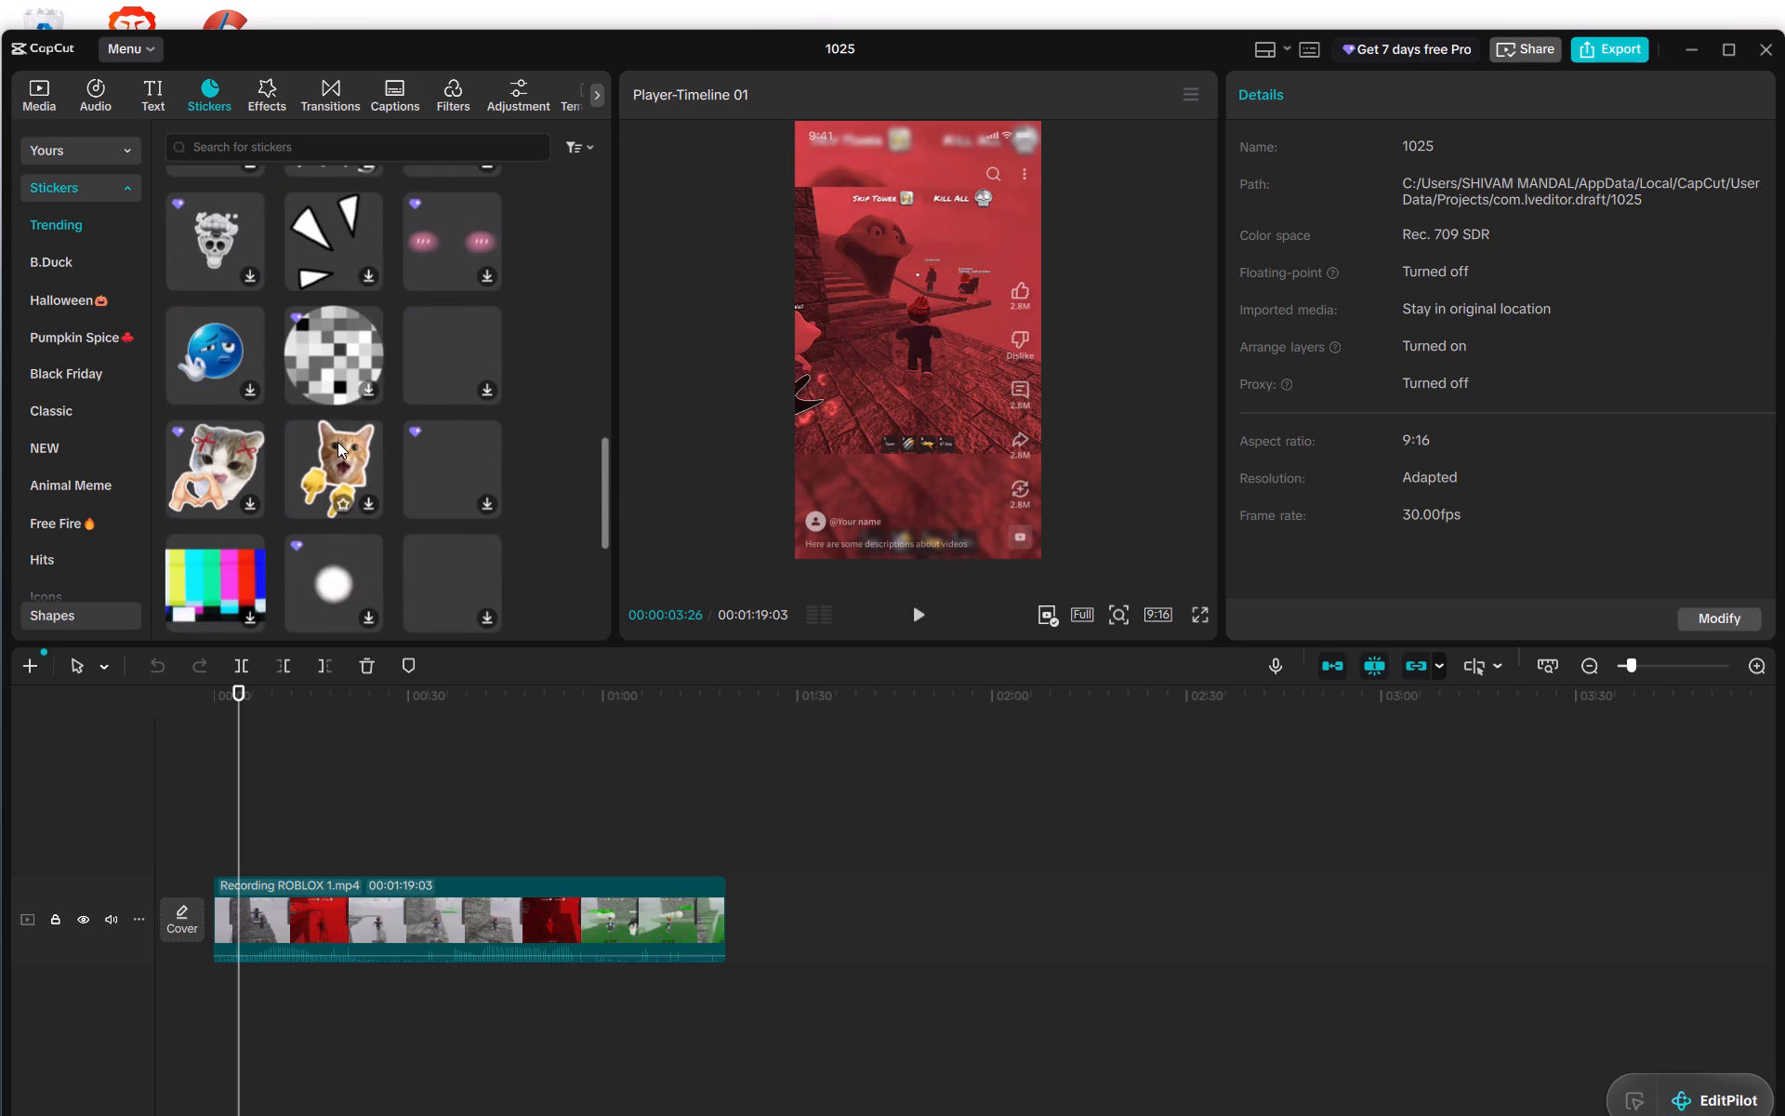
scroll(337, 442, down, 5)
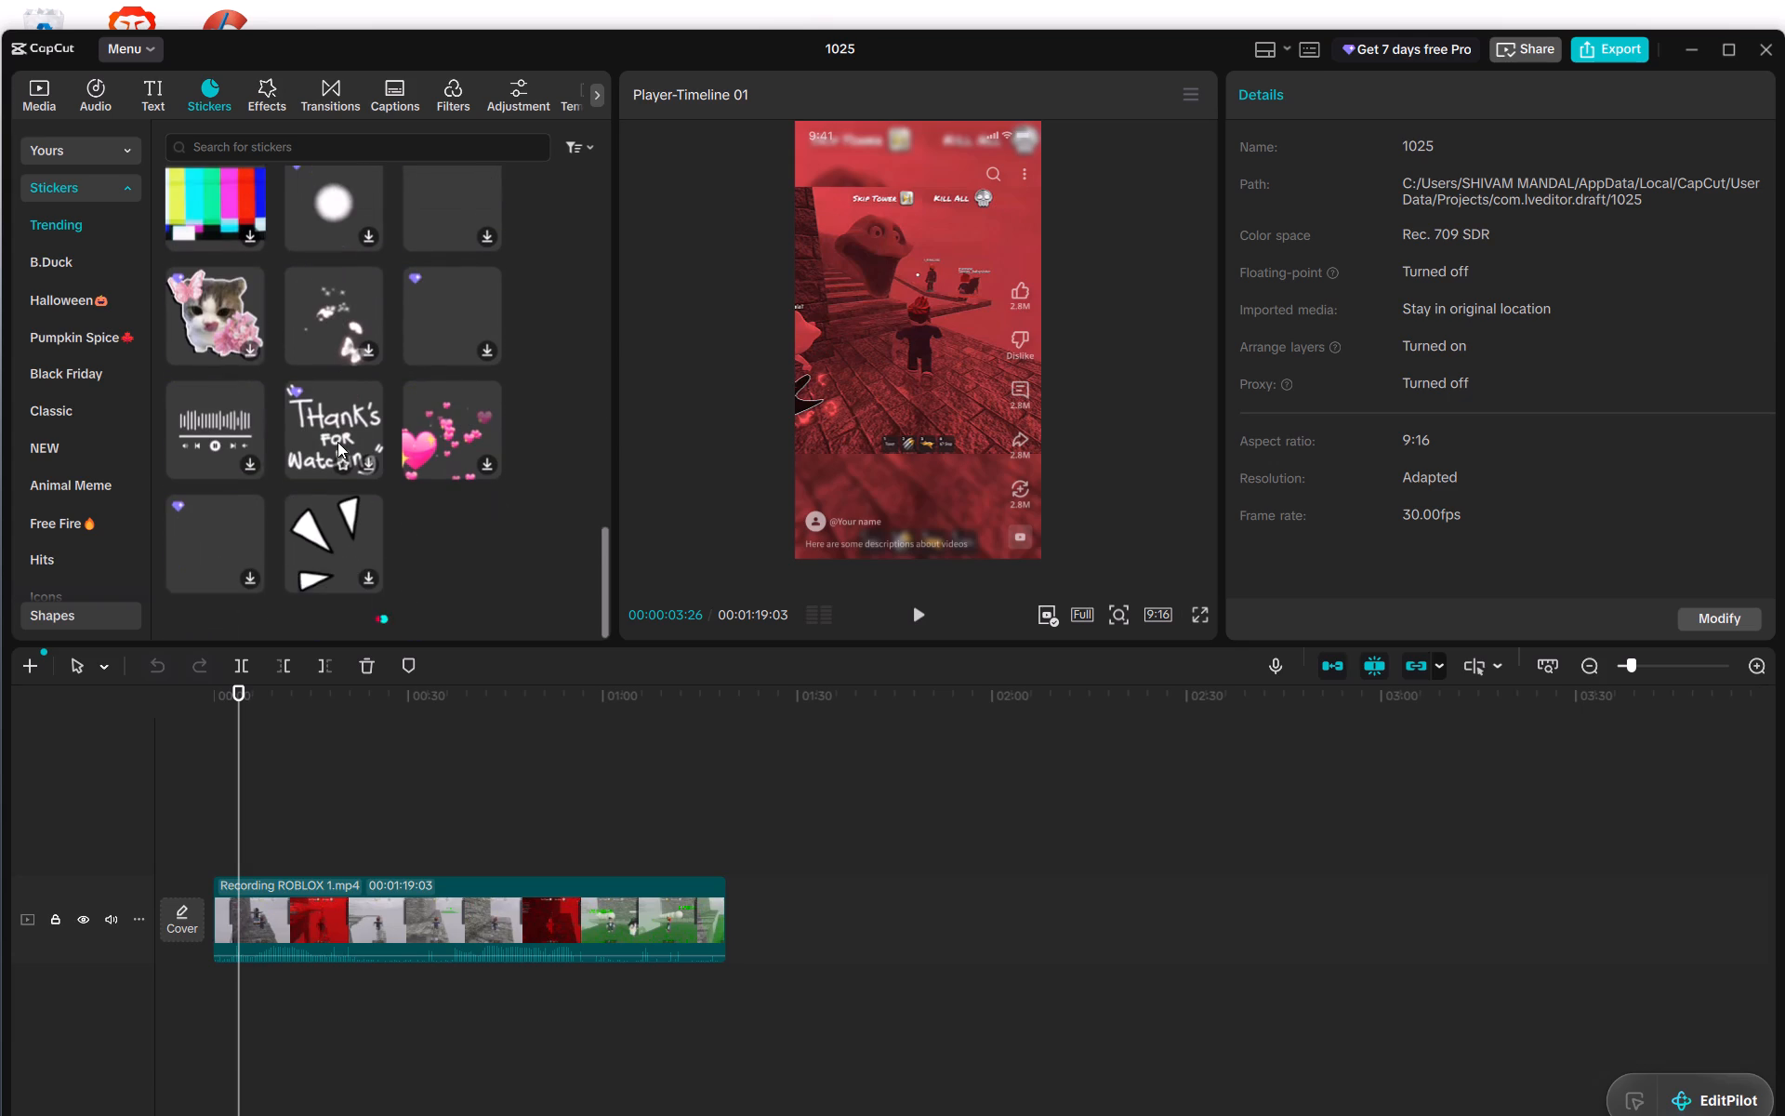
scroll(337, 442, down, 2)
scroll(337, 440, up, 2)
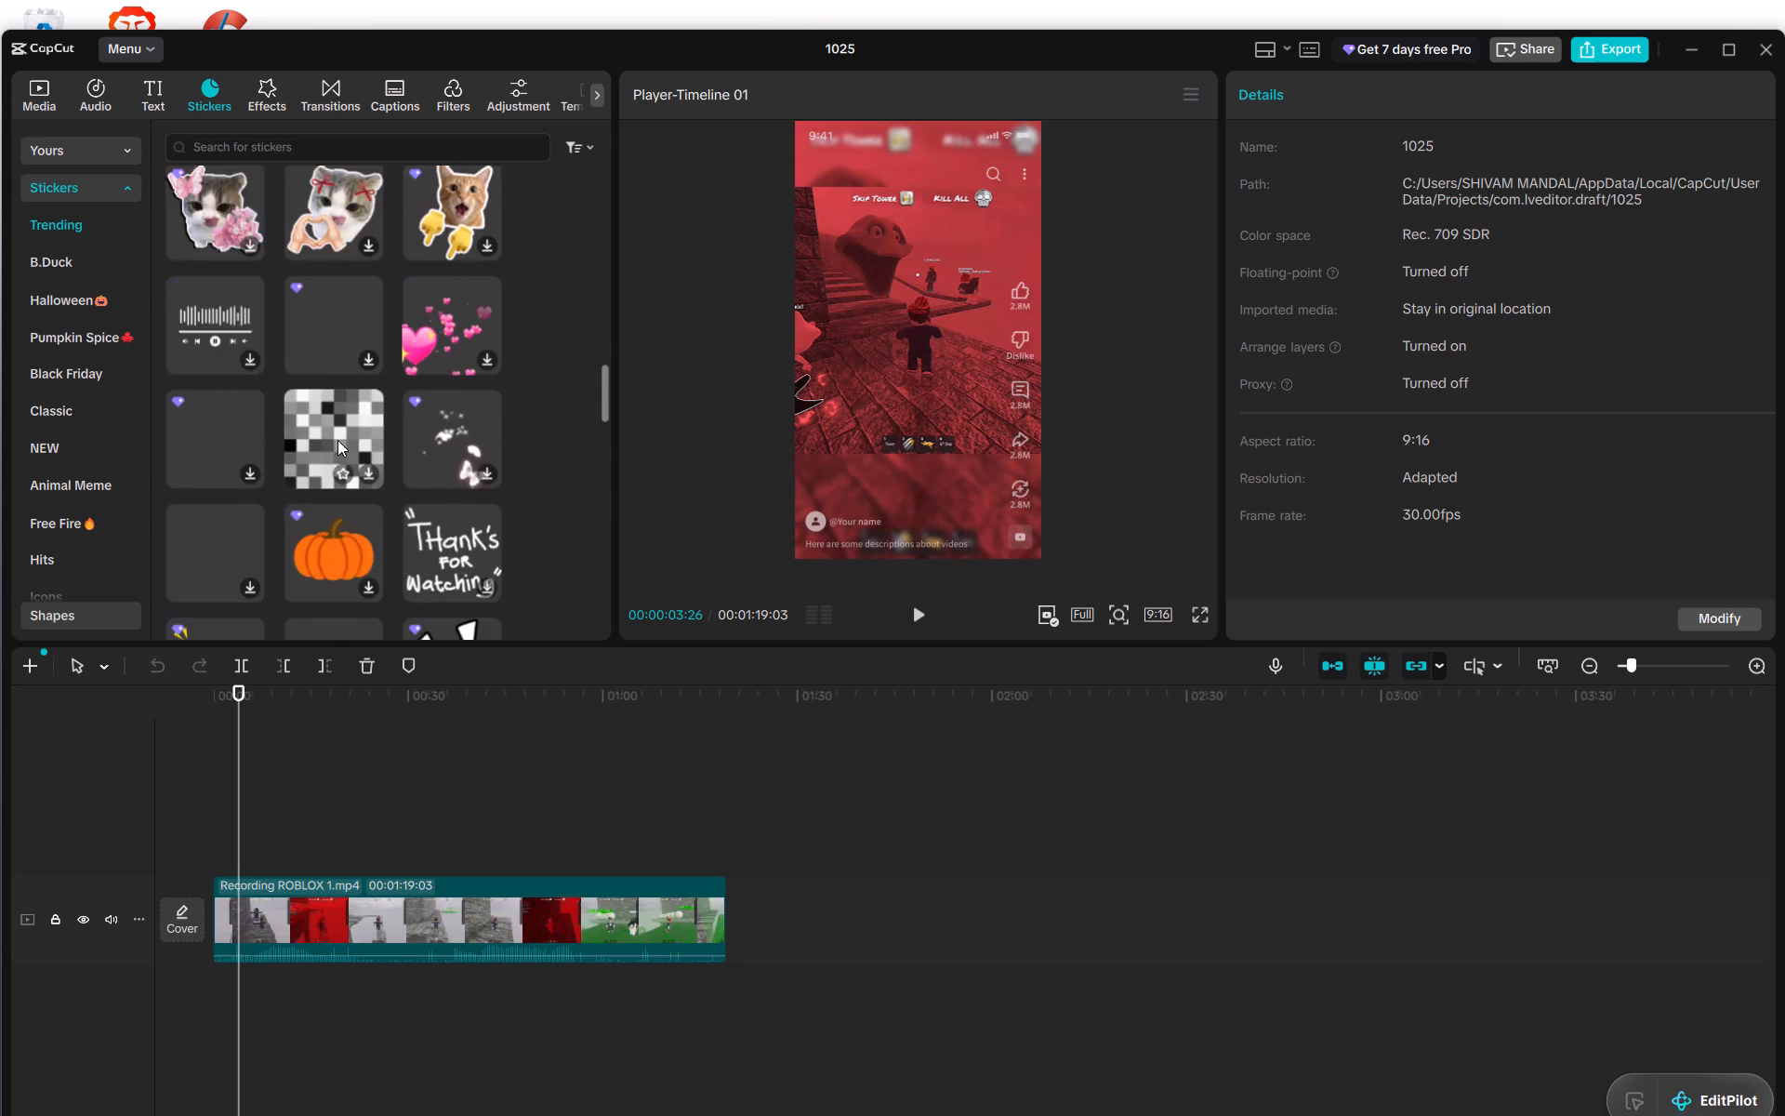
scroll(337, 440, up, 2)
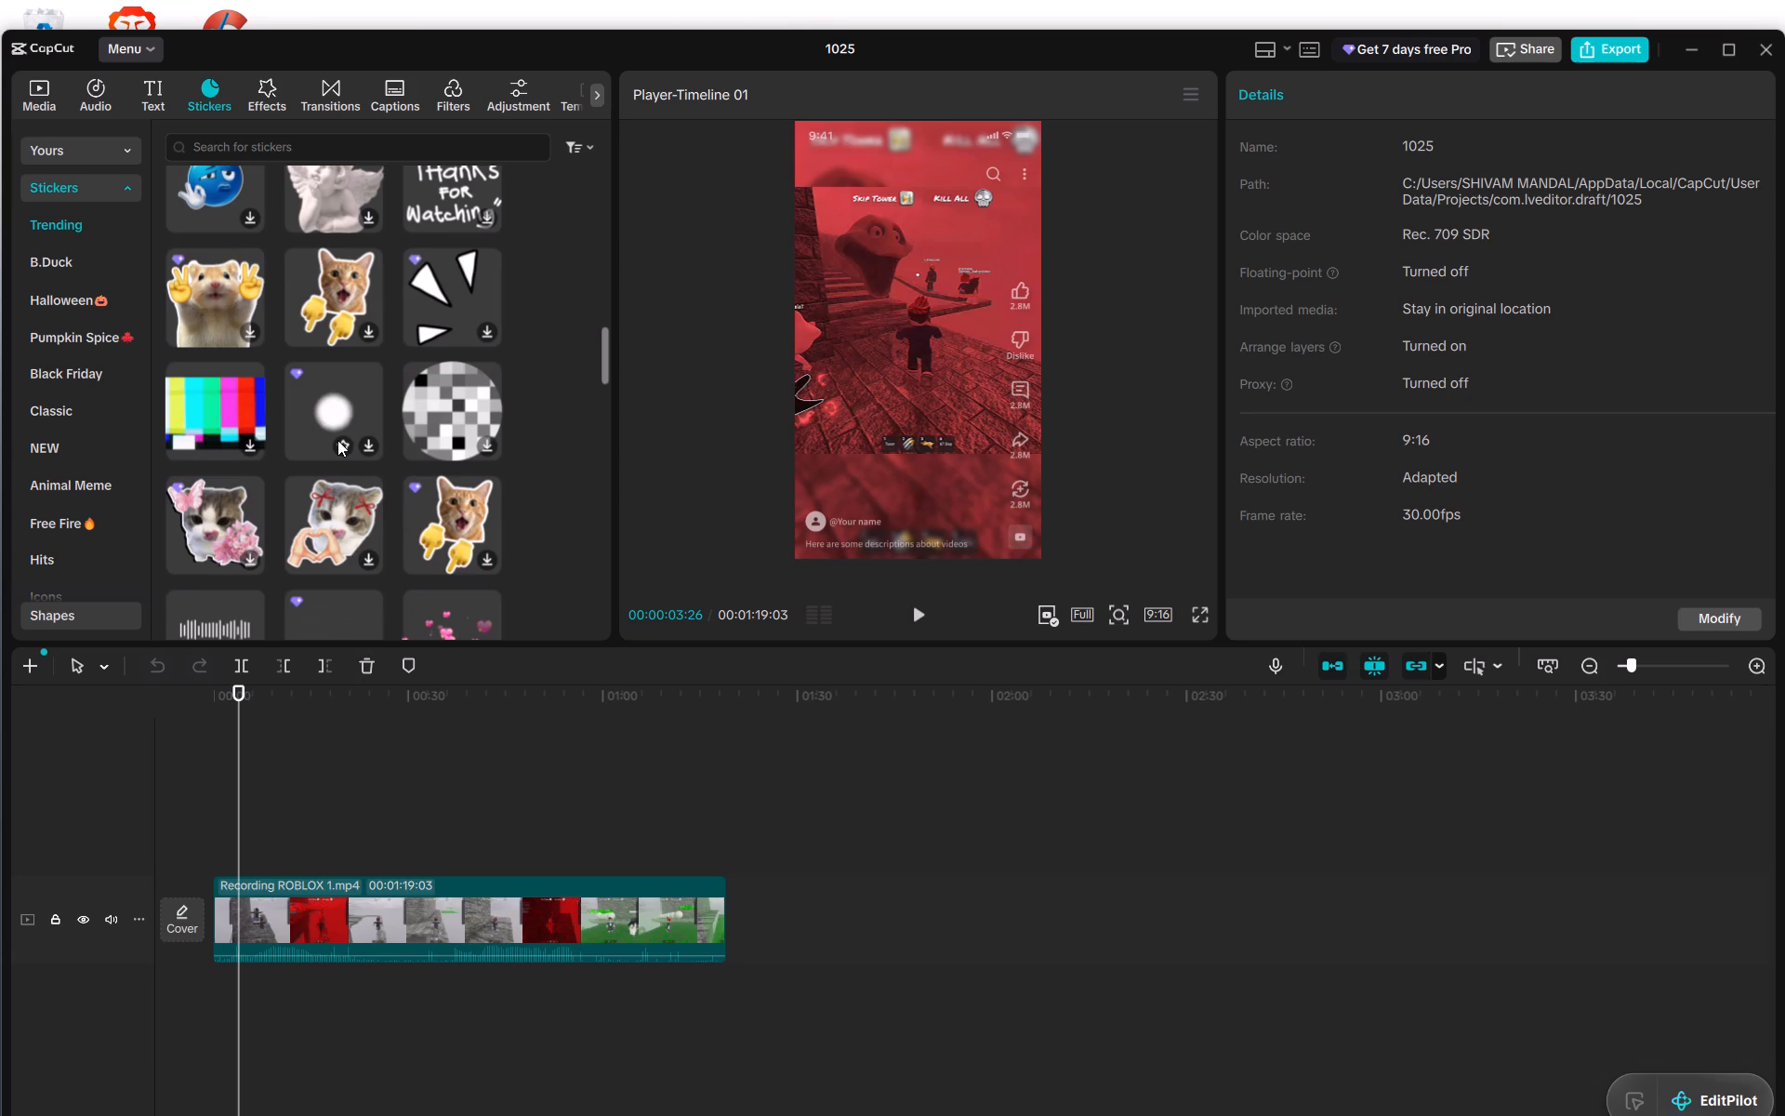
scroll(337, 439, down, 5)
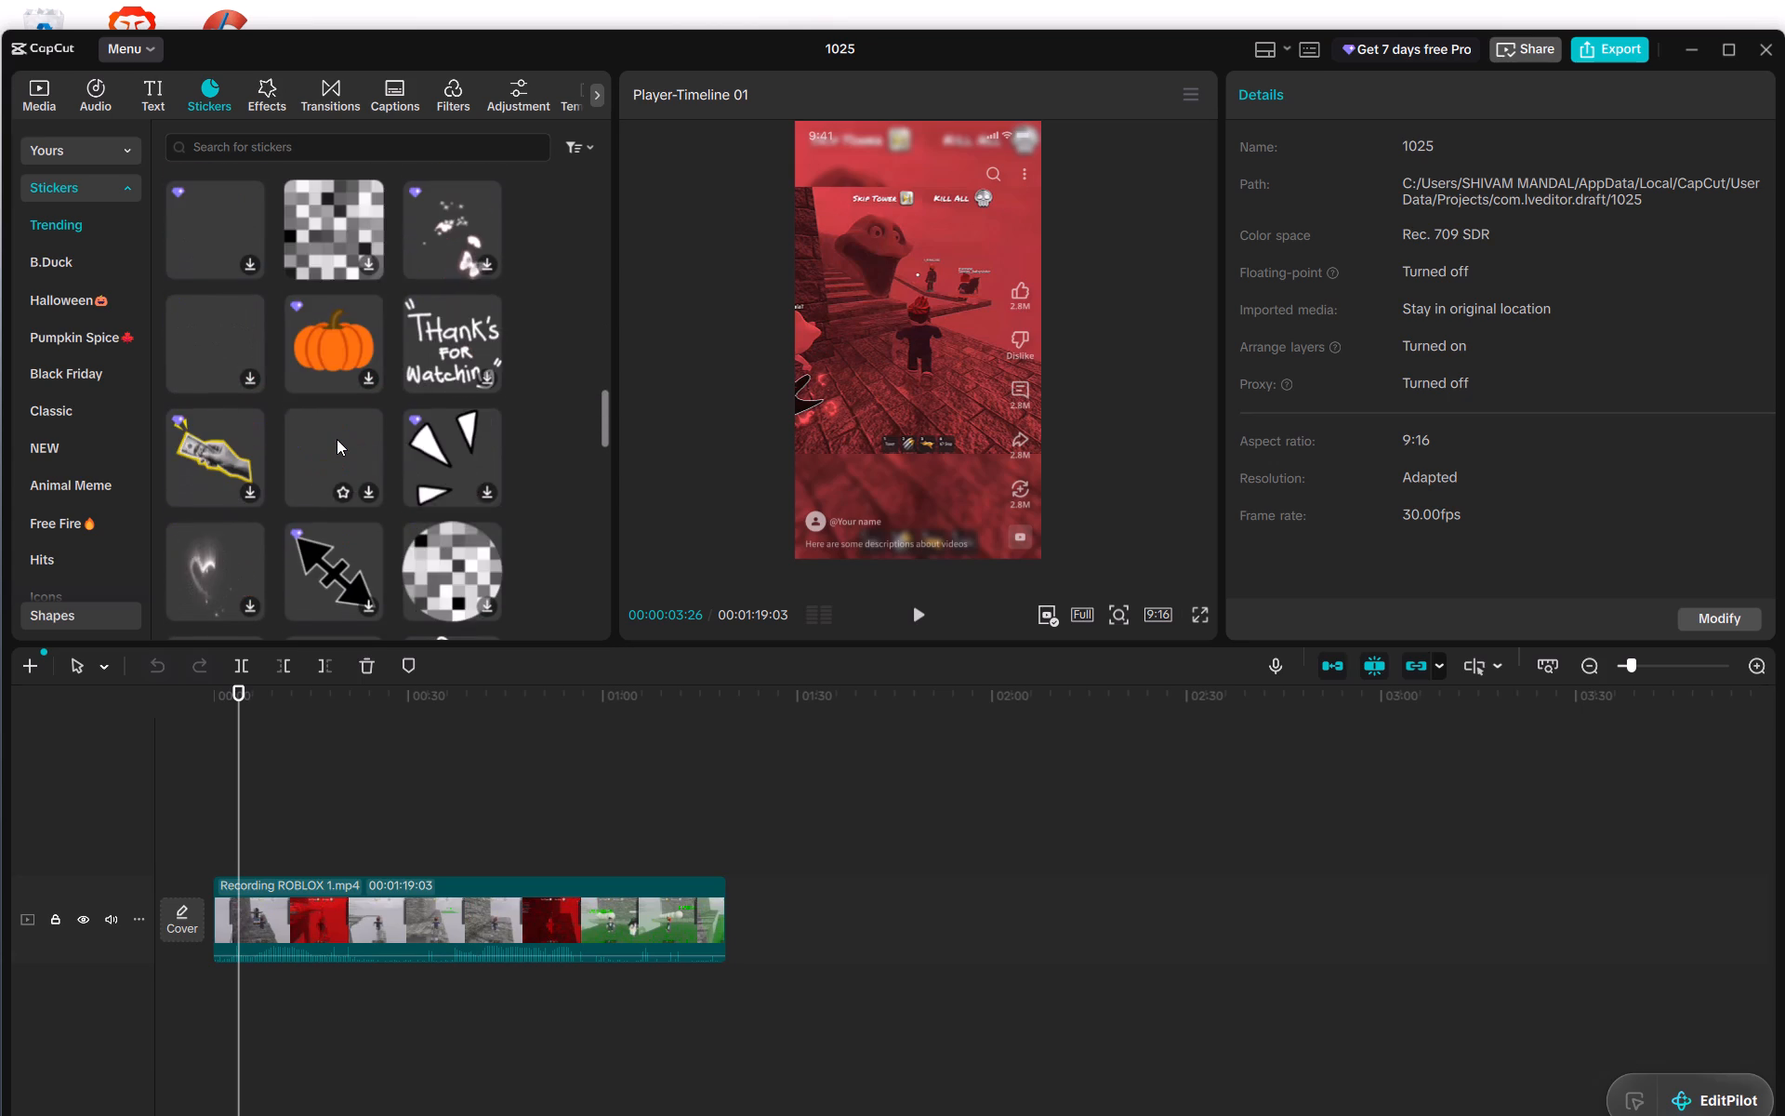
scroll(337, 439, down, 4)
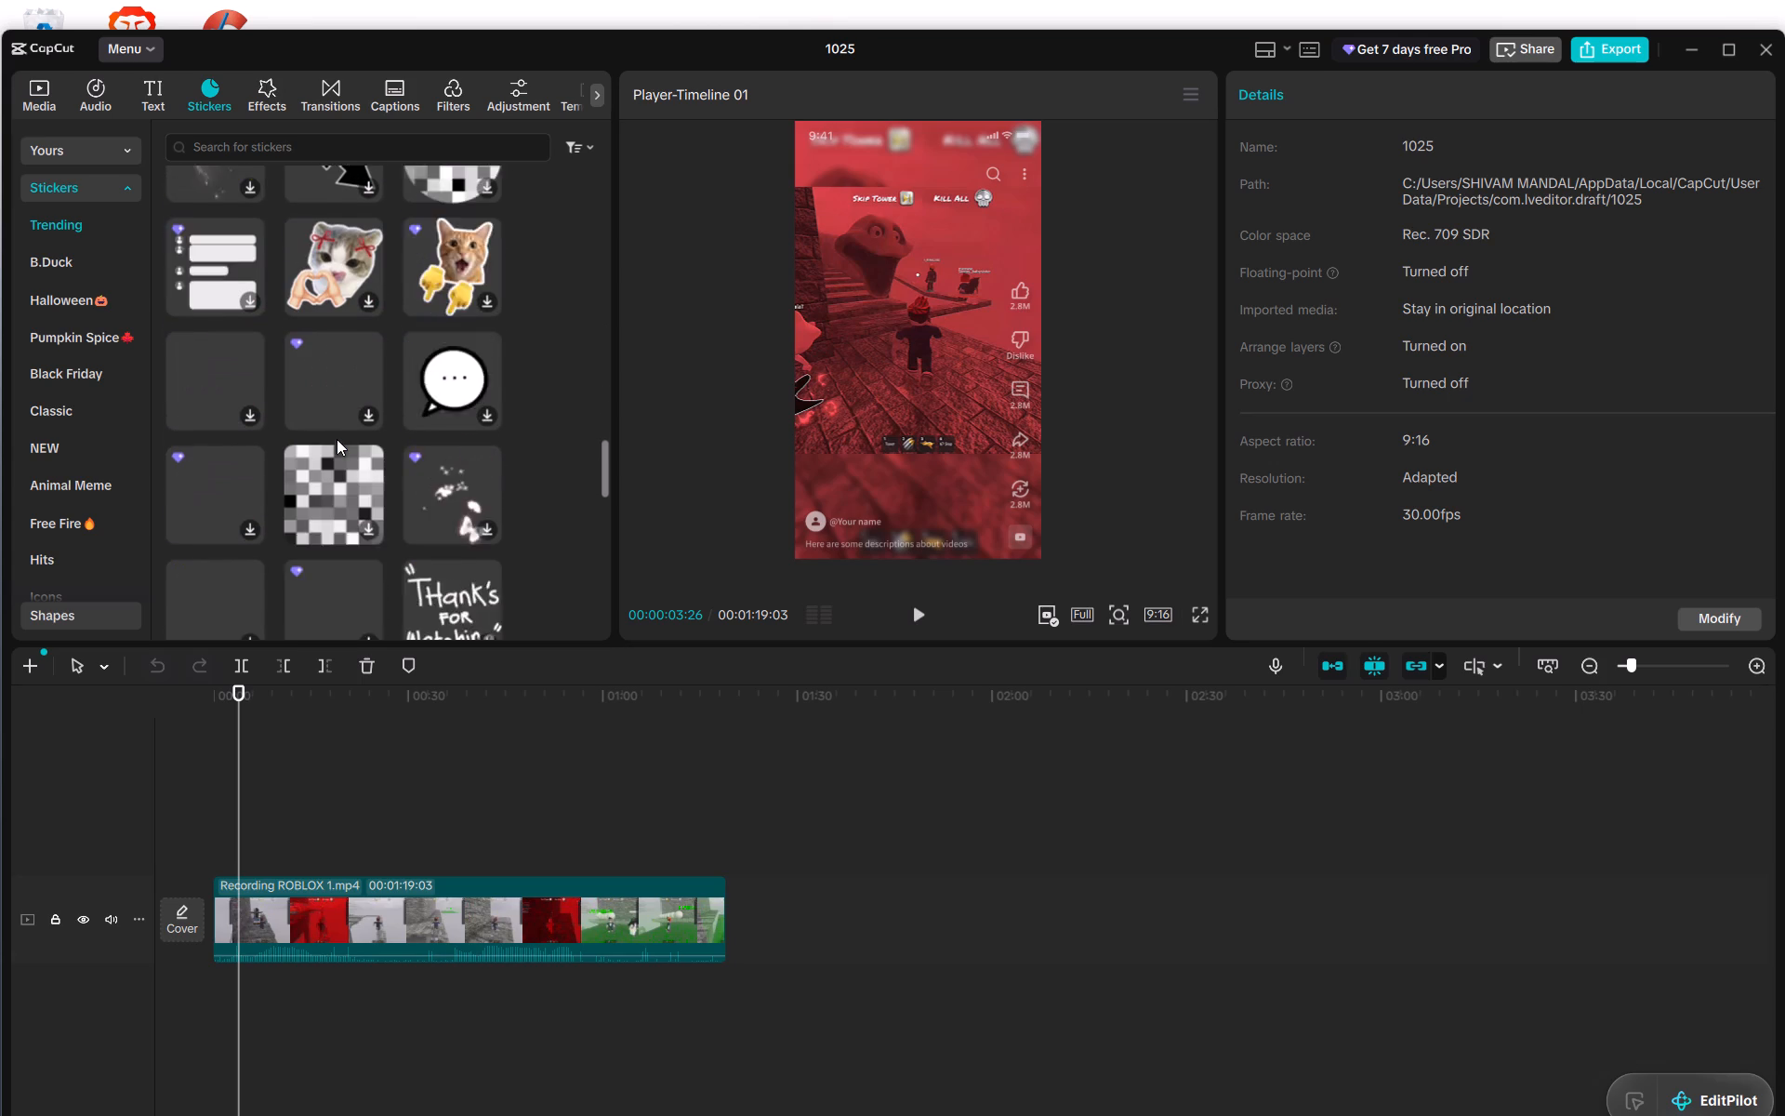
scroll(337, 439, down, 5)
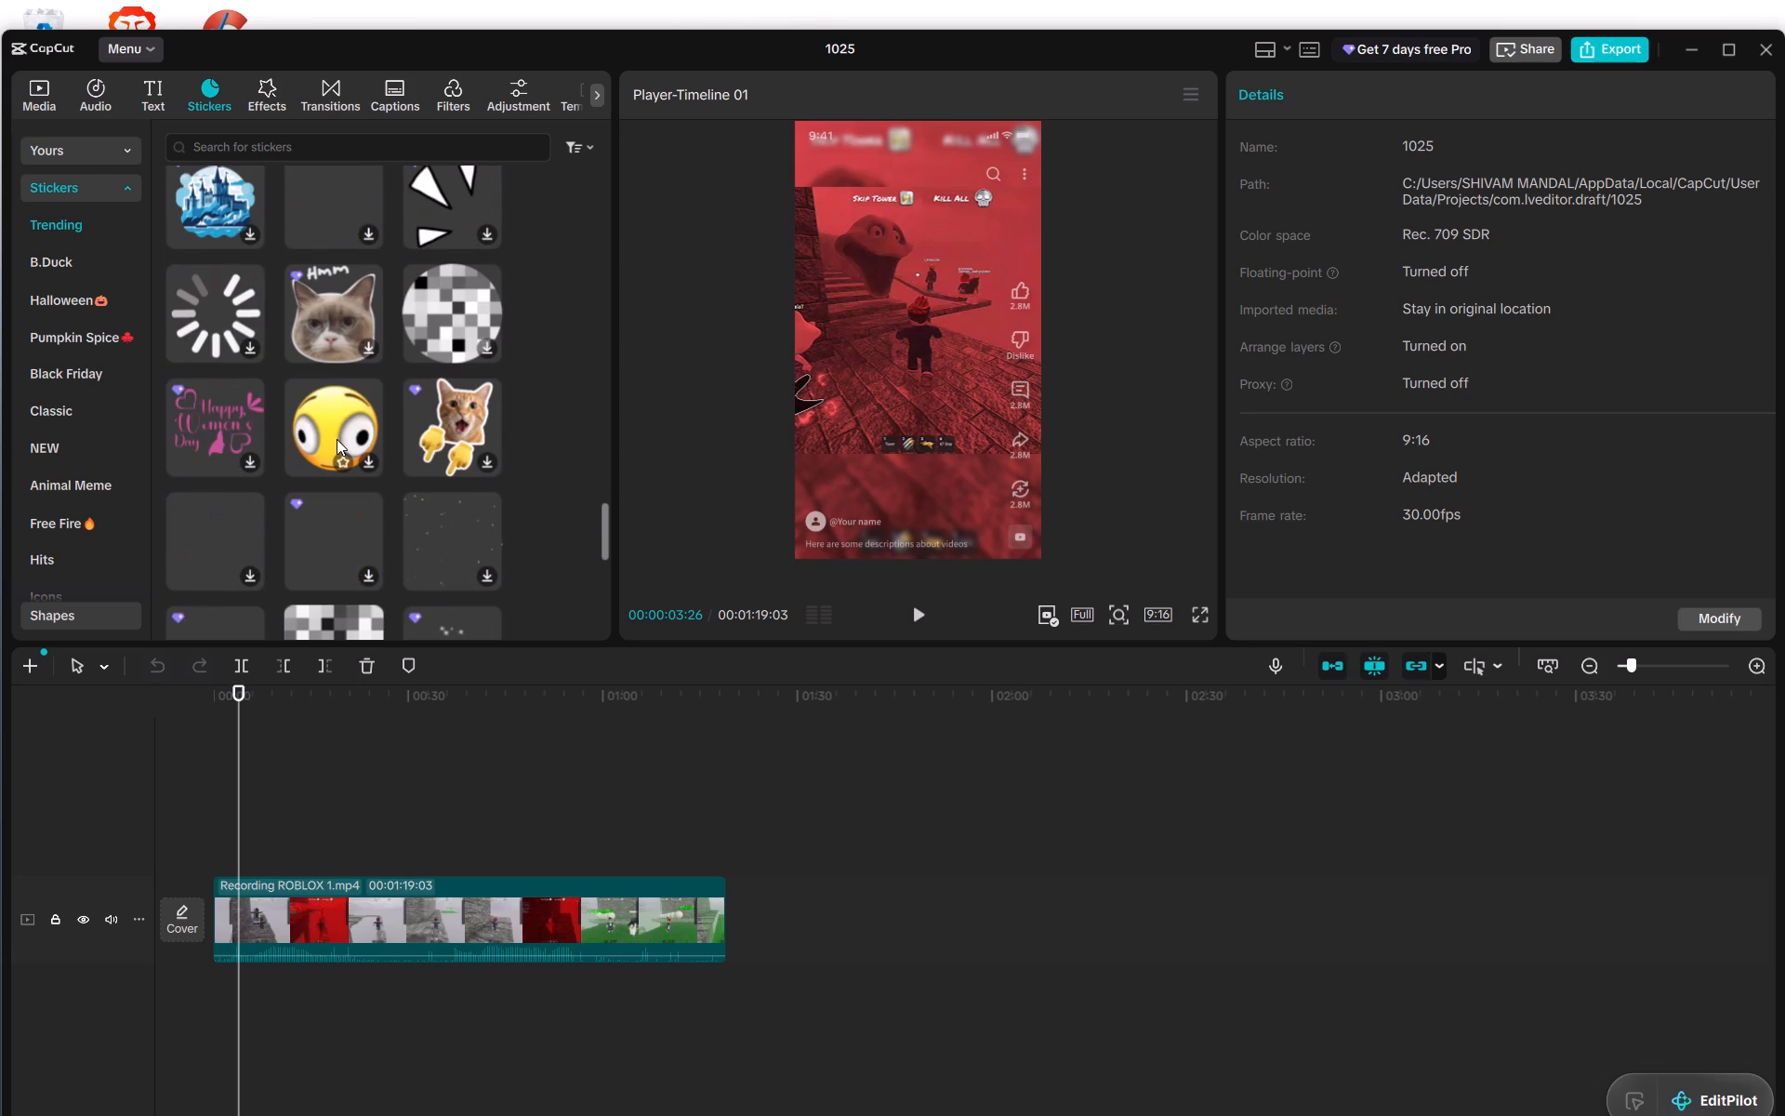
Download the wide-eyed yellow emoji sticker and place it on a track above the video, starting at 00:00:03:26.
click(359, 465)
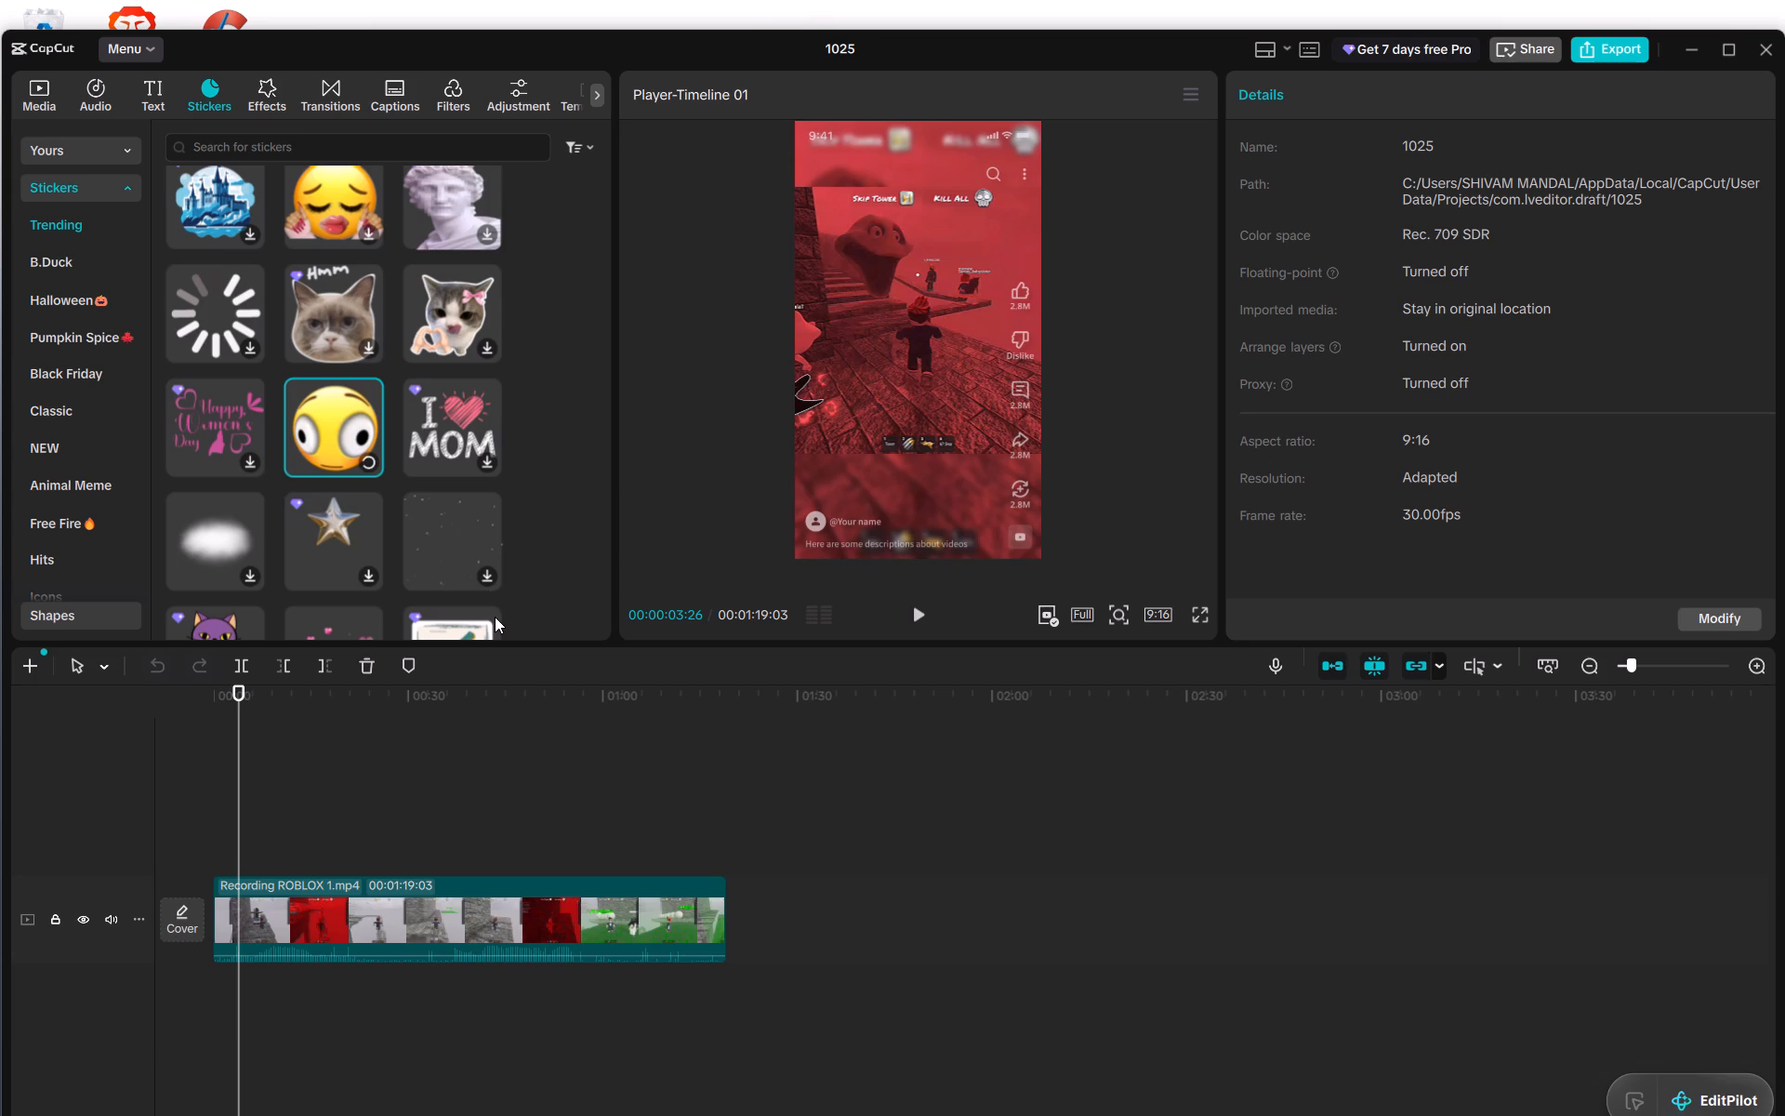
click(367, 459)
drag(340, 425, 261, 777)
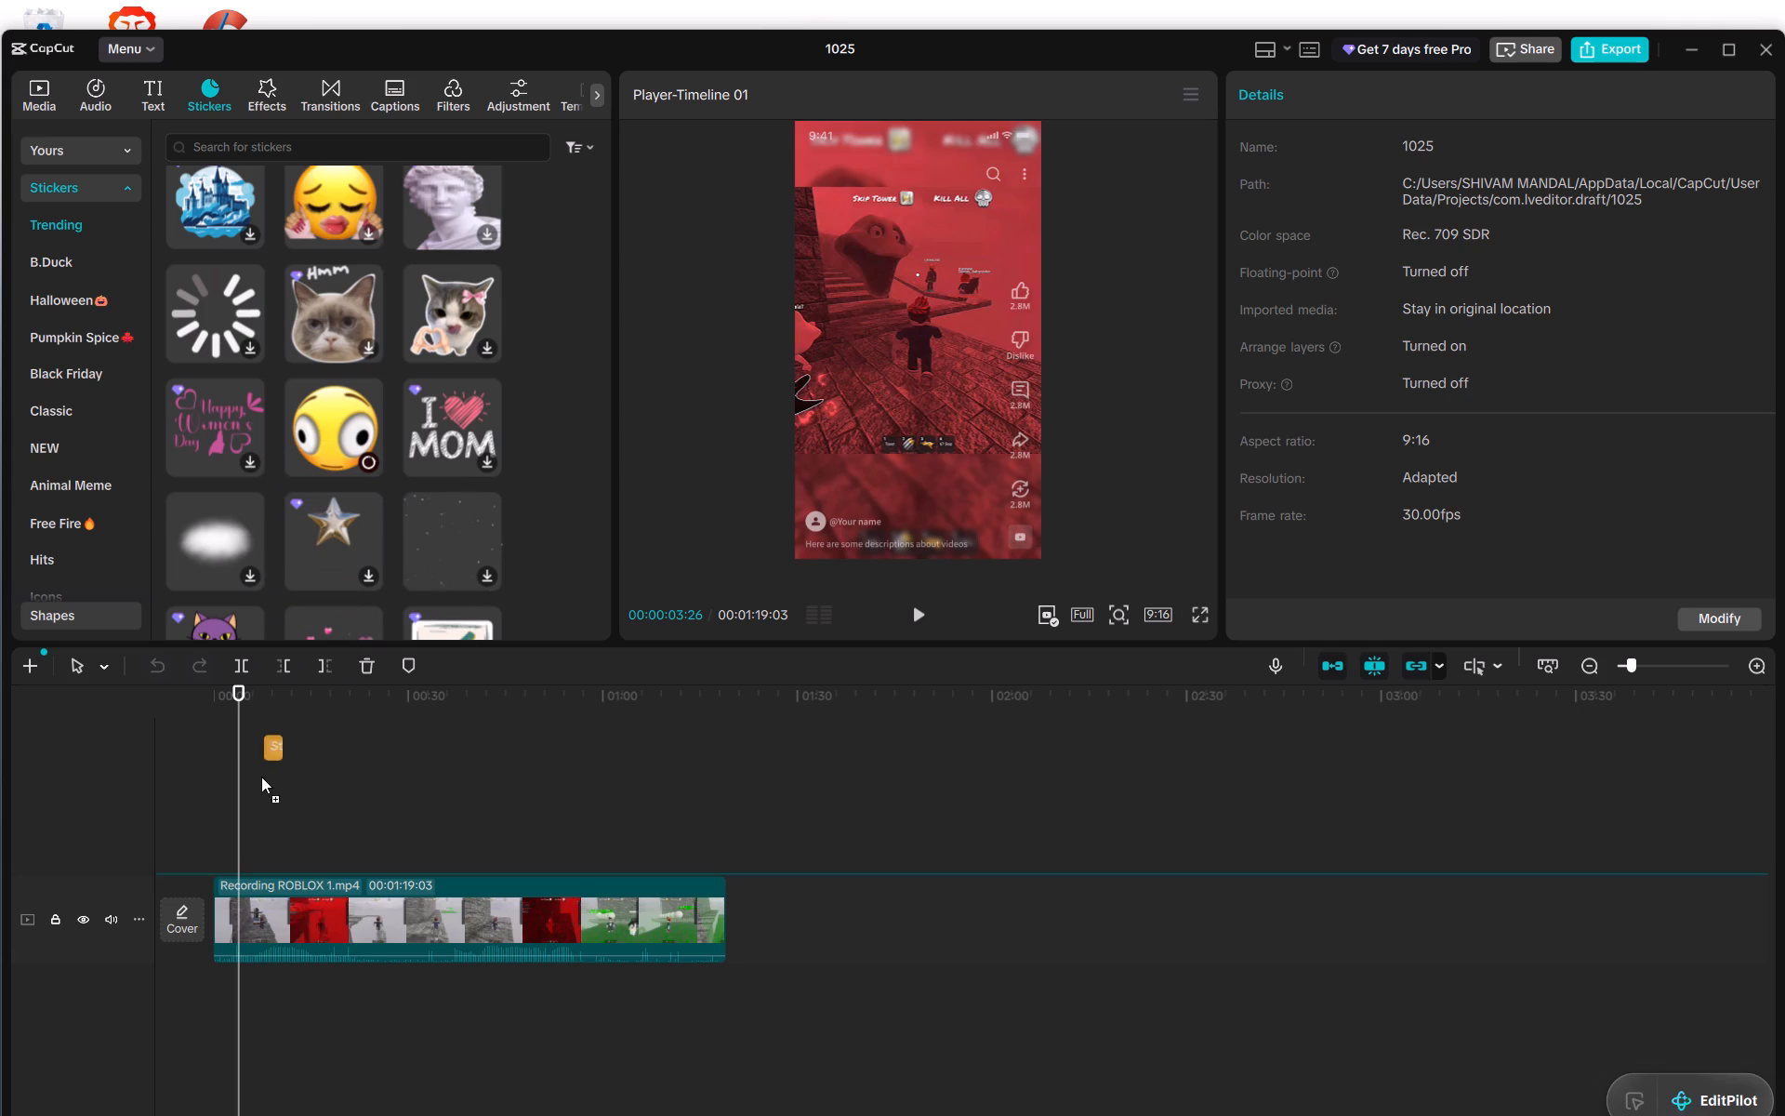
drag(261, 777, 256, 858)
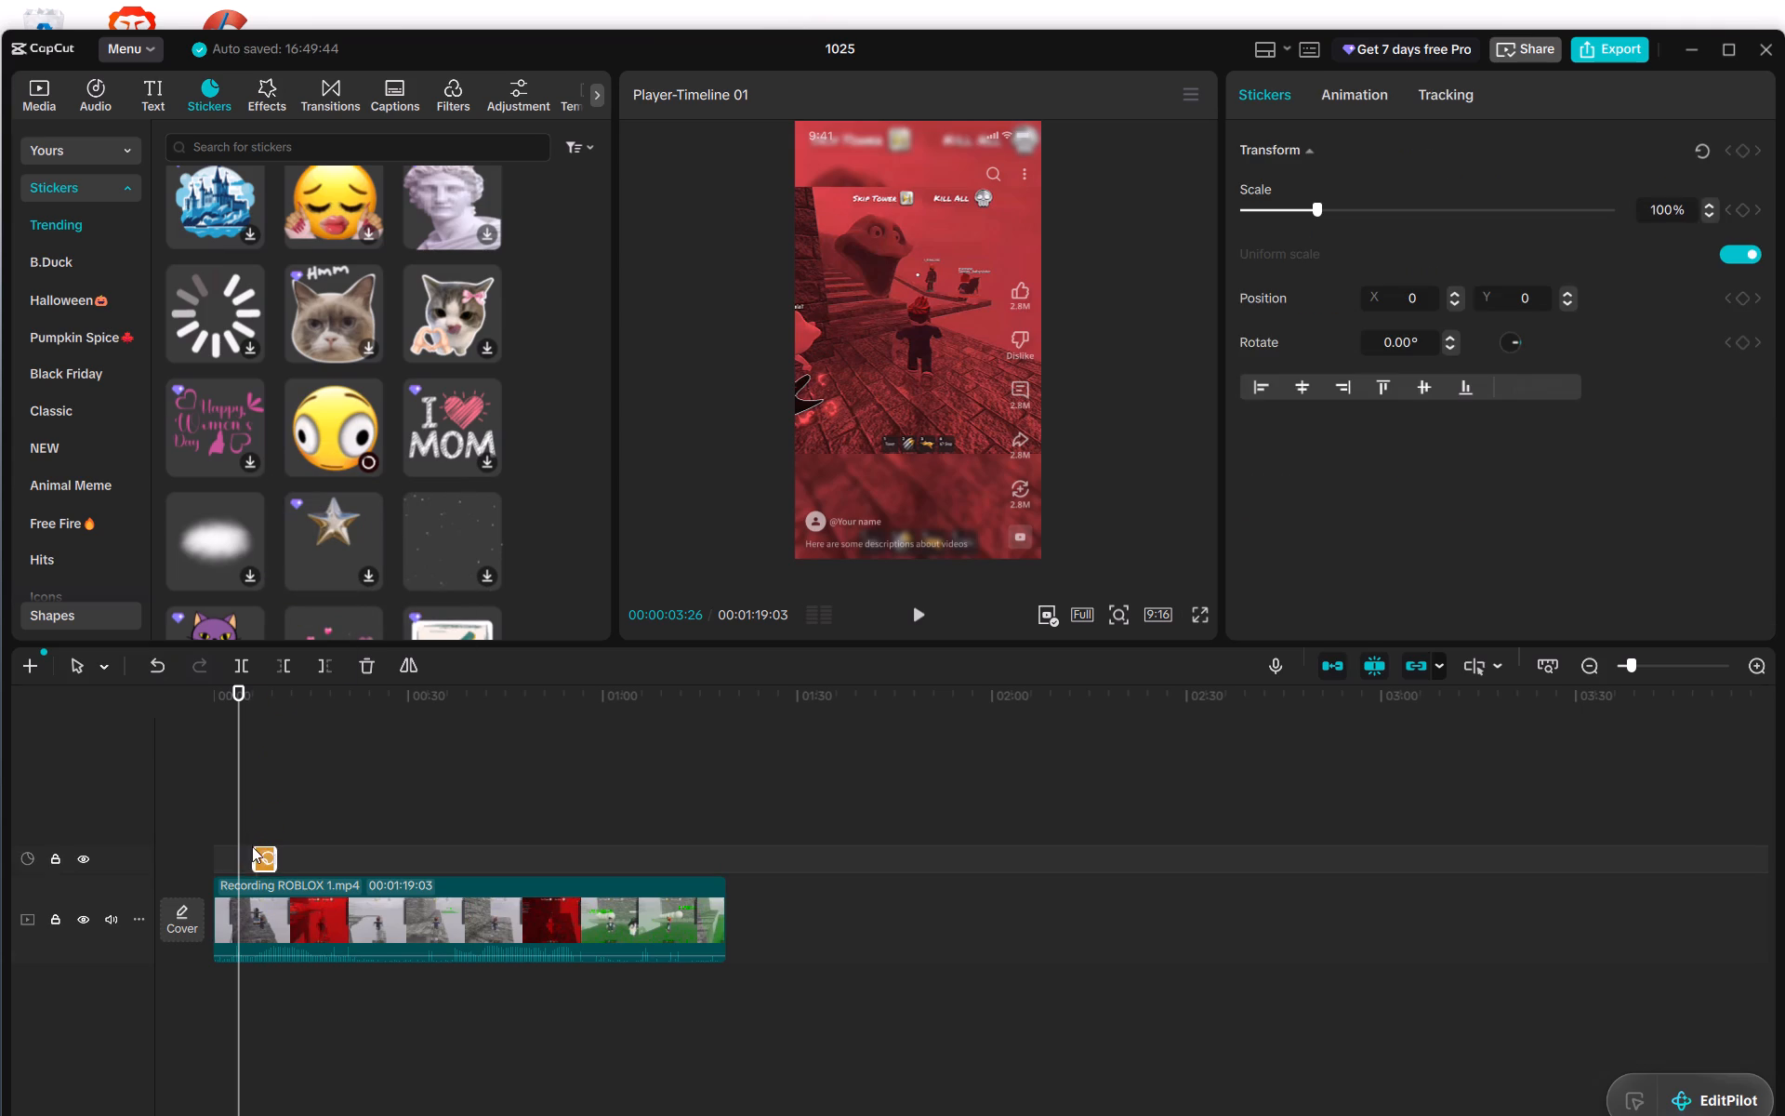
drag(264, 861, 246, 869)
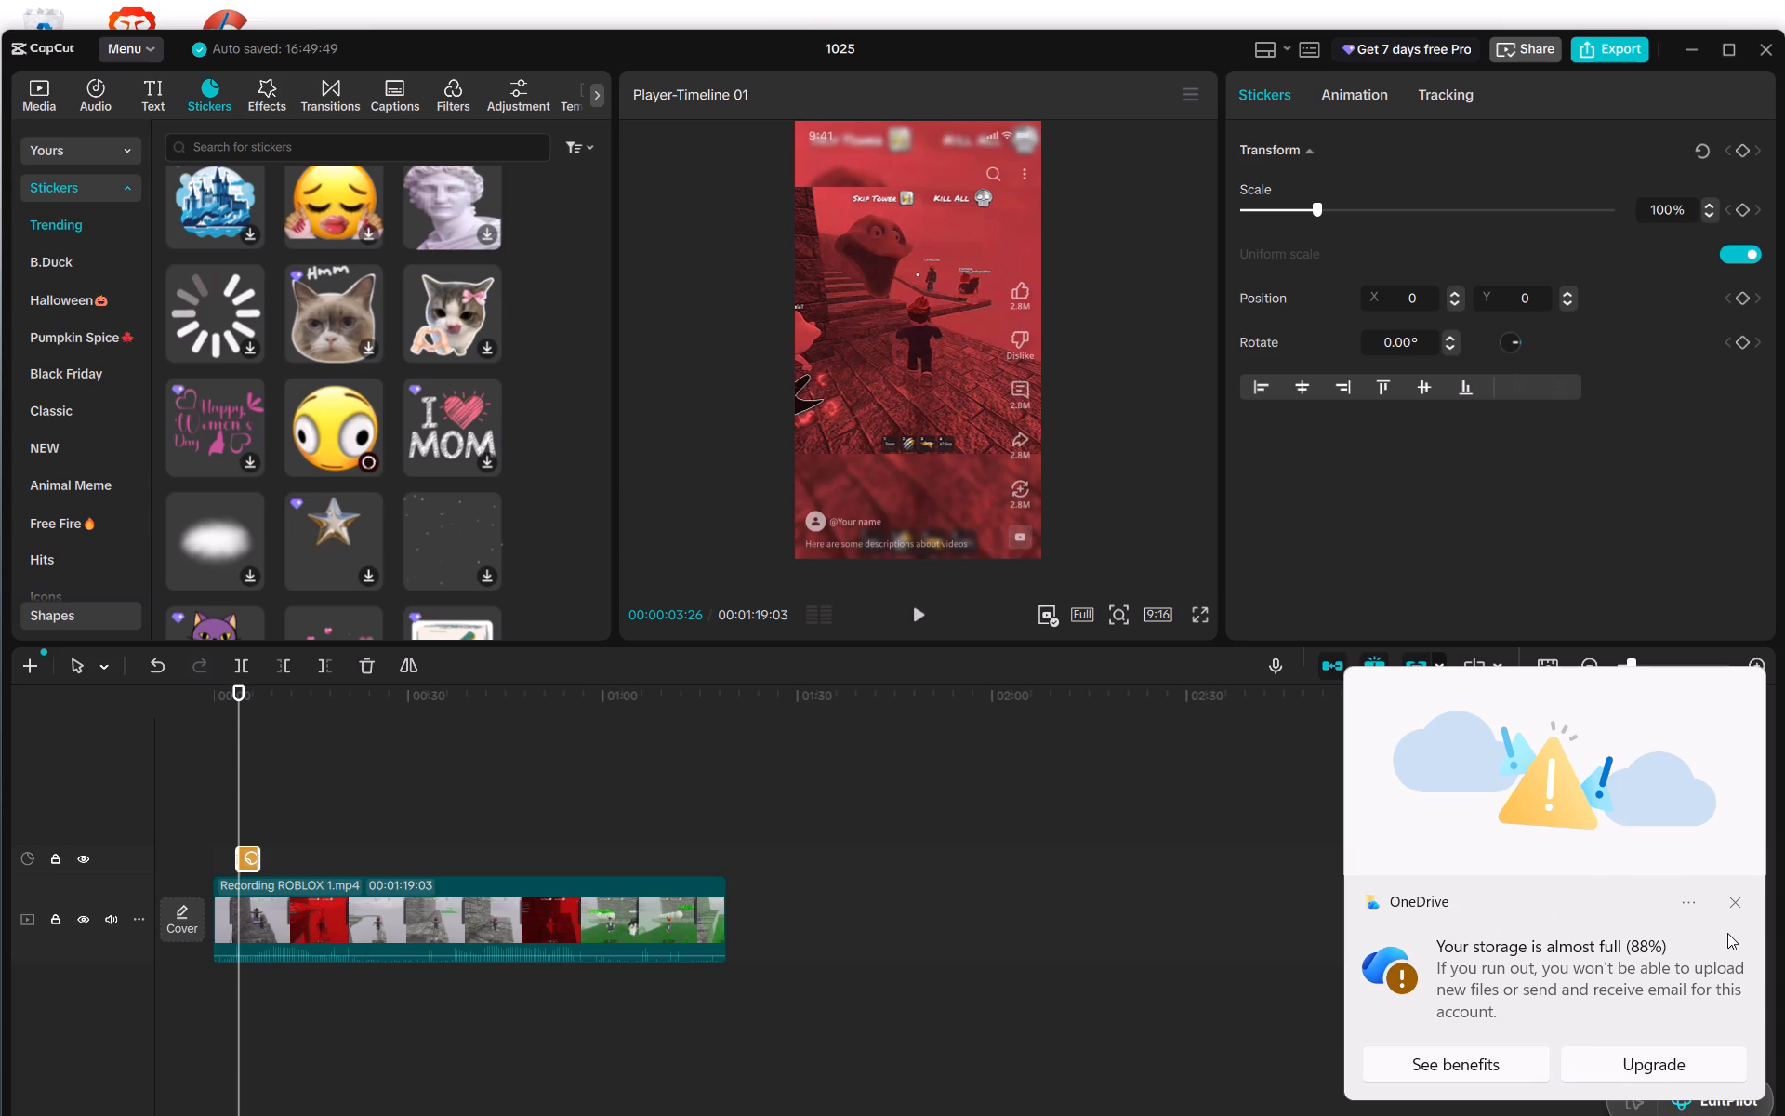
Dismiss the OneDrive storage notification and try to dismiss the keyboard shortcut conflict notice.
click(1733, 906)
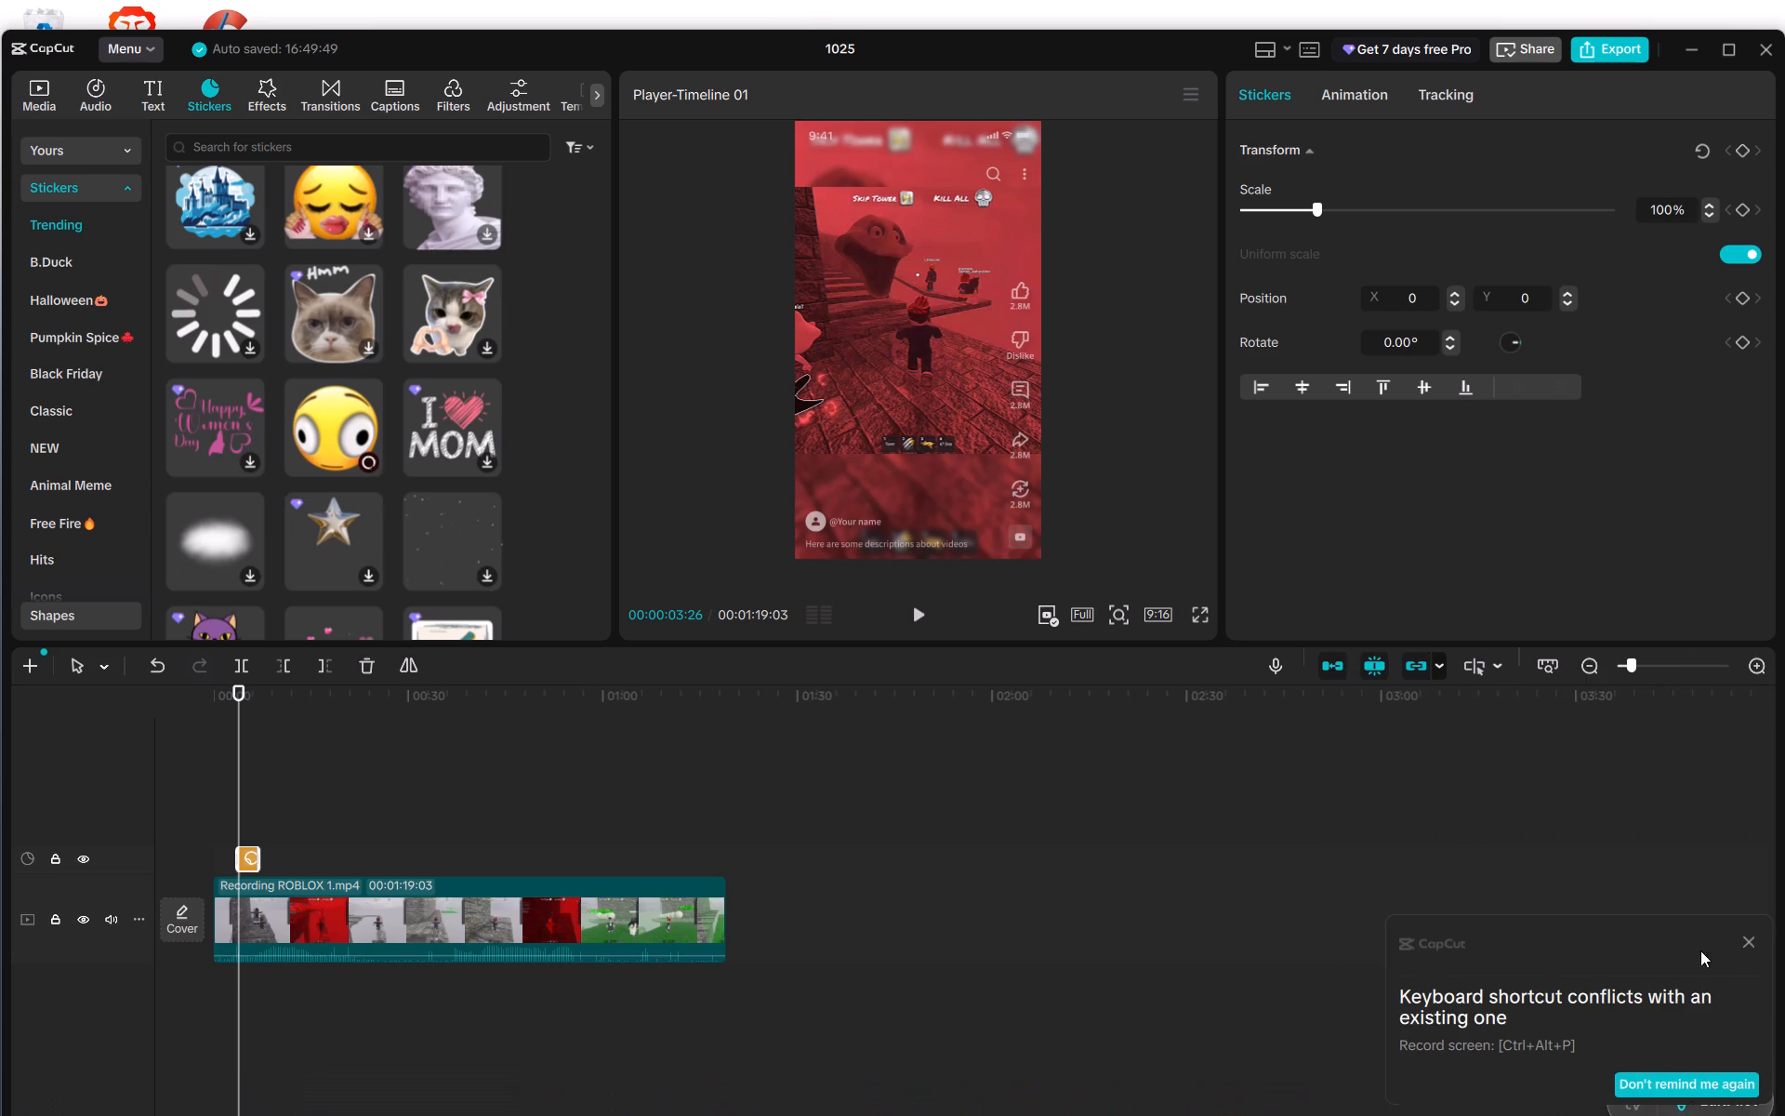
click(1739, 935)
Preview the video with the emoji sticker from 00:00:03:26 to 00:00:04:22.
click(906, 620)
click(911, 618)
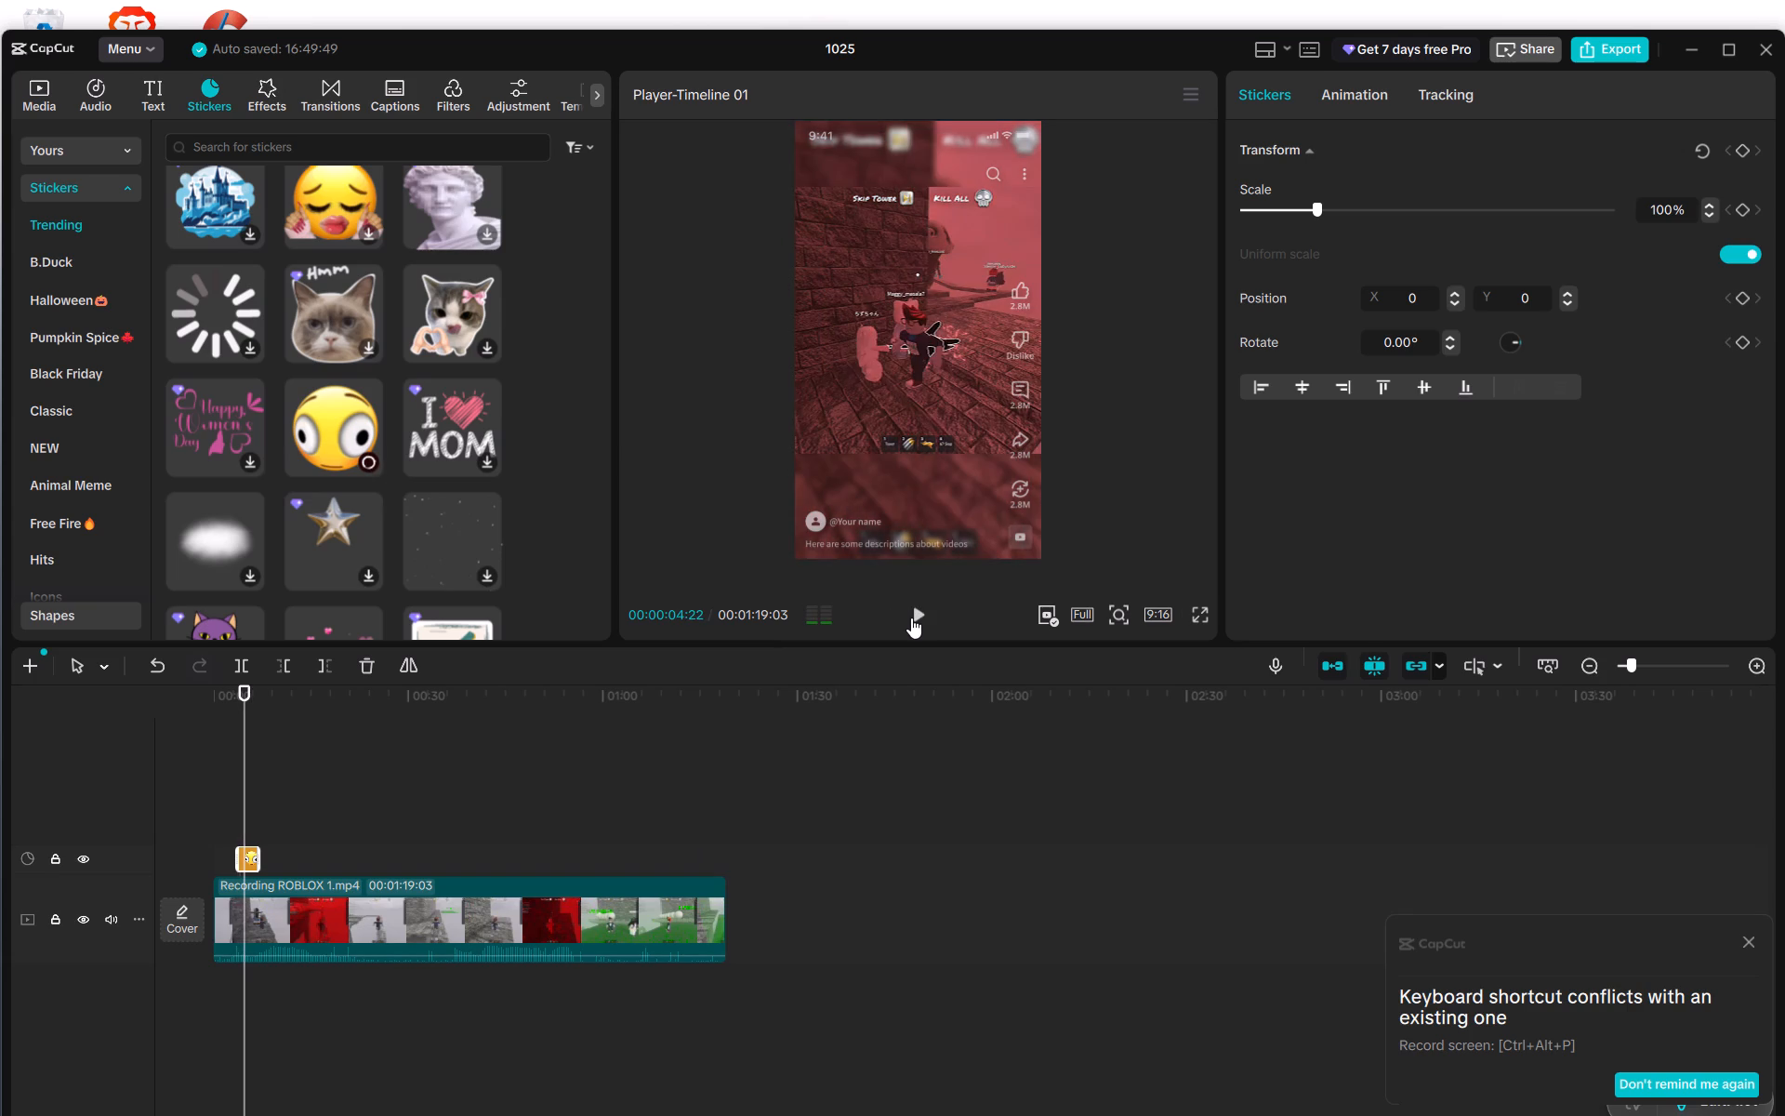
Play the video onward from 00:00:04:22 and again from the start to review the emoji sticker's timing.
click(911, 618)
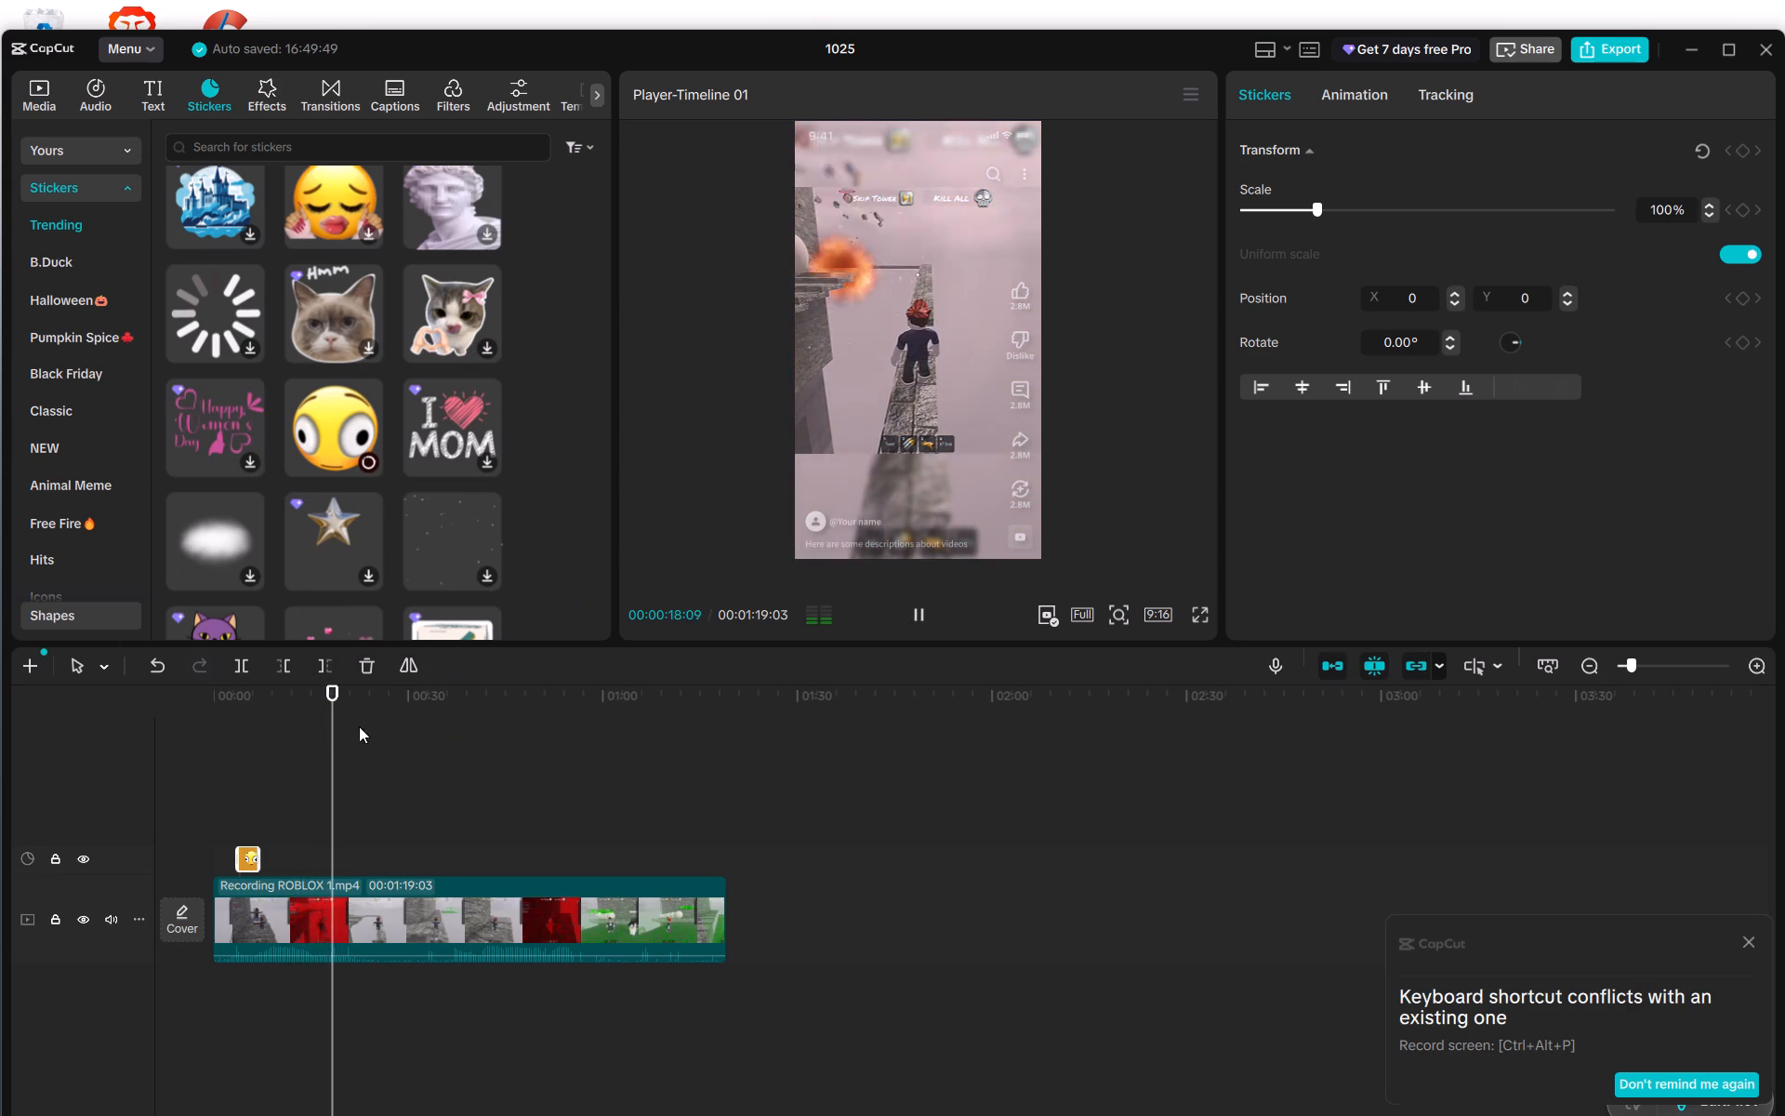
drag(337, 721, 147, 727)
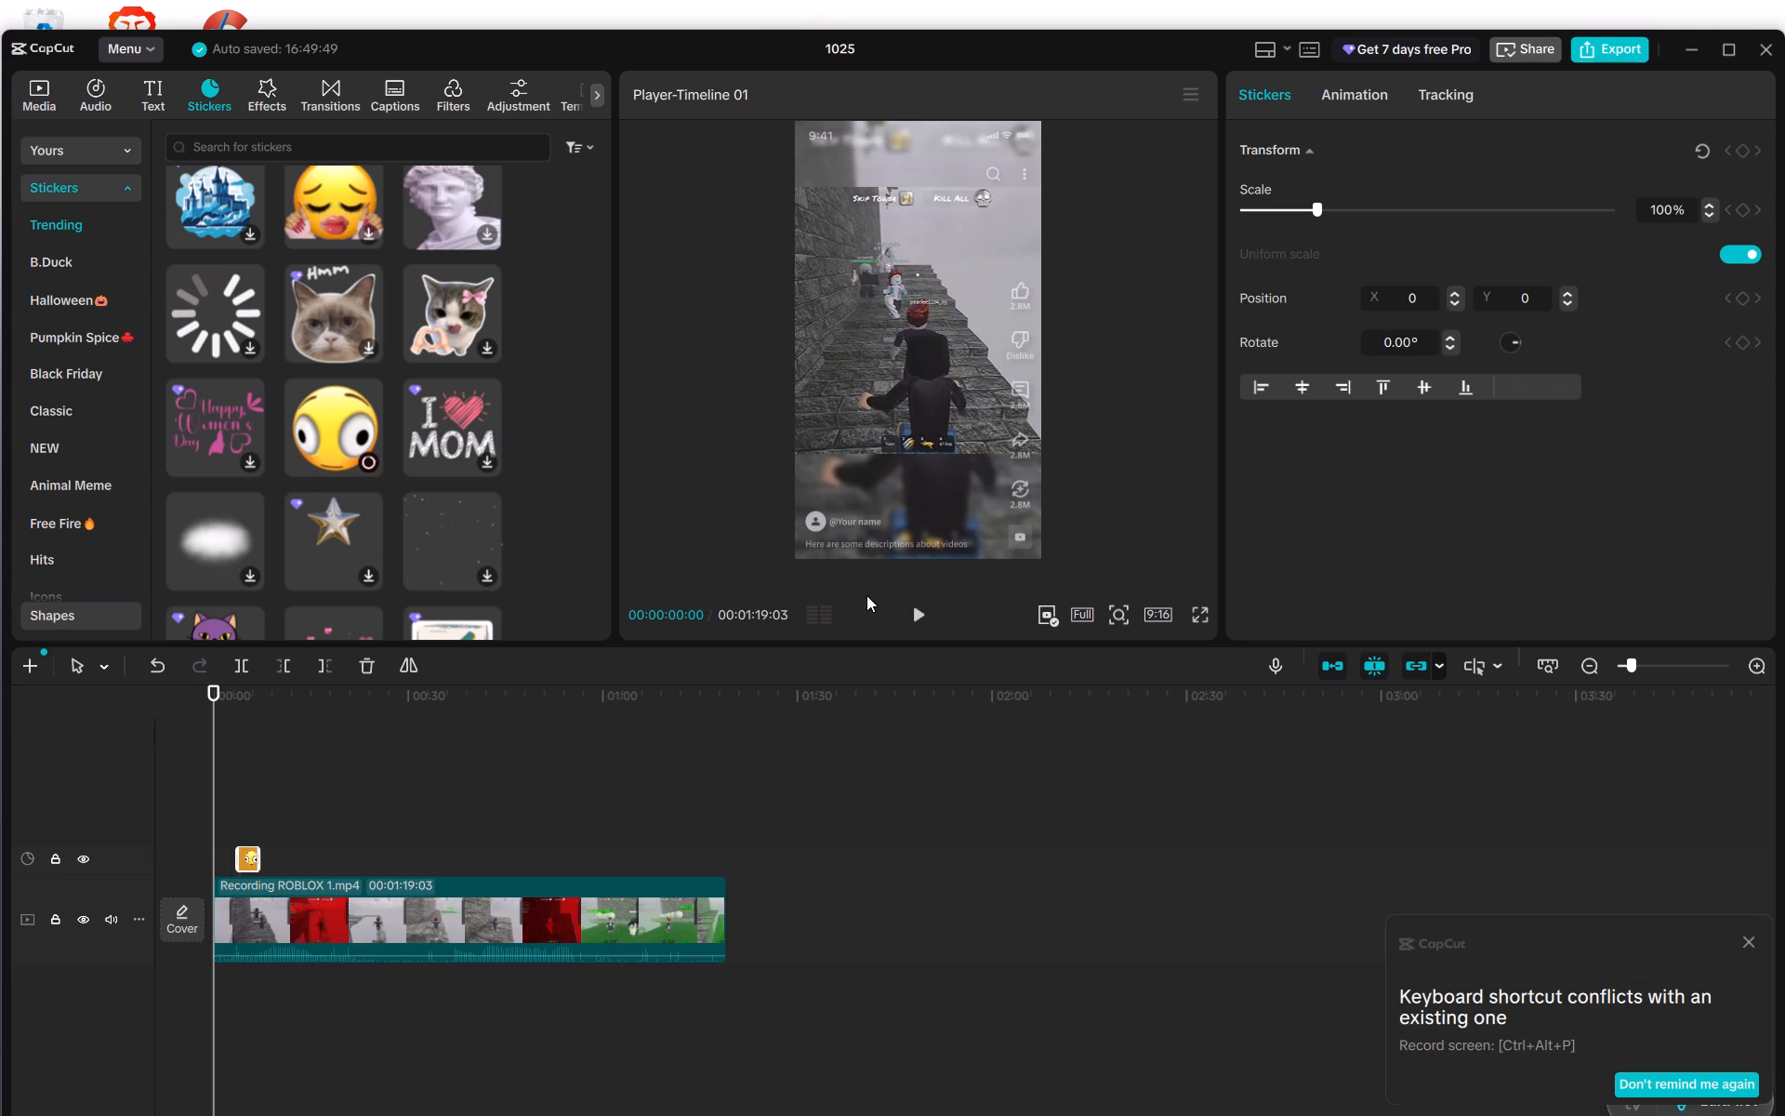
click(908, 609)
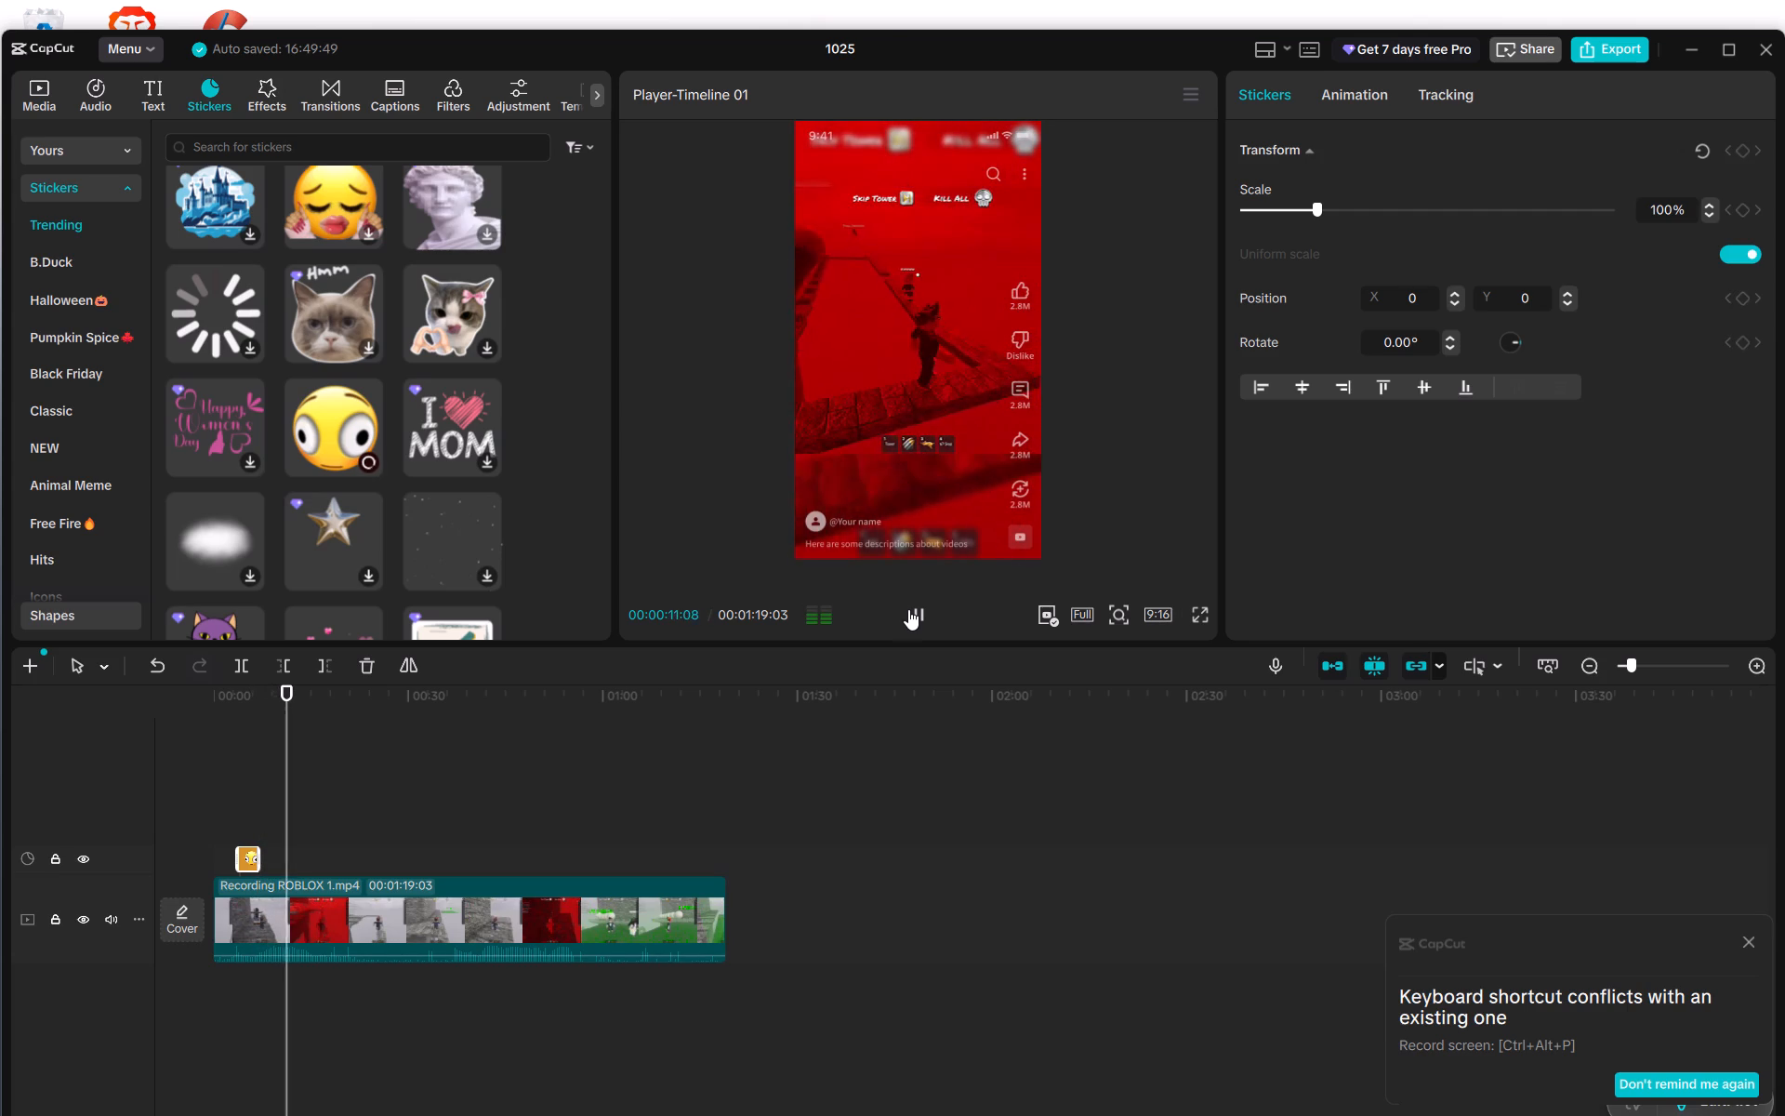
drag(845, 610, 0, 659)
Preview the wide-eyed yellow emoji sticker from the Trending stickers.
scroll(355, 530, down, 3)
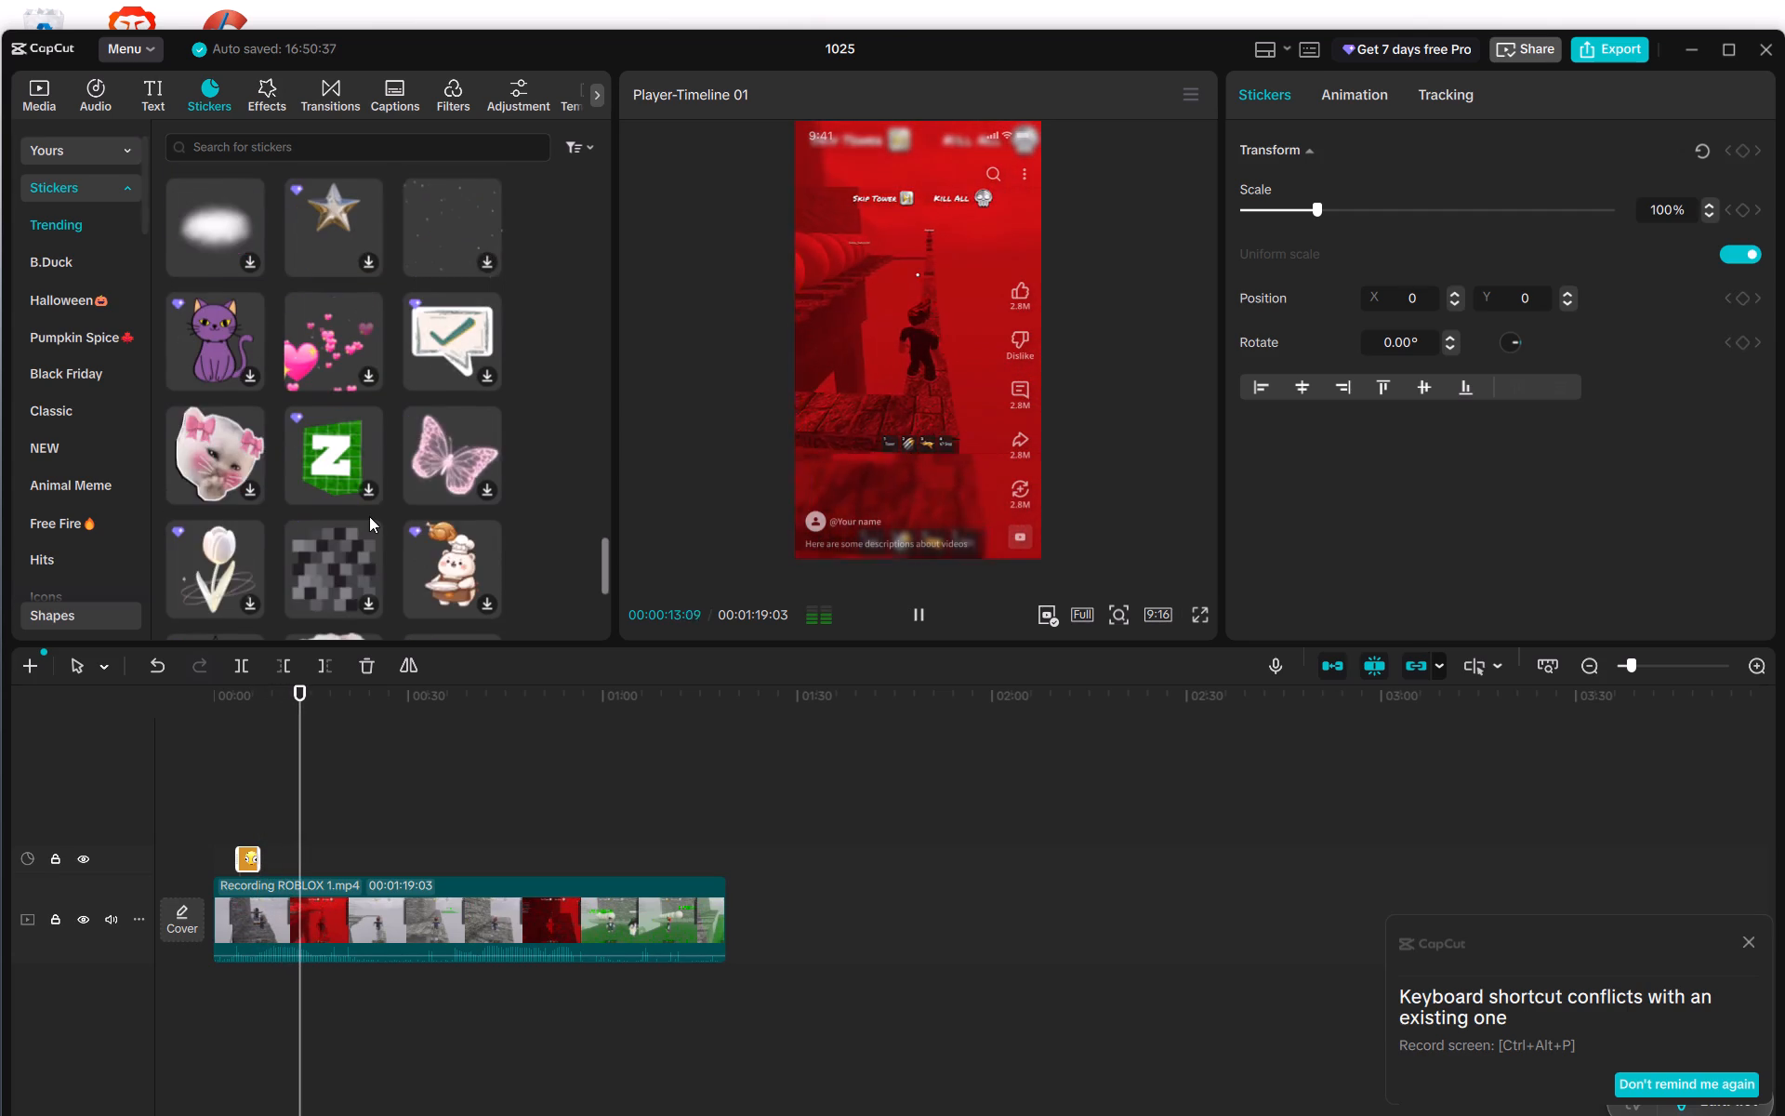
scroll(369, 513, up, 3)
click(338, 433)
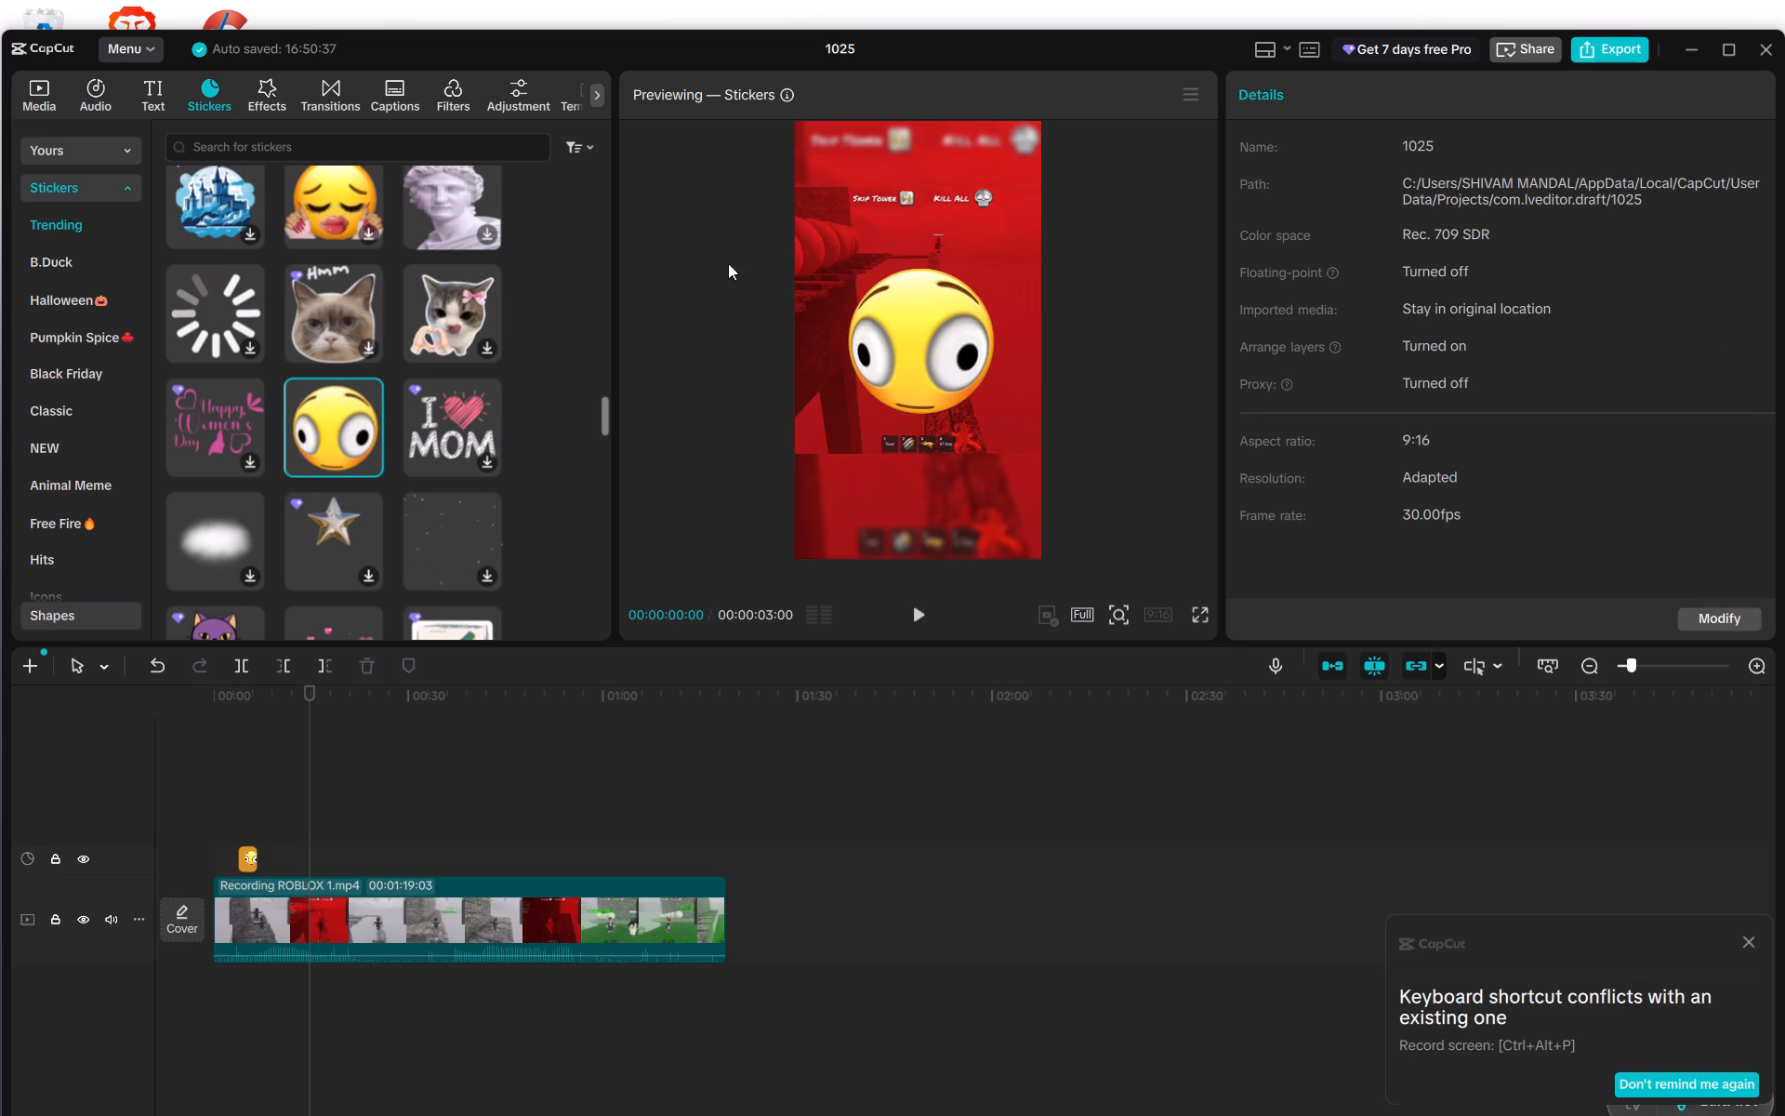
click(919, 623)
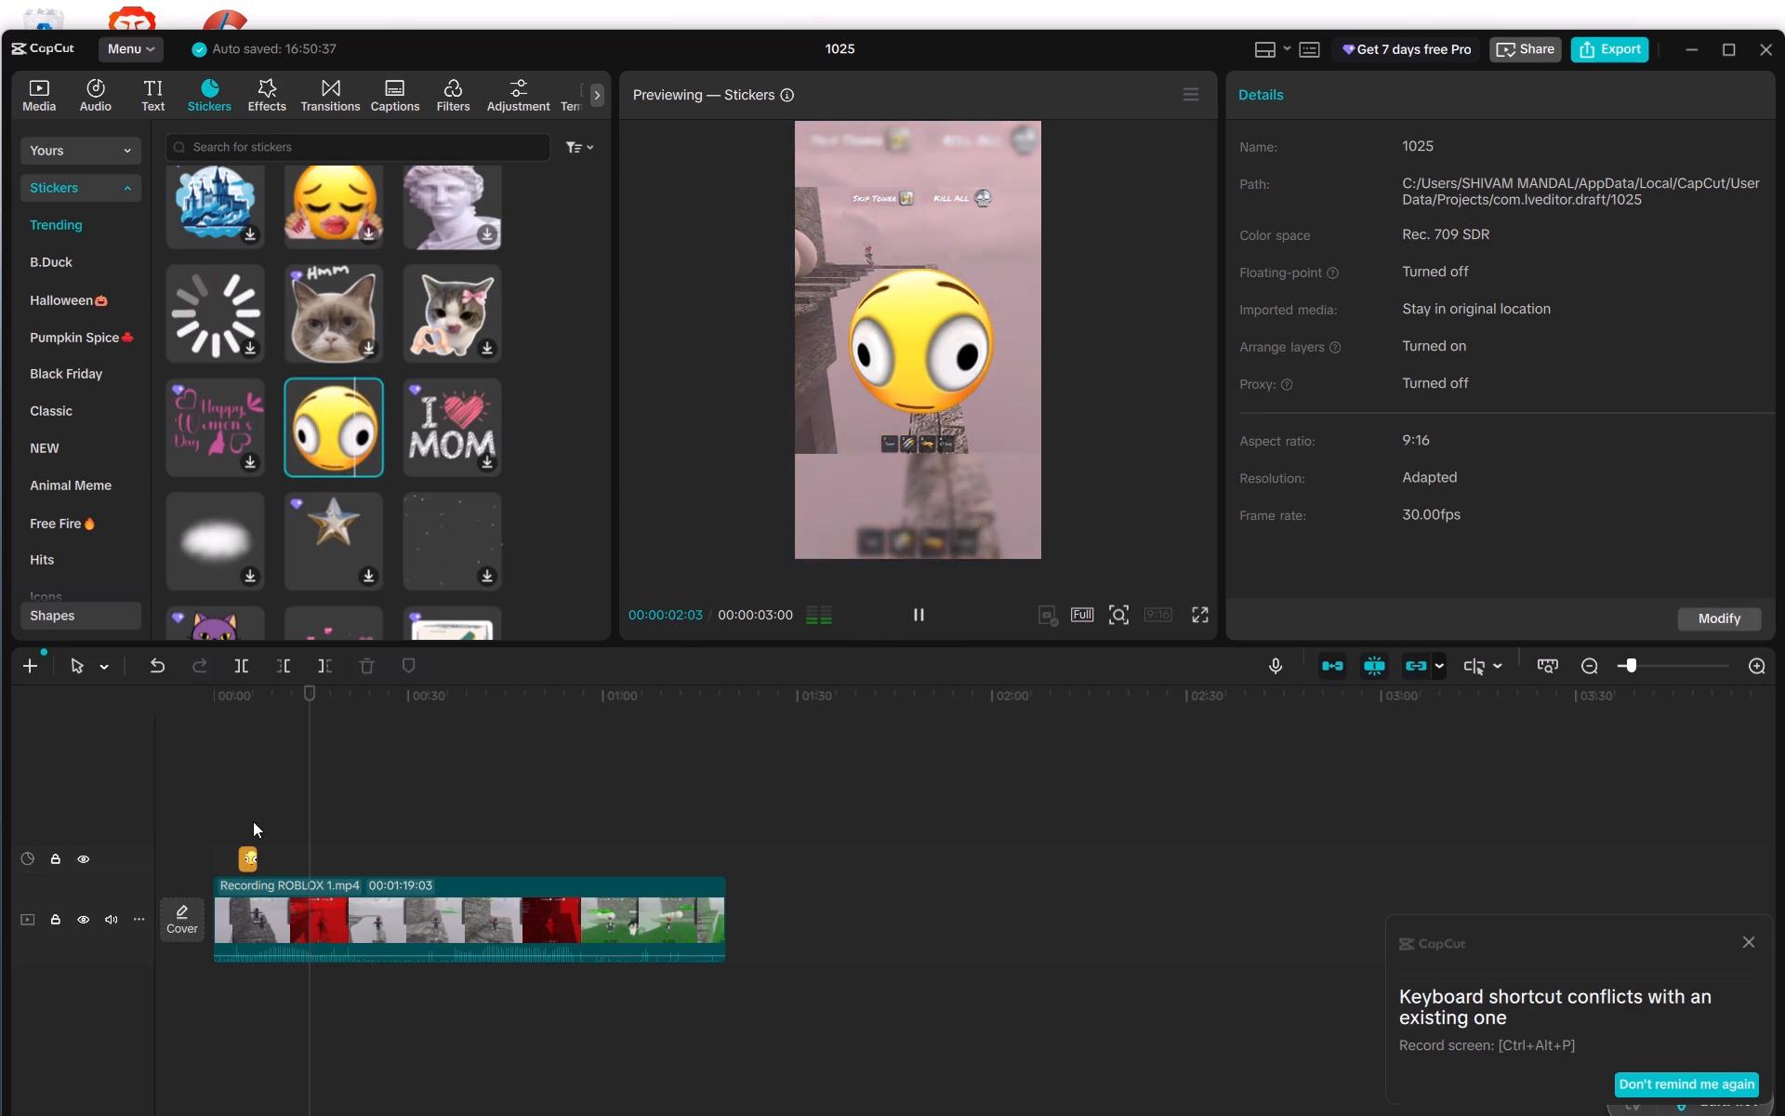
At 00:00:03:27, shrink the wide-eyed emoji sticker to 22% and position it over the character's head at X 0, Y 275.
drag(311, 829, 219, 826)
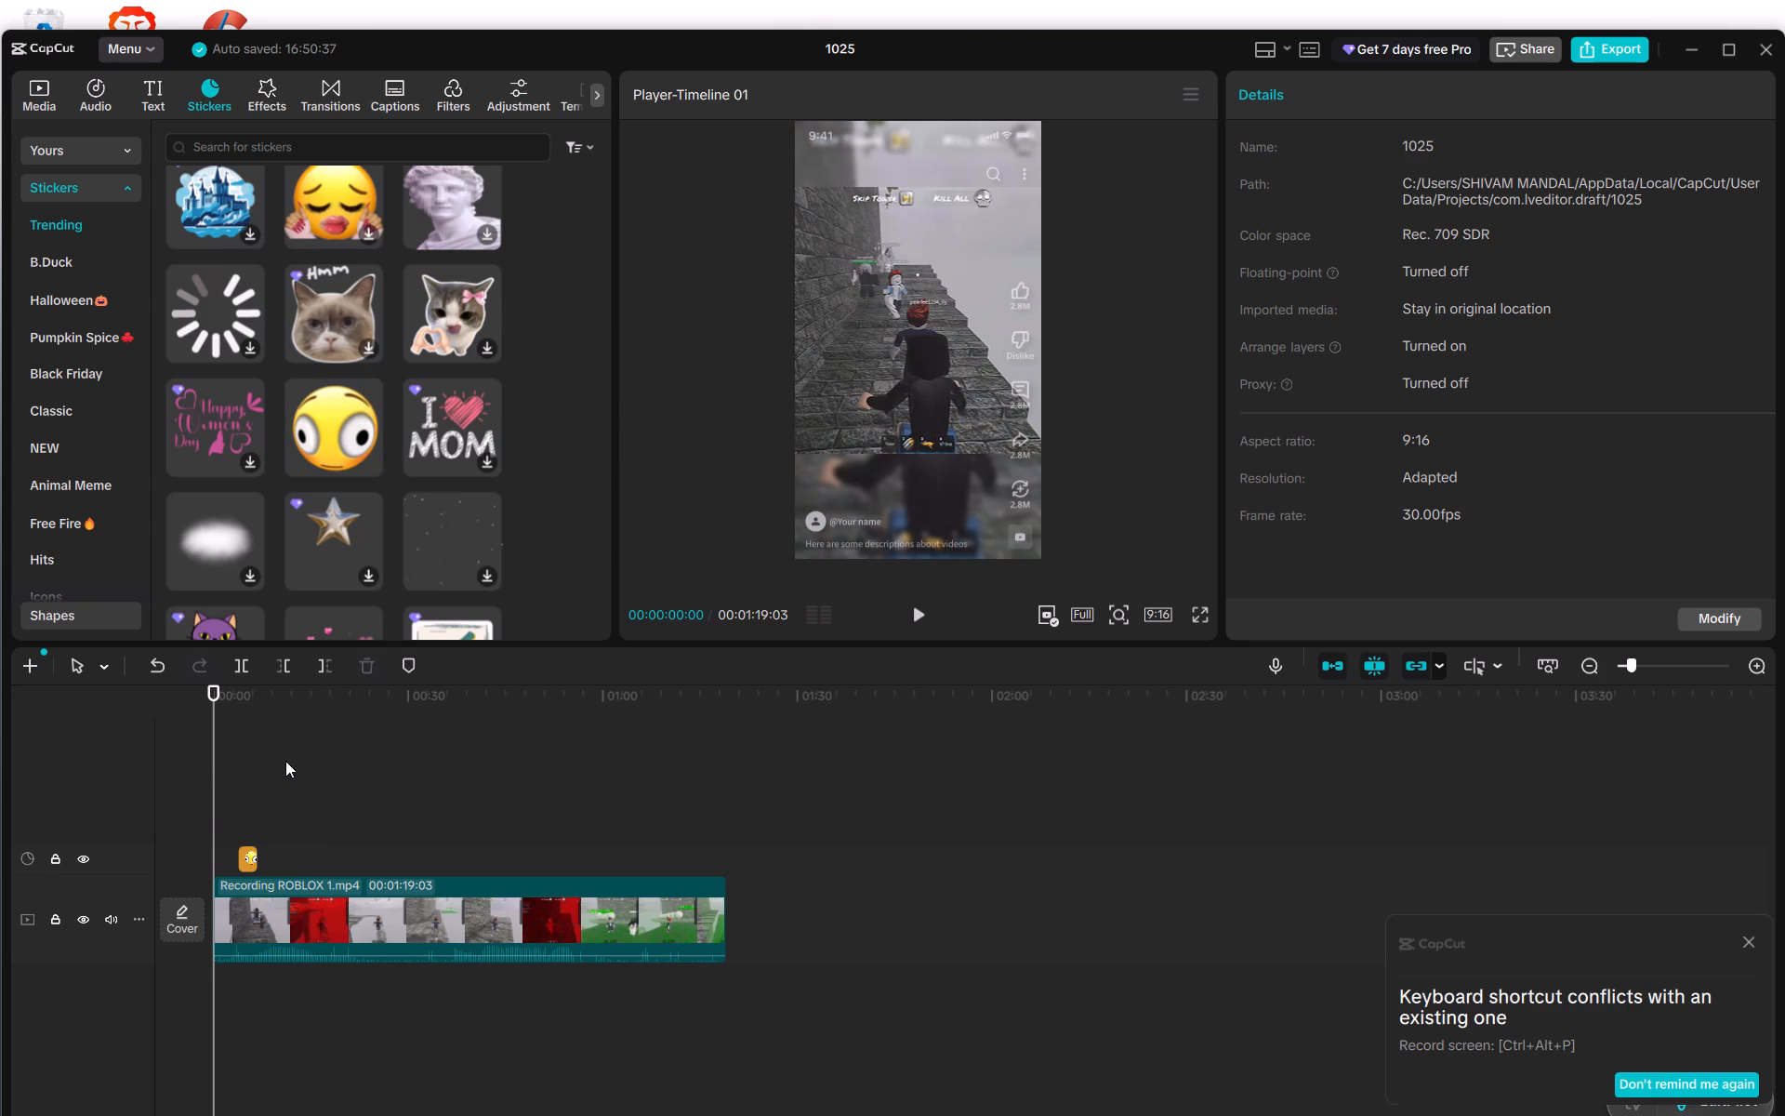
drag(218, 784, 182, 785)
click(920, 622)
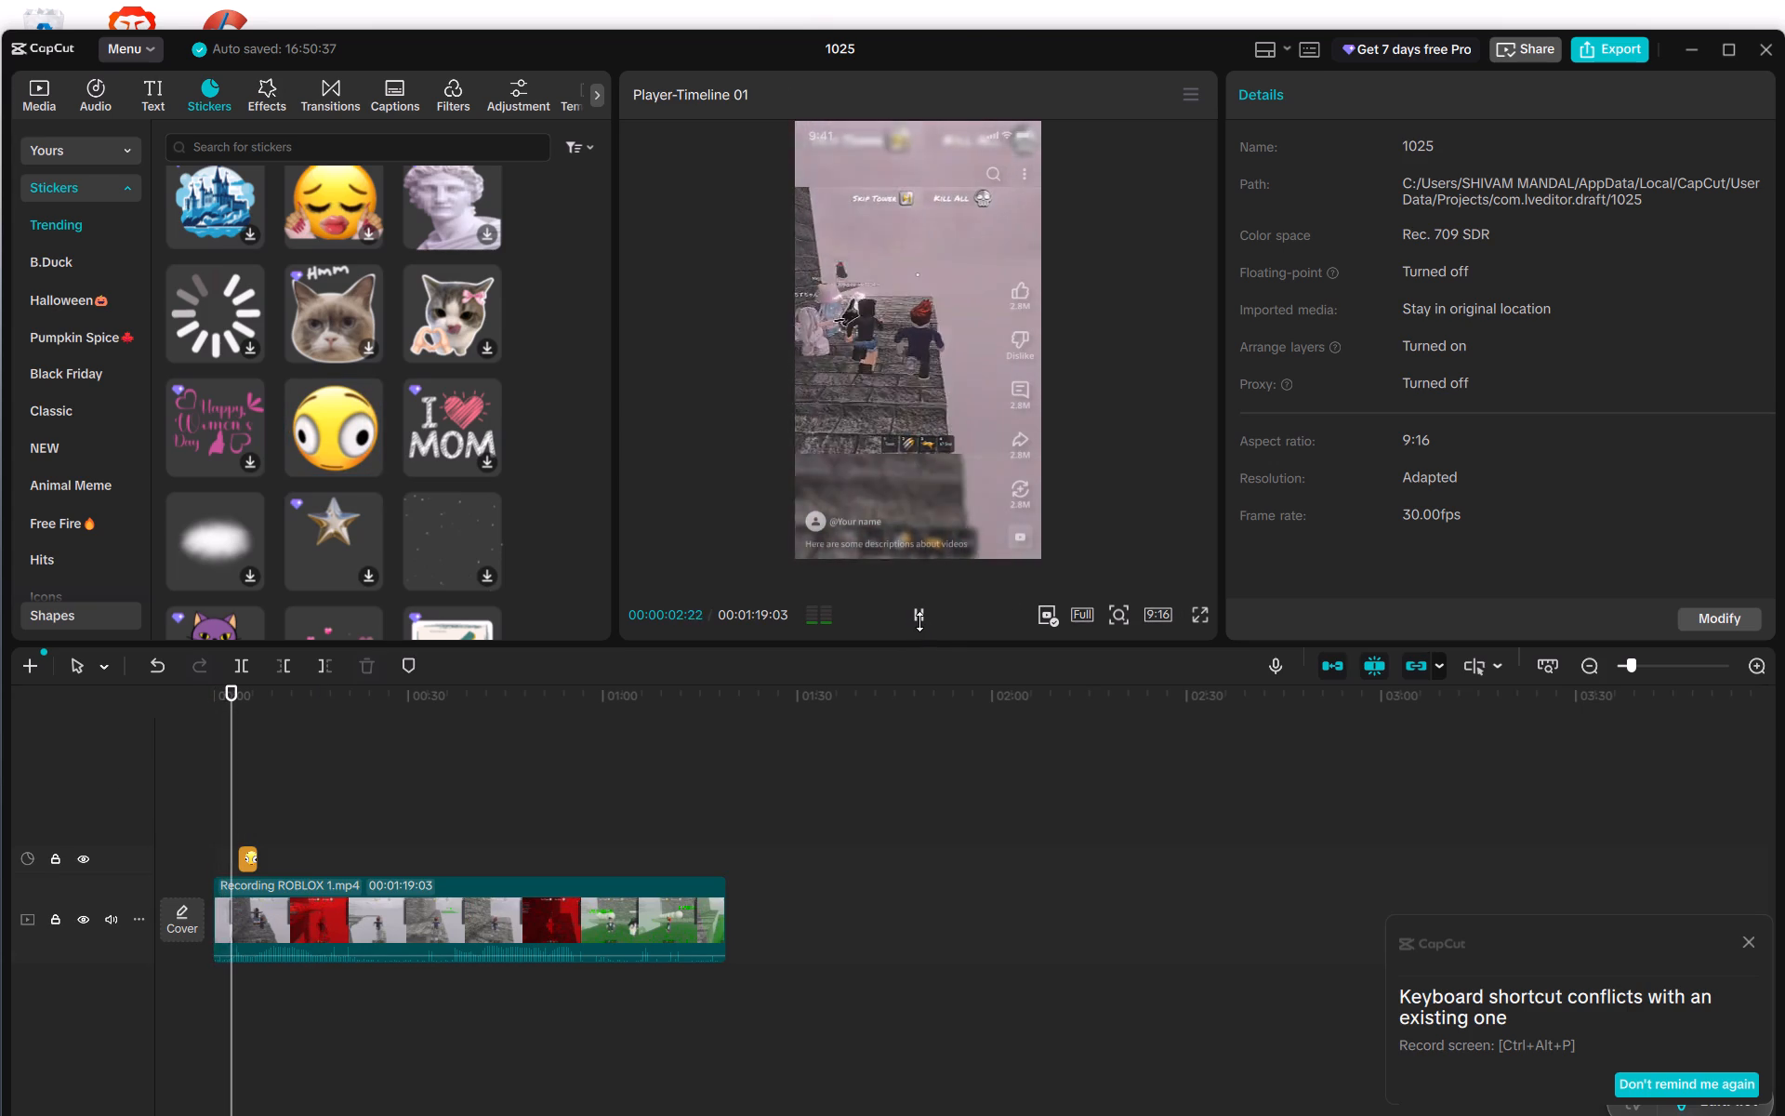
click(919, 621)
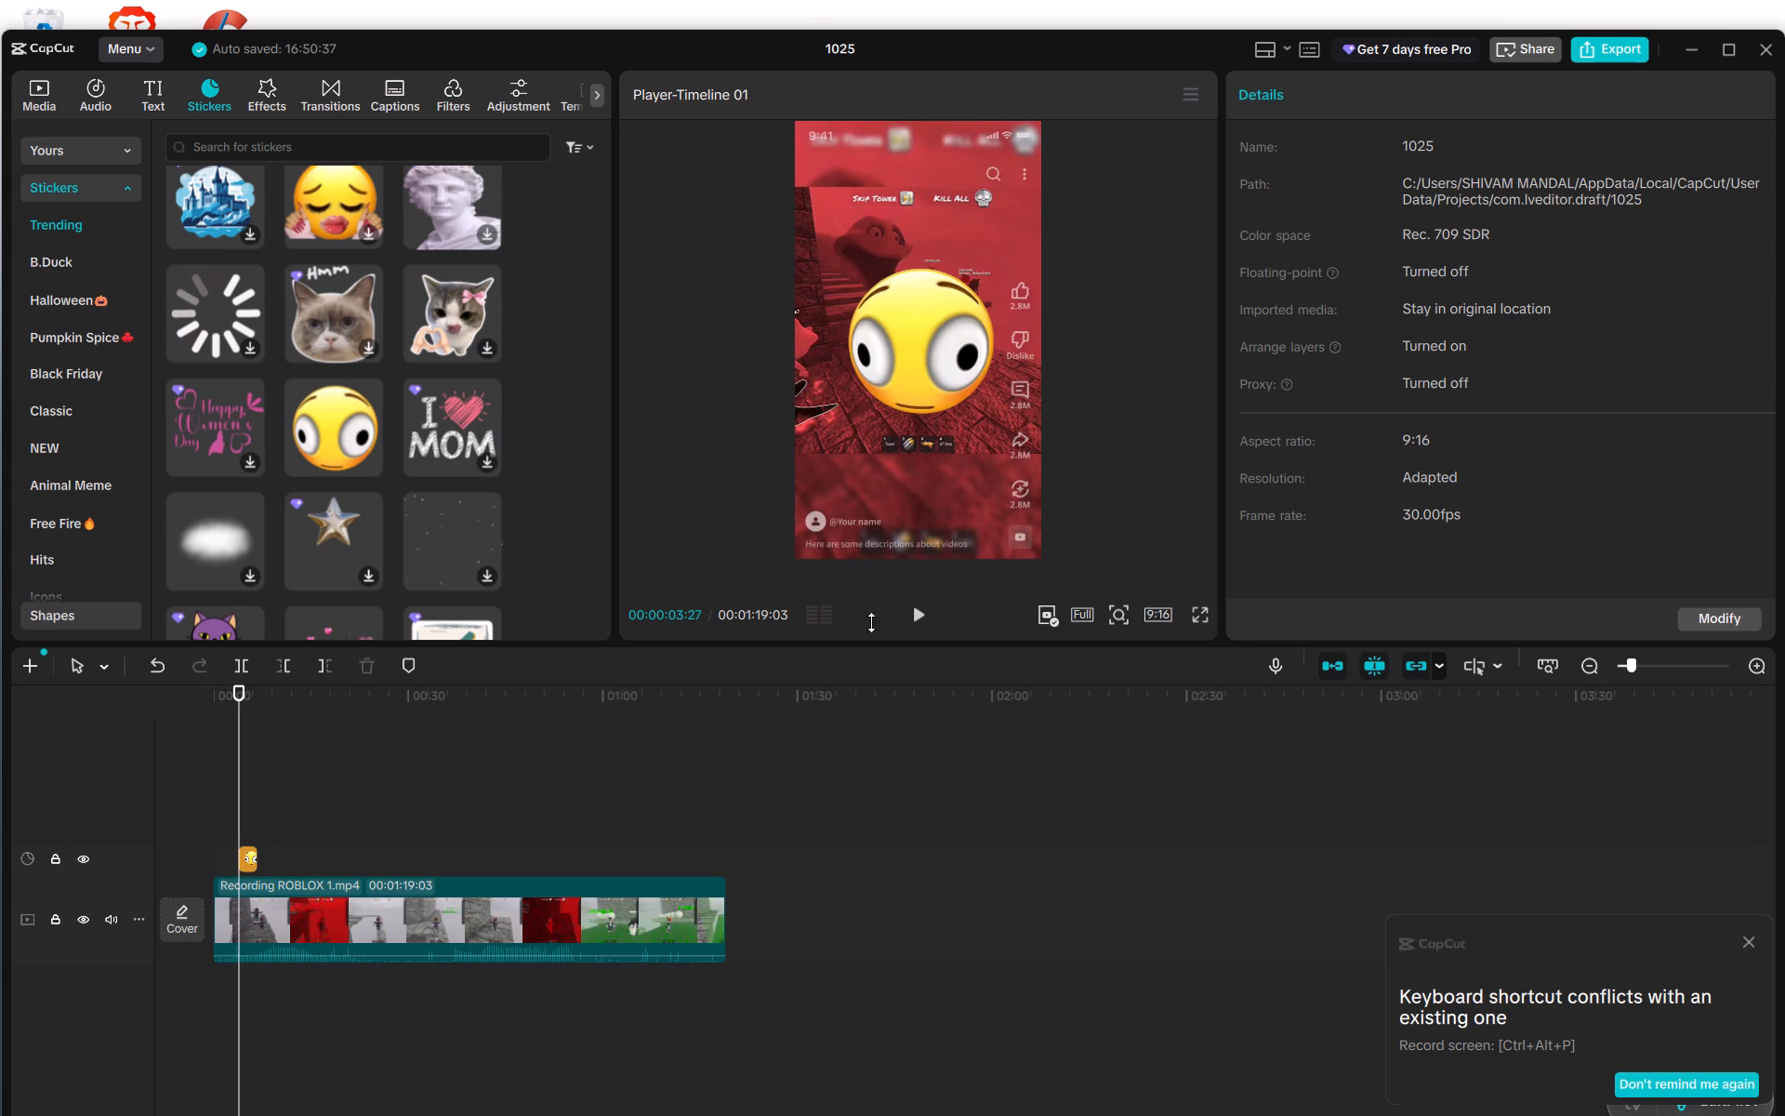
click(919, 337)
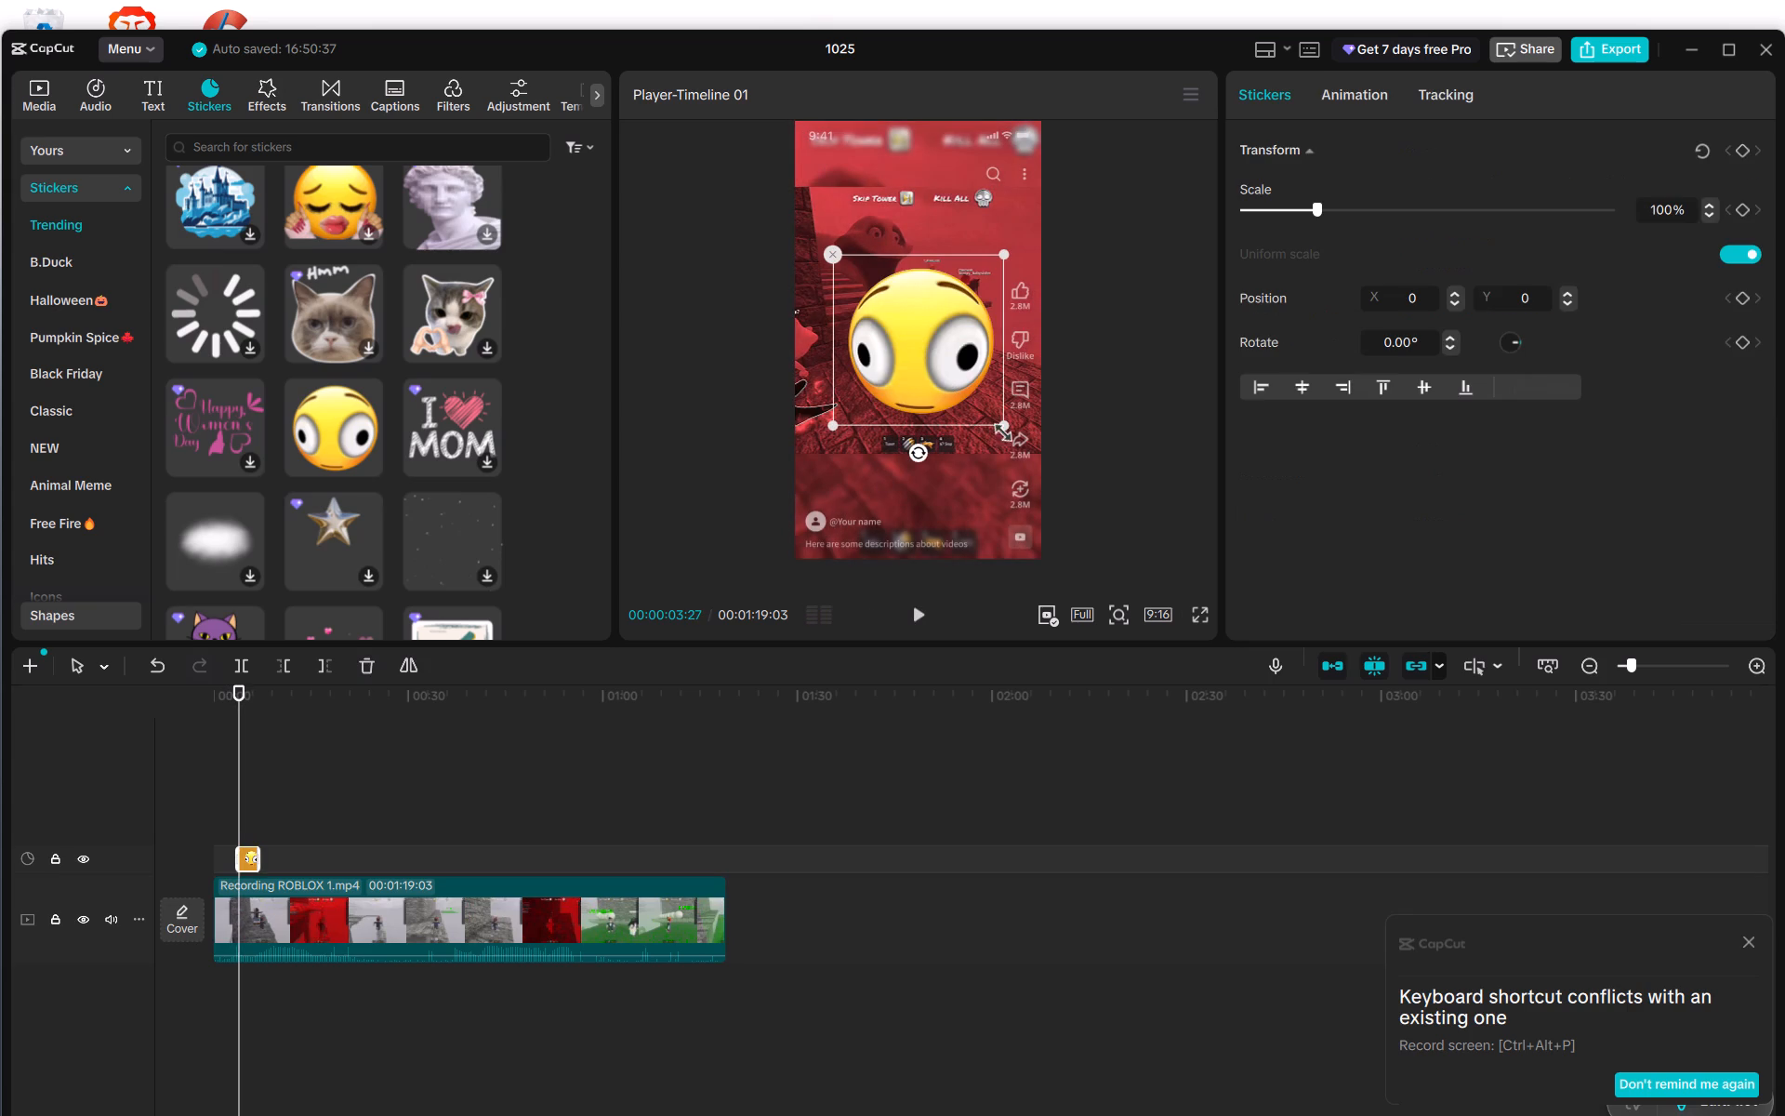
drag(1000, 427, 915, 328)
drag(915, 338, 912, 303)
click(963, 416)
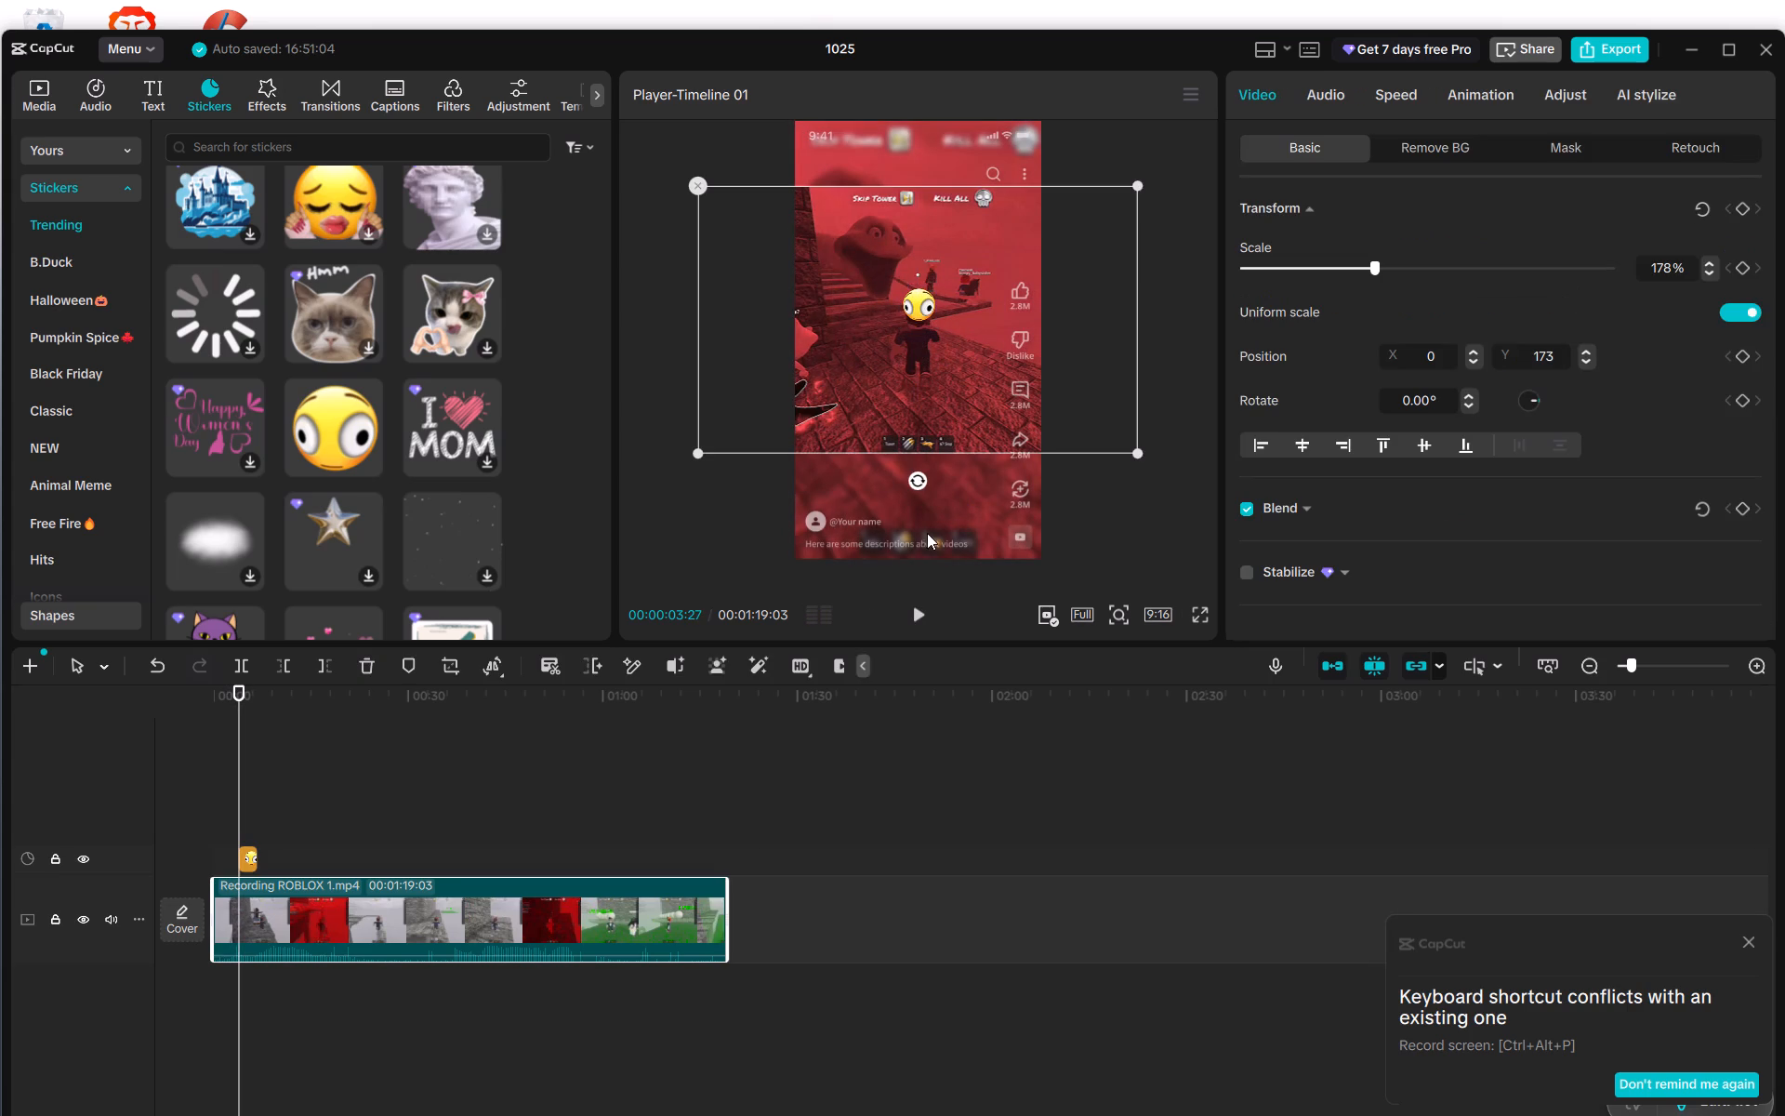
click(925, 296)
click(920, 300)
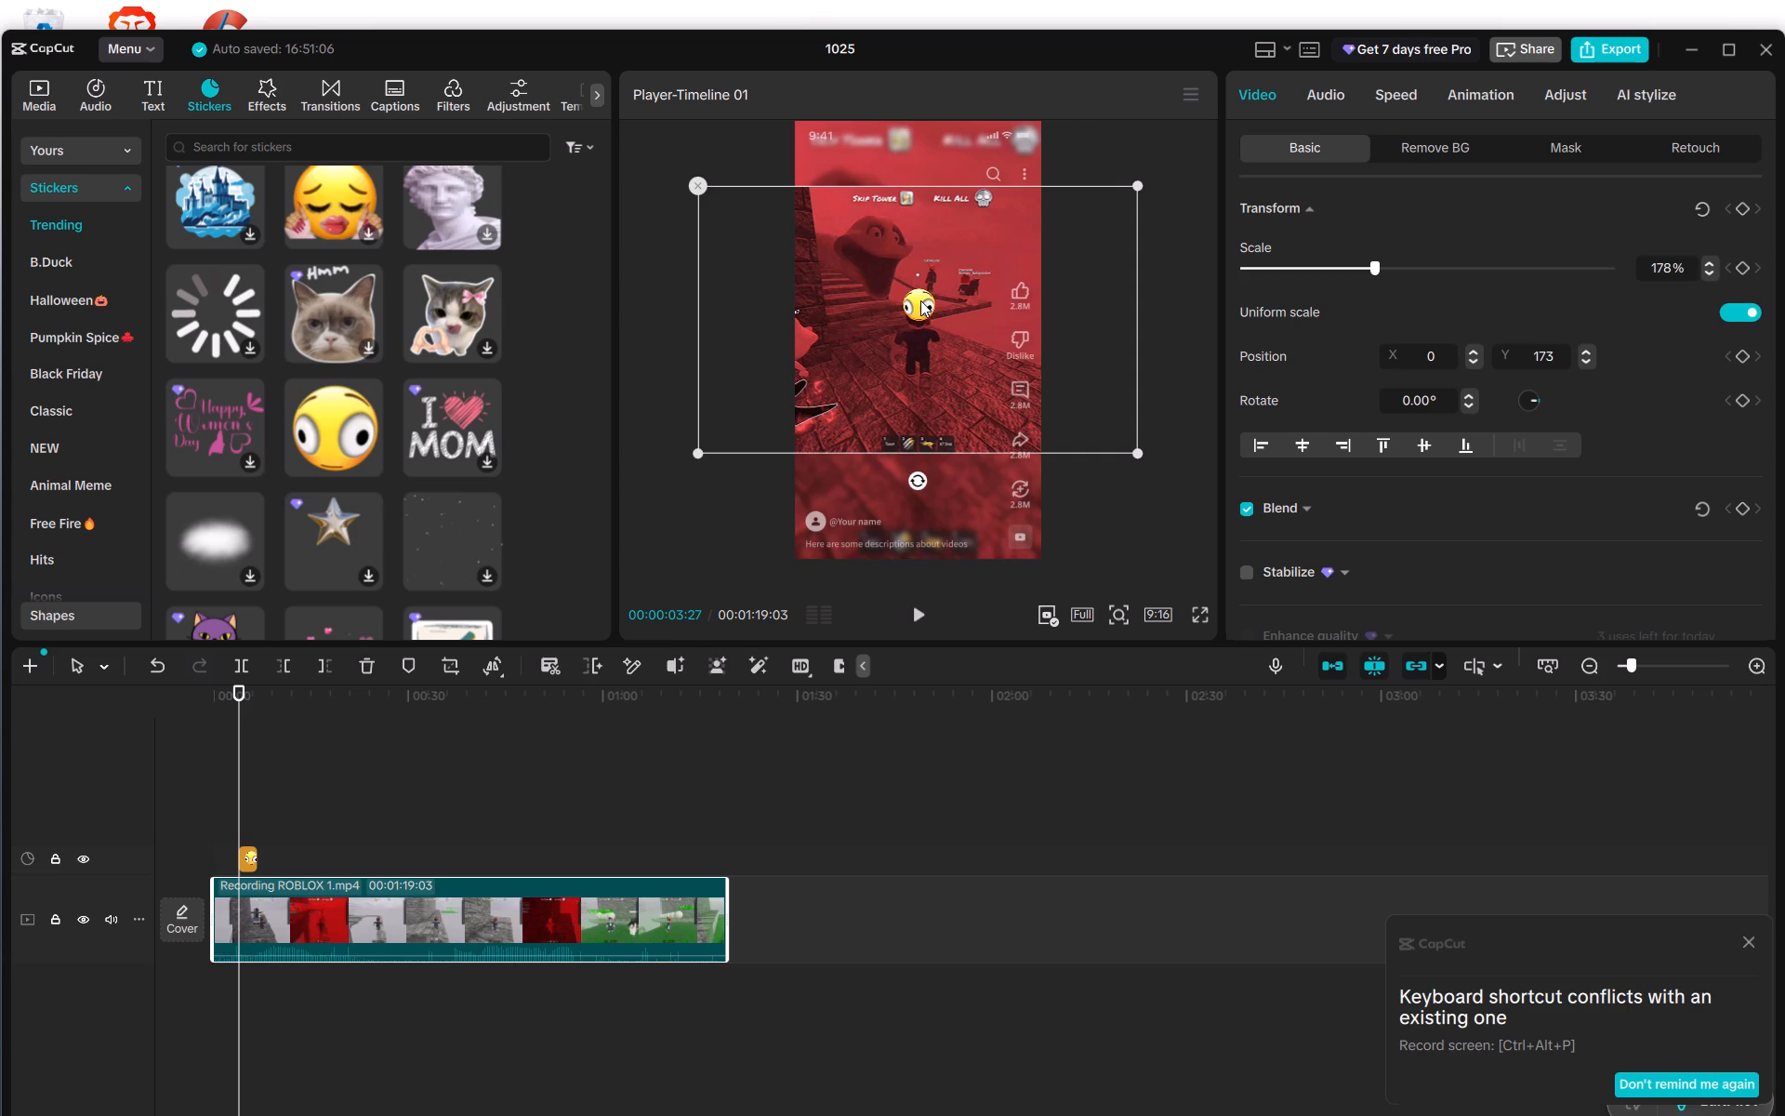
click(916, 306)
click(915, 306)
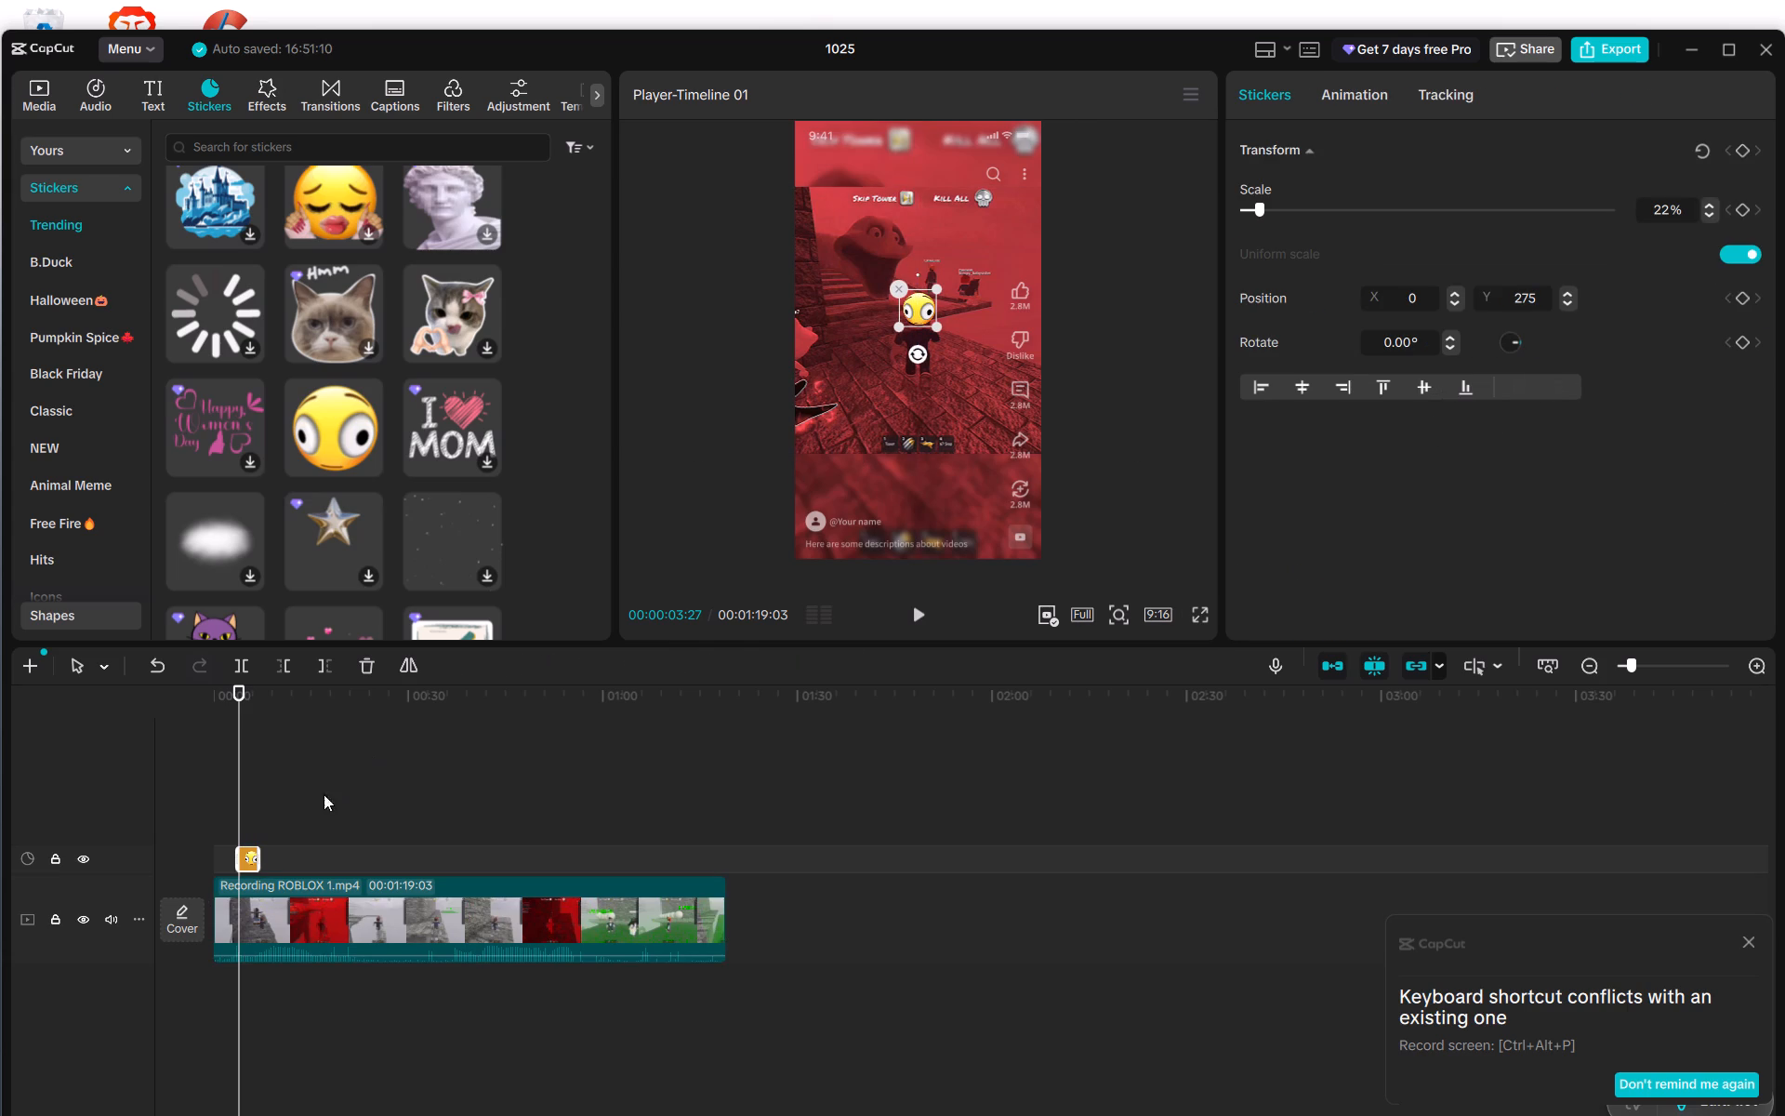
Trim the end of the emoji sticker clip back to a brief sliver just after 00:00:03:26.
click(257, 857)
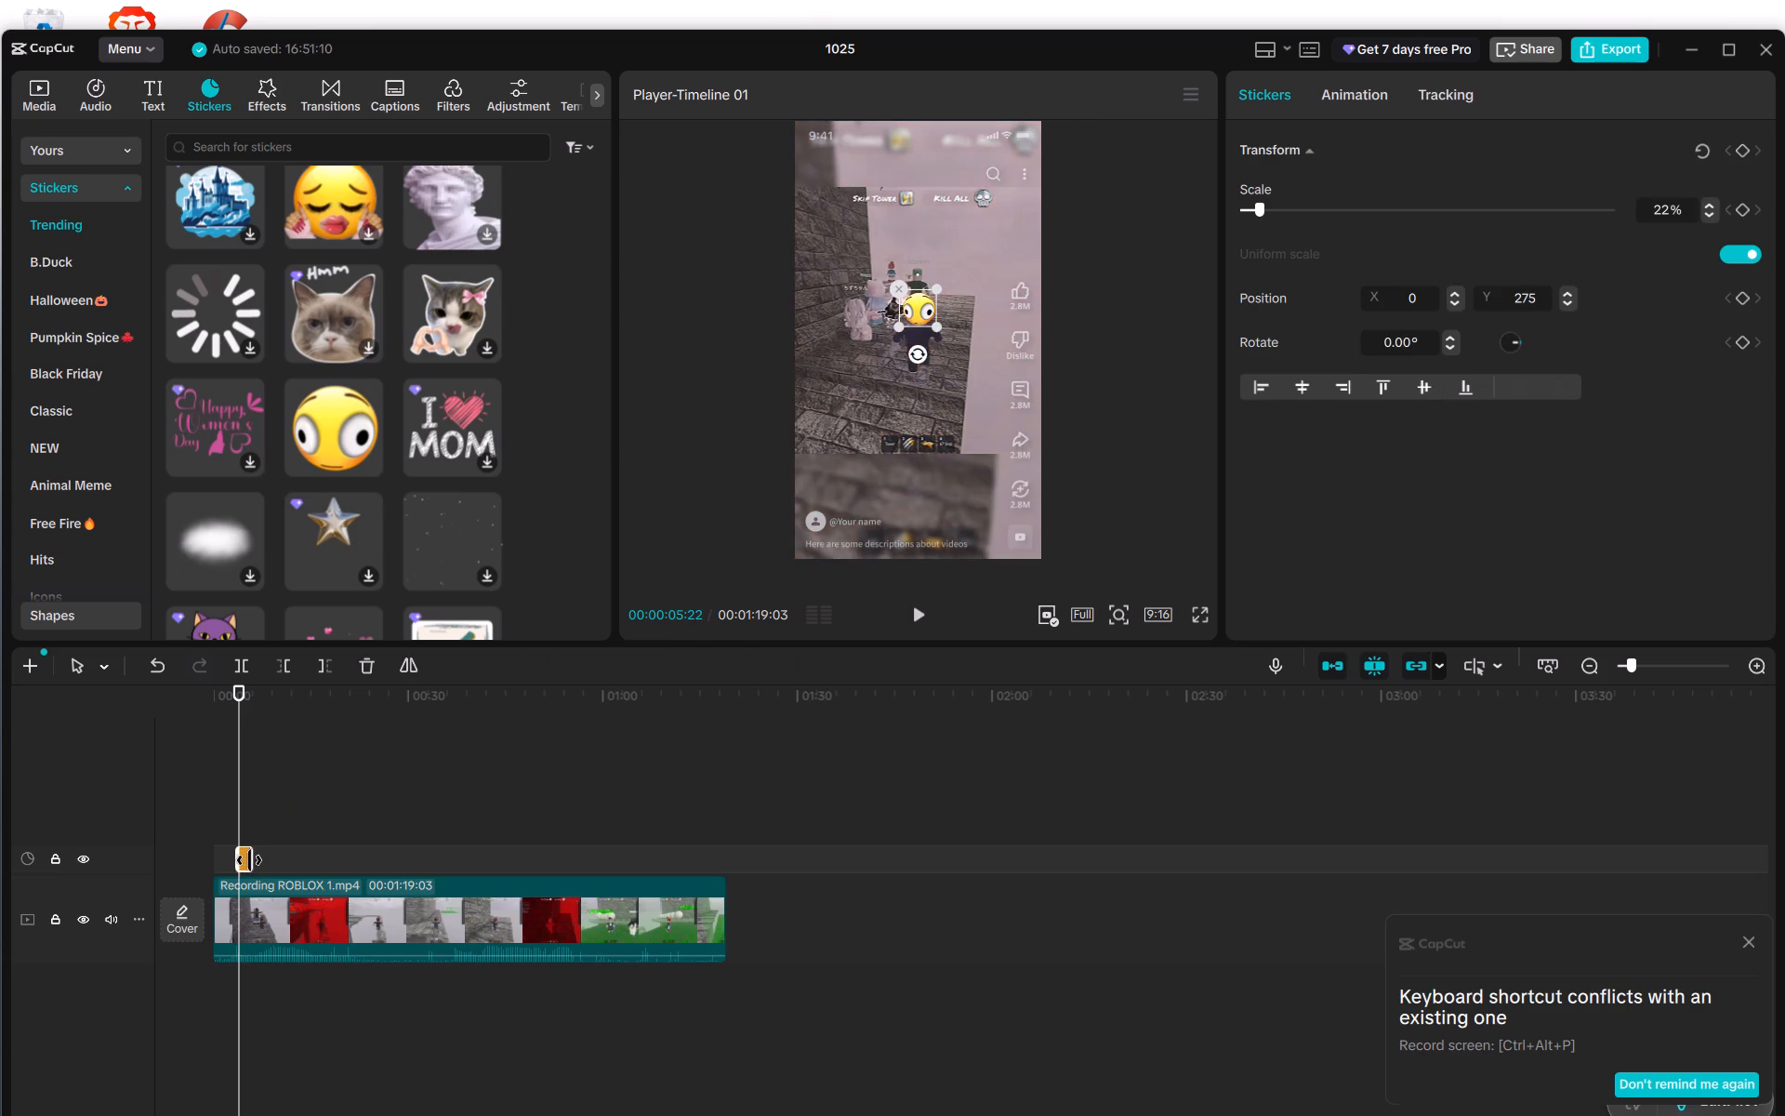
drag(254, 858, 250, 860)
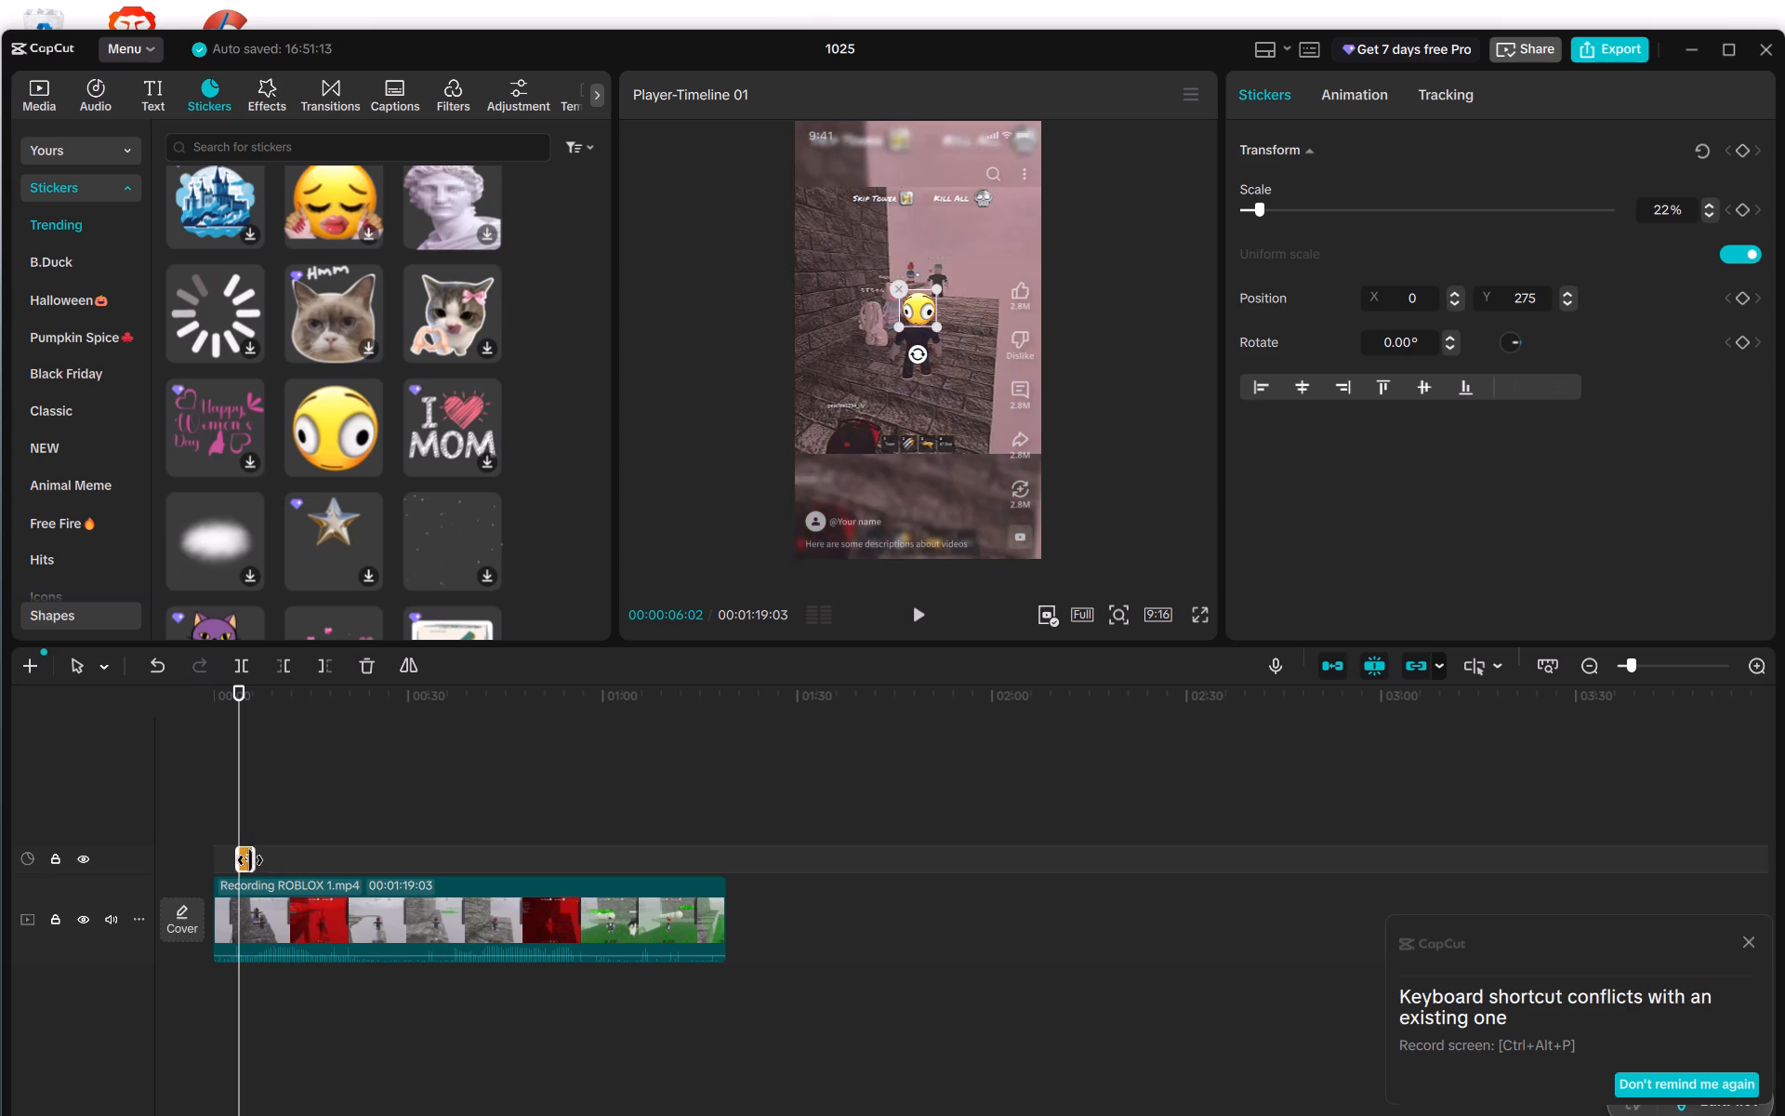
drag(250, 860, 241, 863)
Play the video from the start to 00:00:06:00 to check the shortened emoji sticker.
click(284, 809)
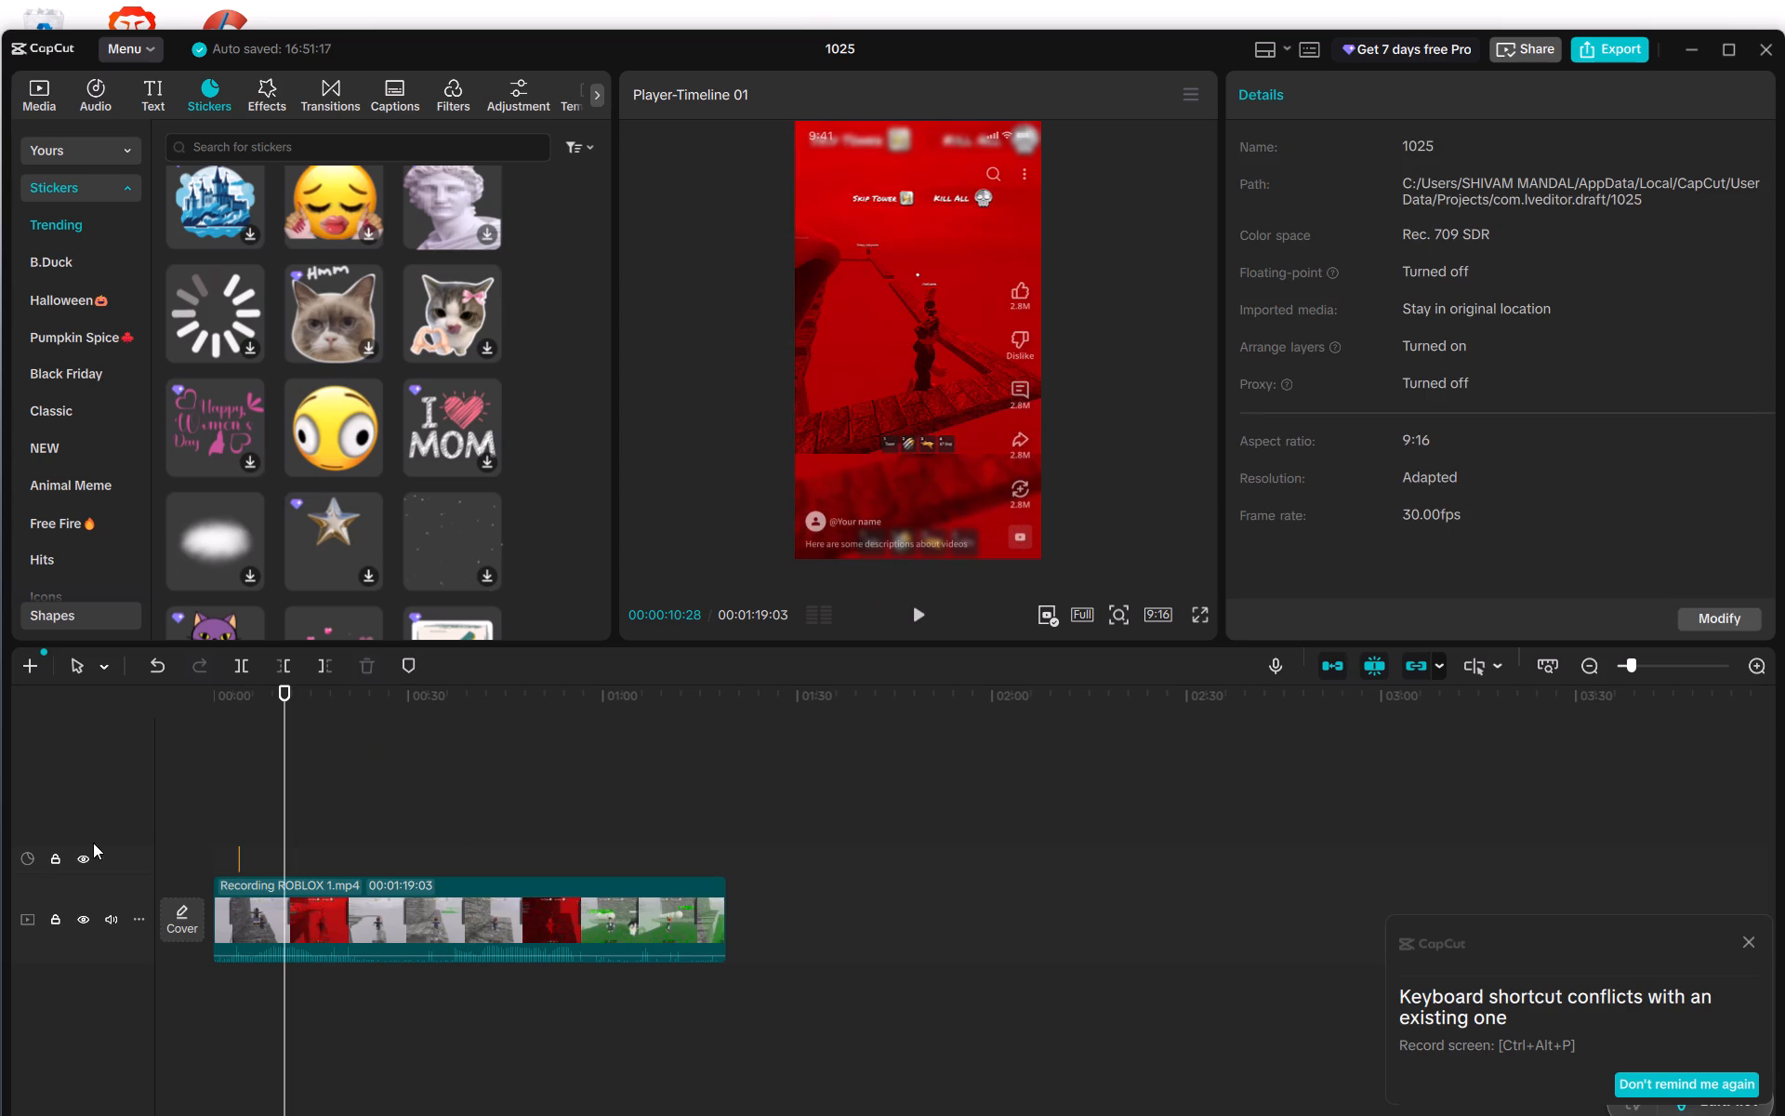
drag(275, 811, 155, 817)
drag(281, 812, 159, 807)
click(922, 615)
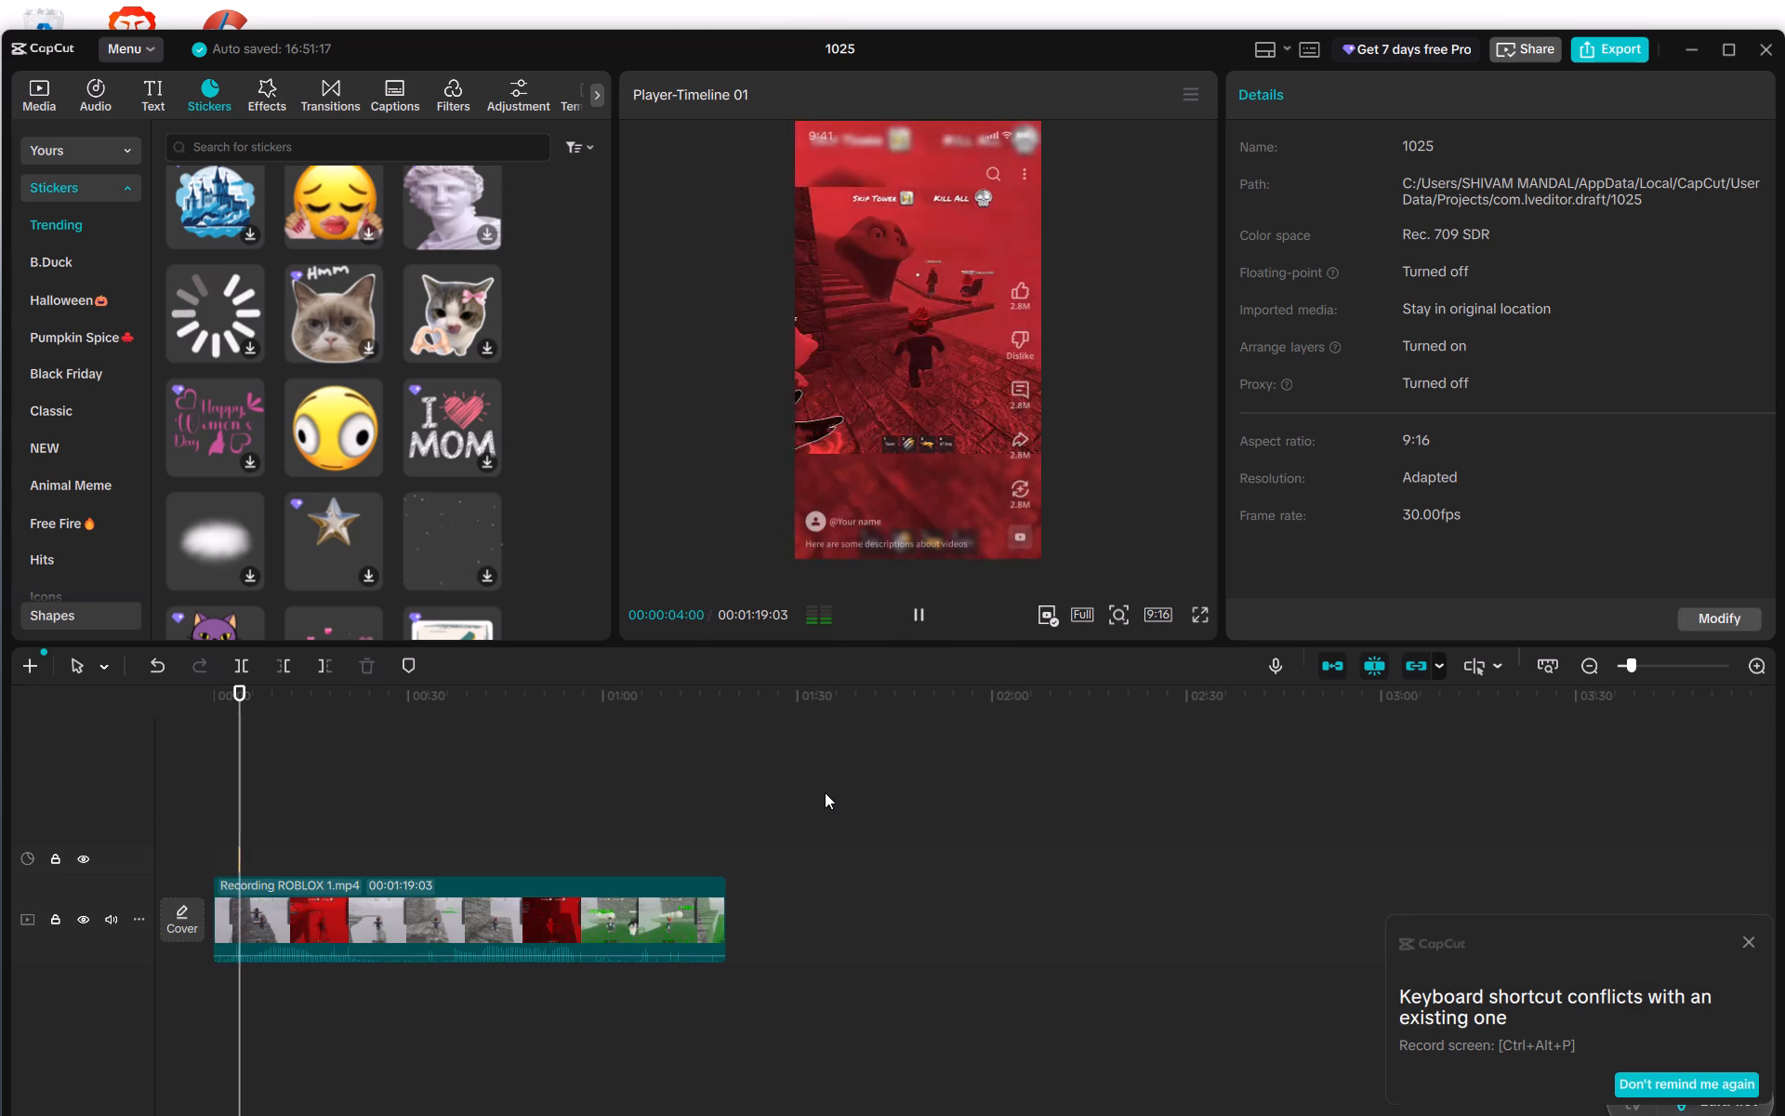
click(928, 608)
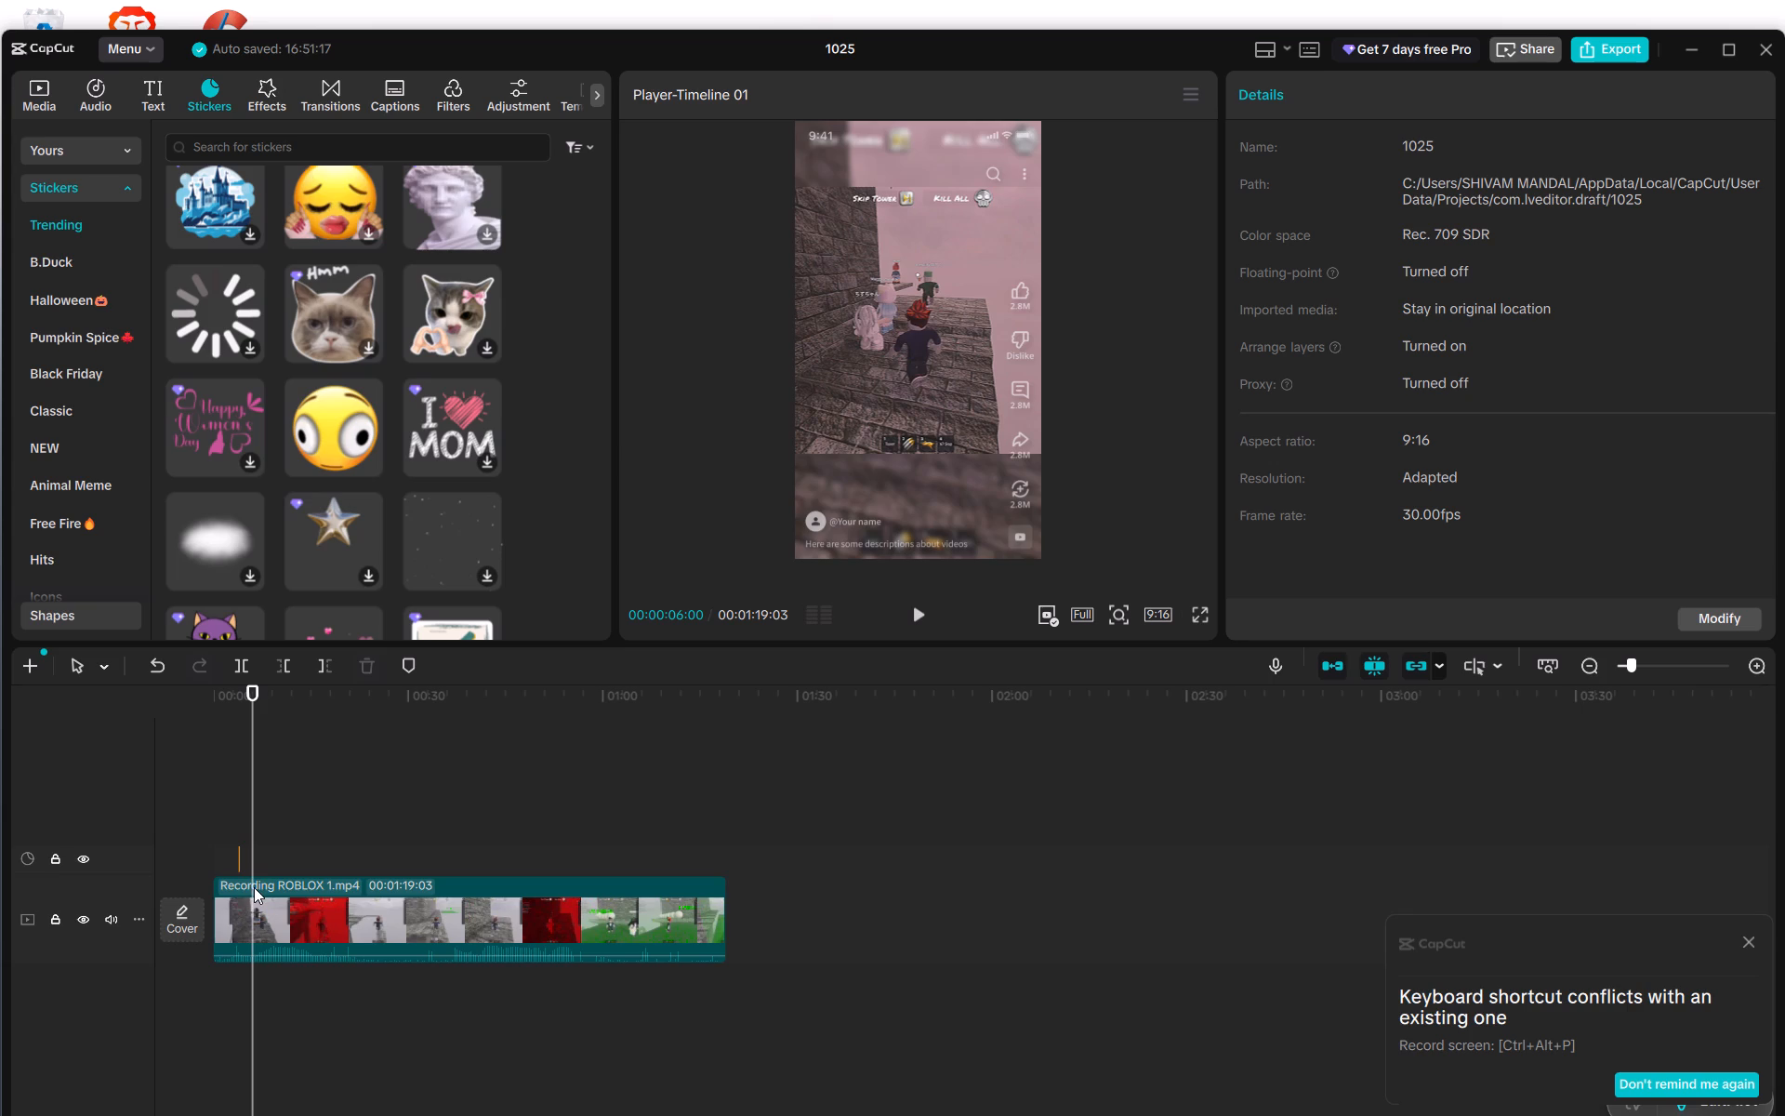
Split the Recording ROBLOX 1 video clip at 00:00:03:26.
drag(252, 807, 253, 807)
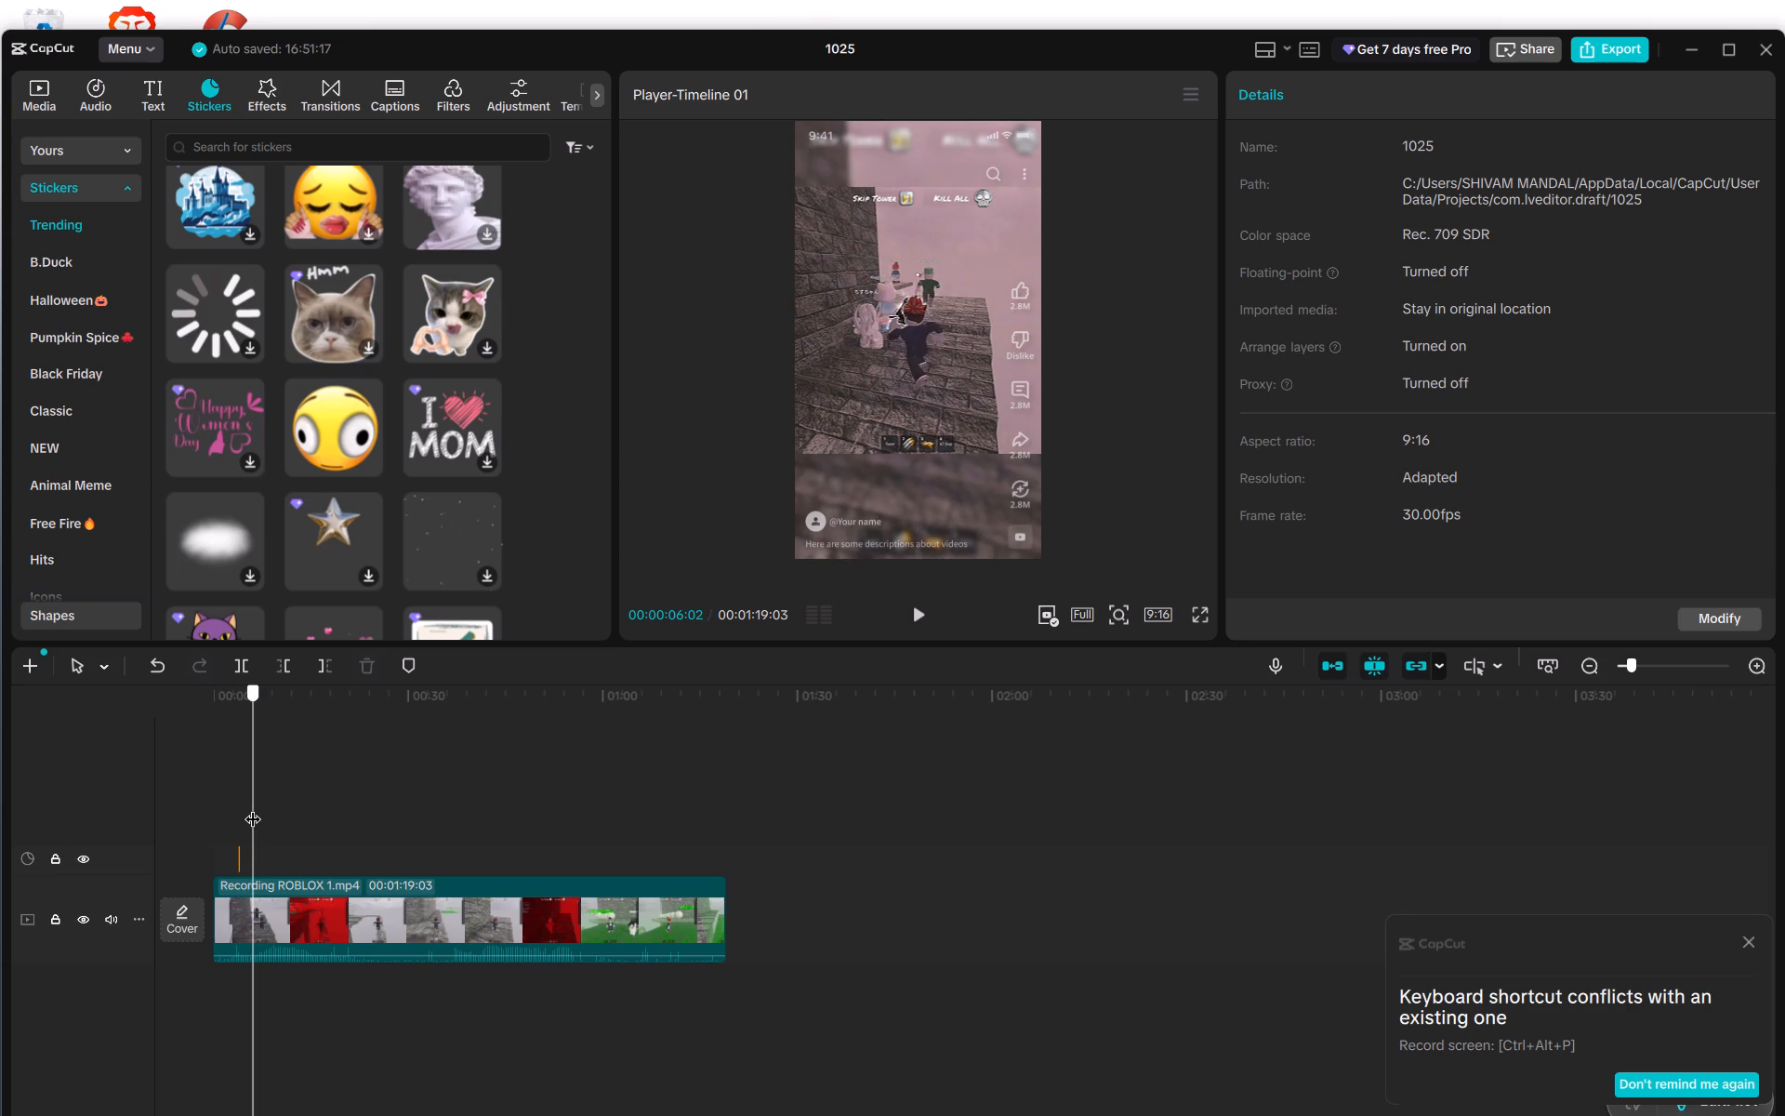
drag(253, 807, 242, 808)
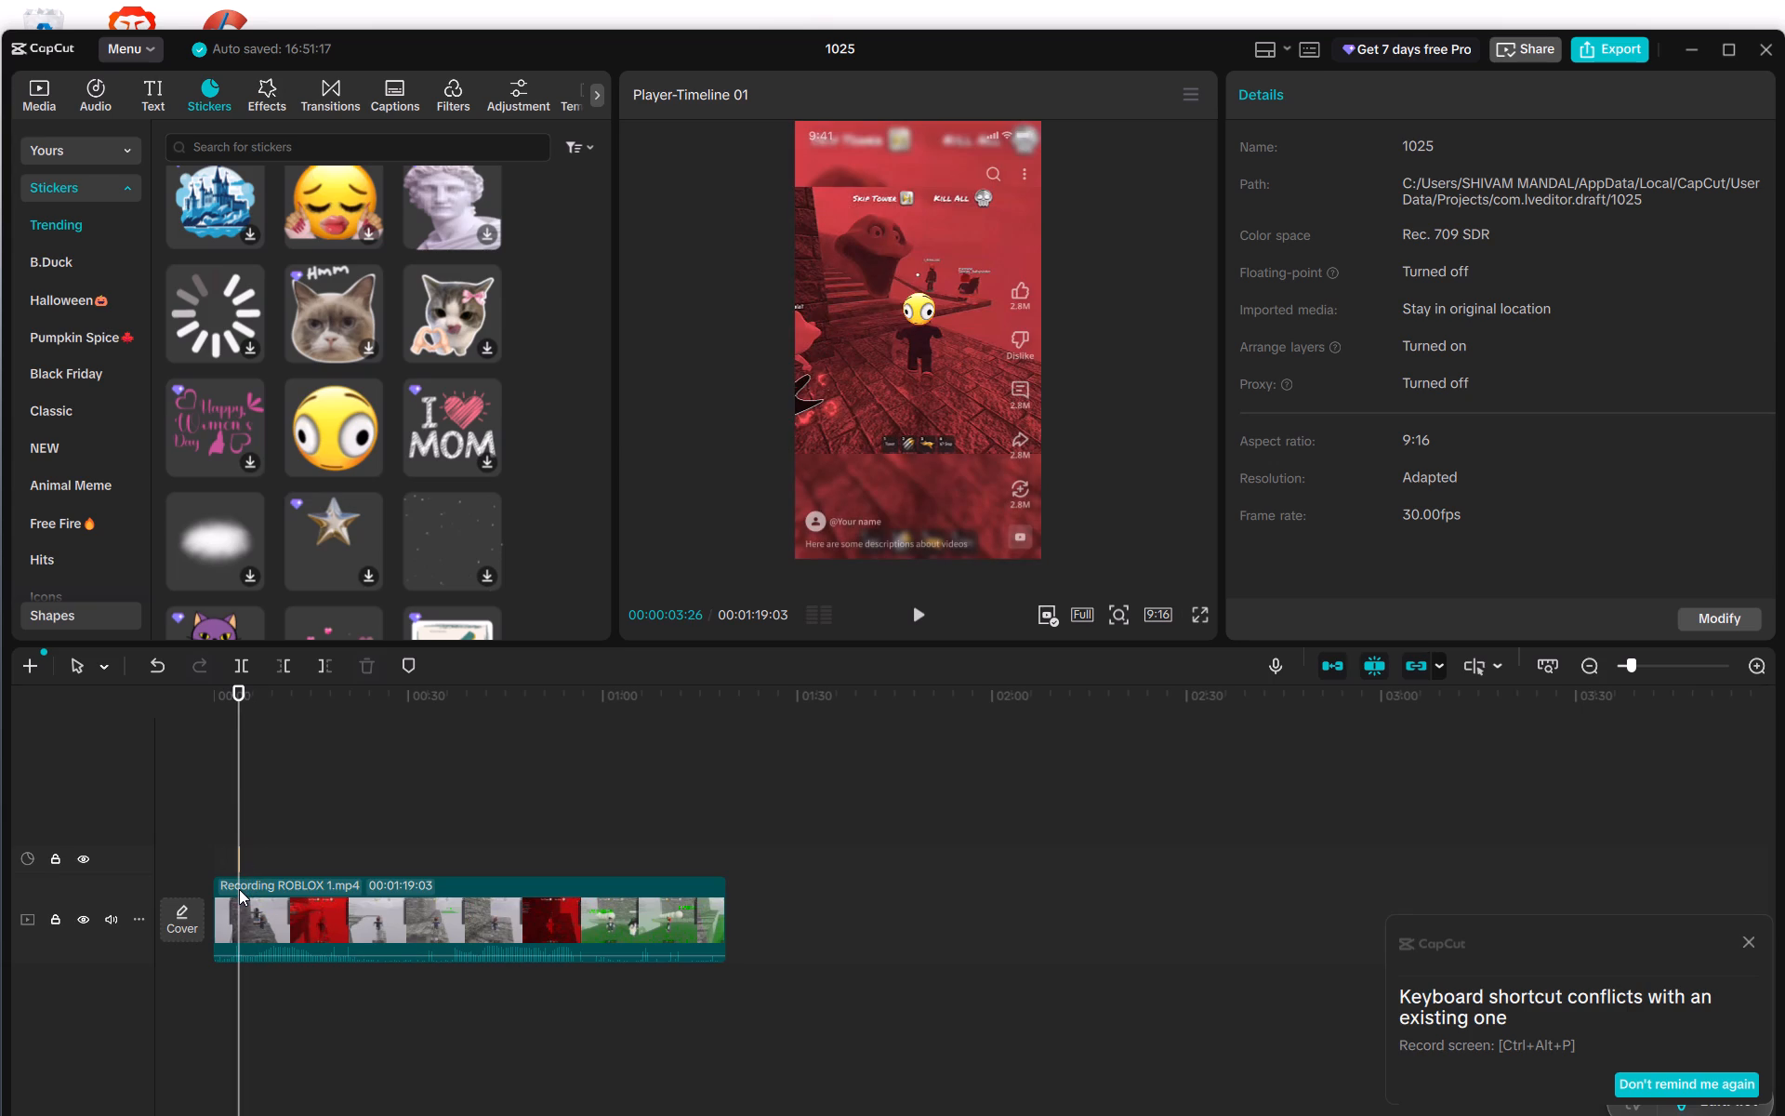
click(239, 889)
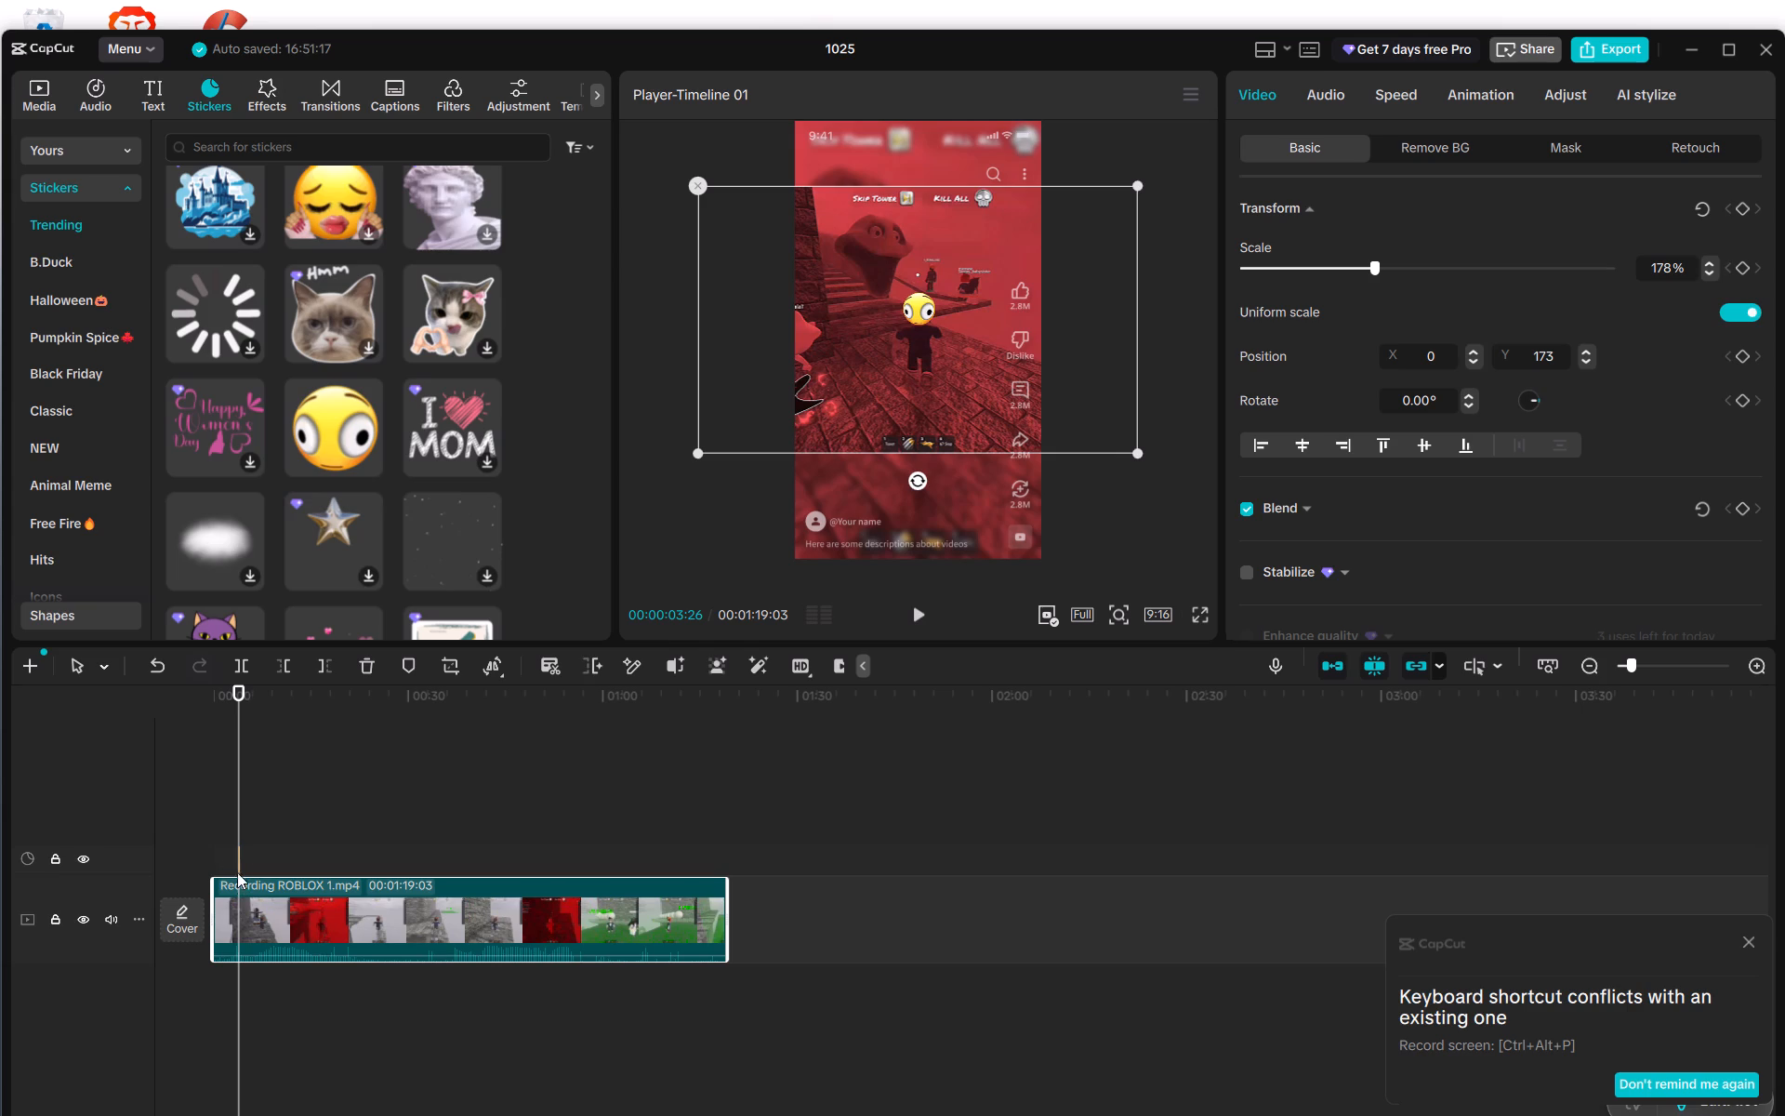
click(238, 814)
click(242, 660)
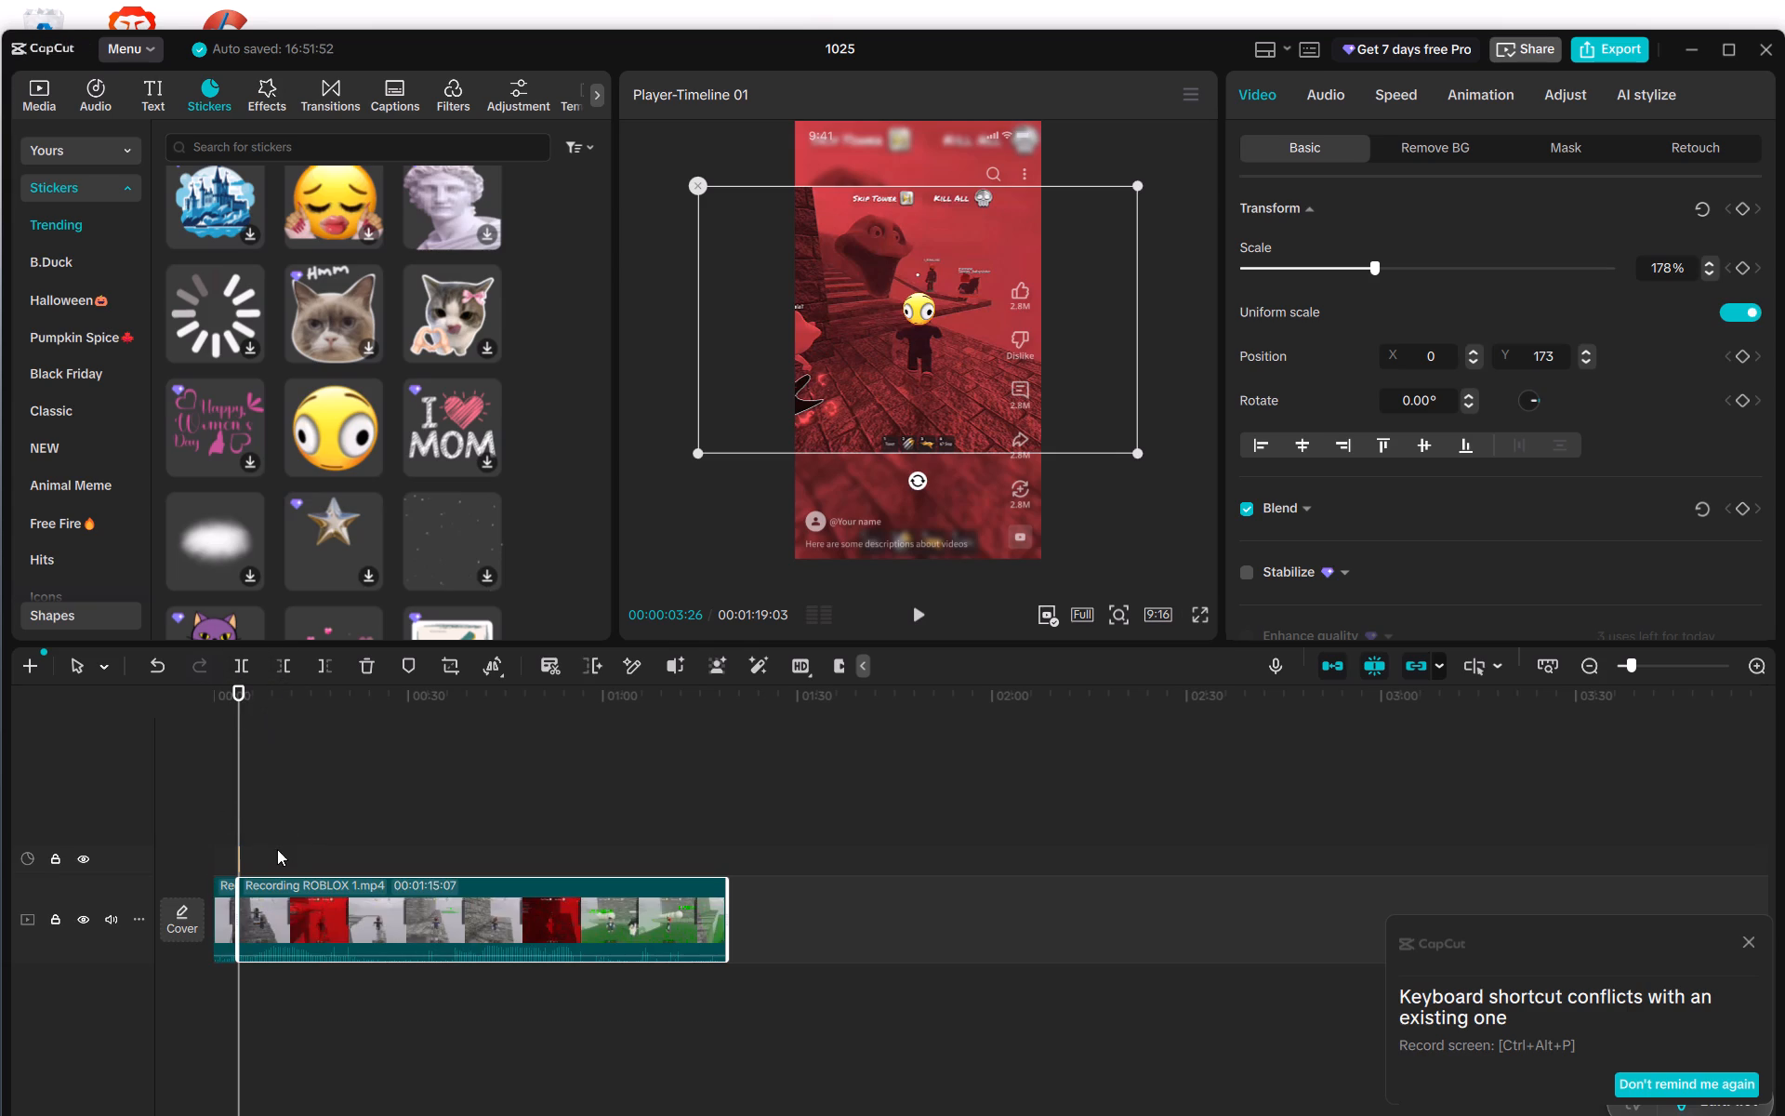
Replay the video from the start past the split, and return to the emoji sticker's frame at 00:00:03:26.
click(240, 771)
click(342, 777)
drag(340, 759, 147, 759)
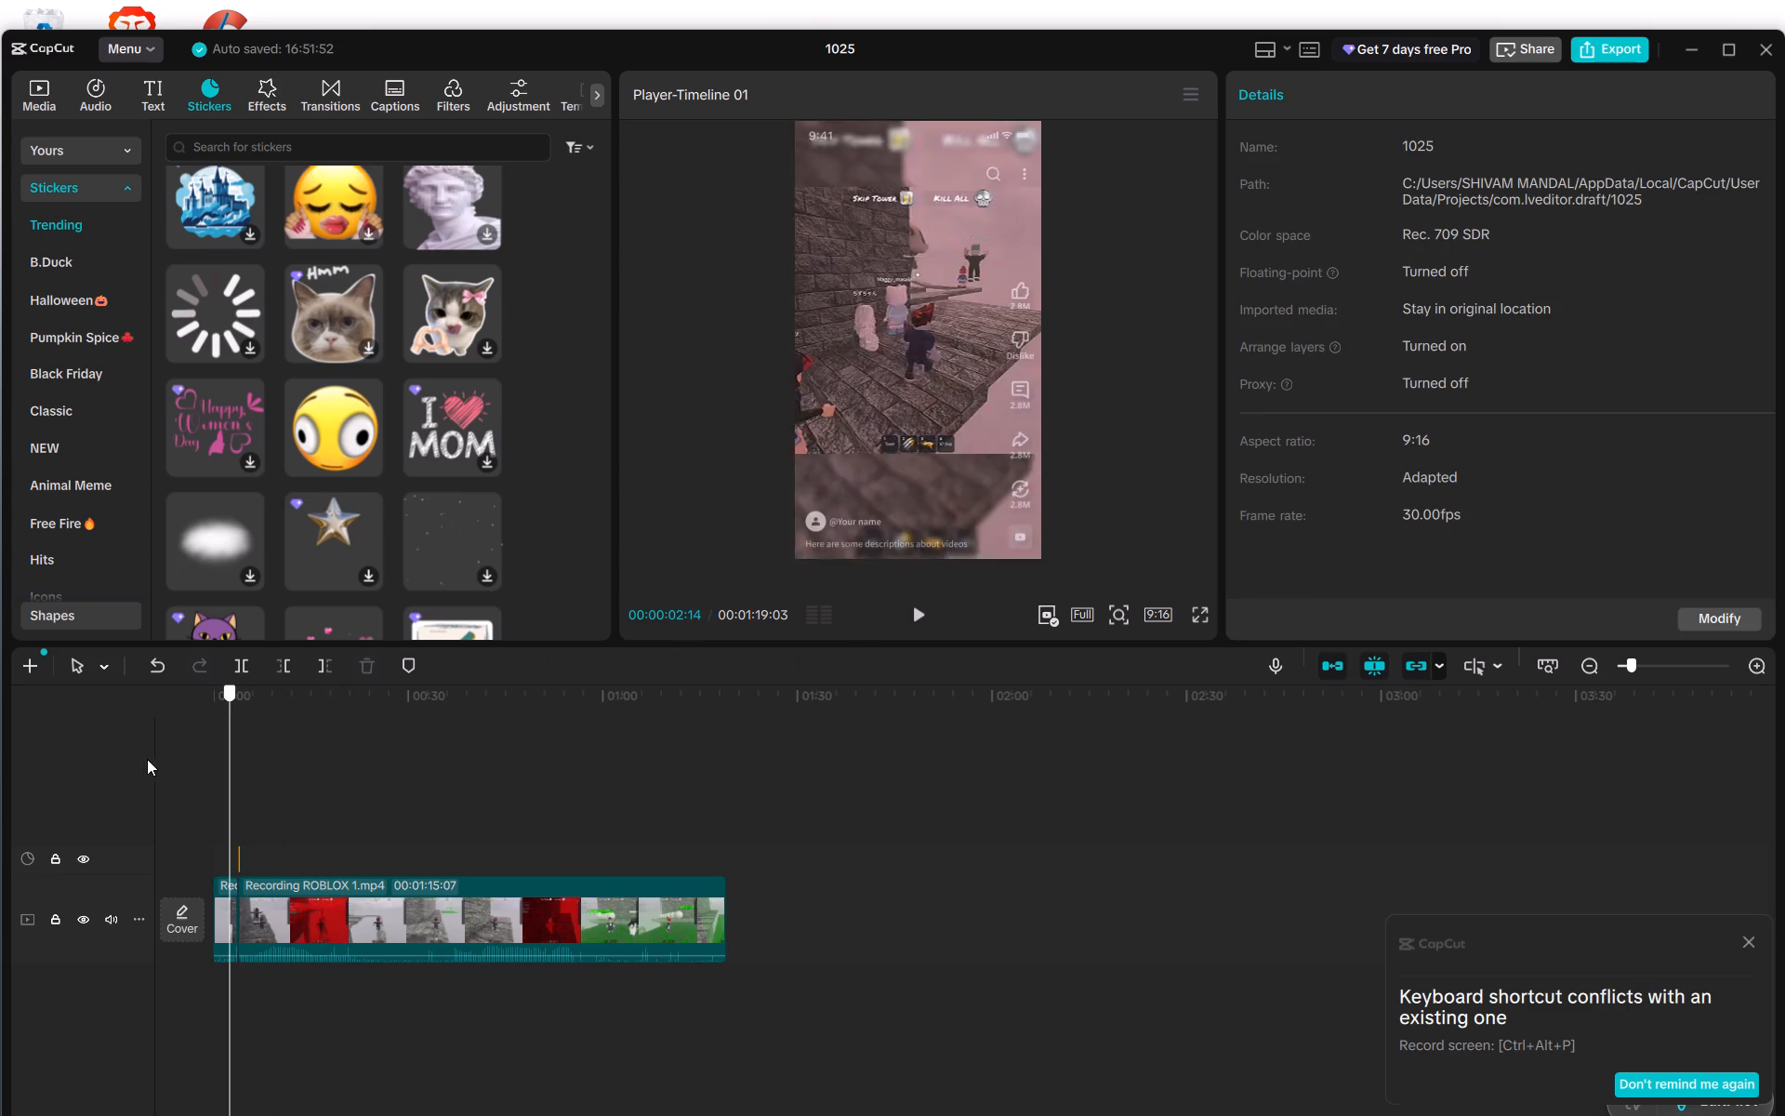
drag(147, 759, 146, 759)
click(936, 624)
click(926, 618)
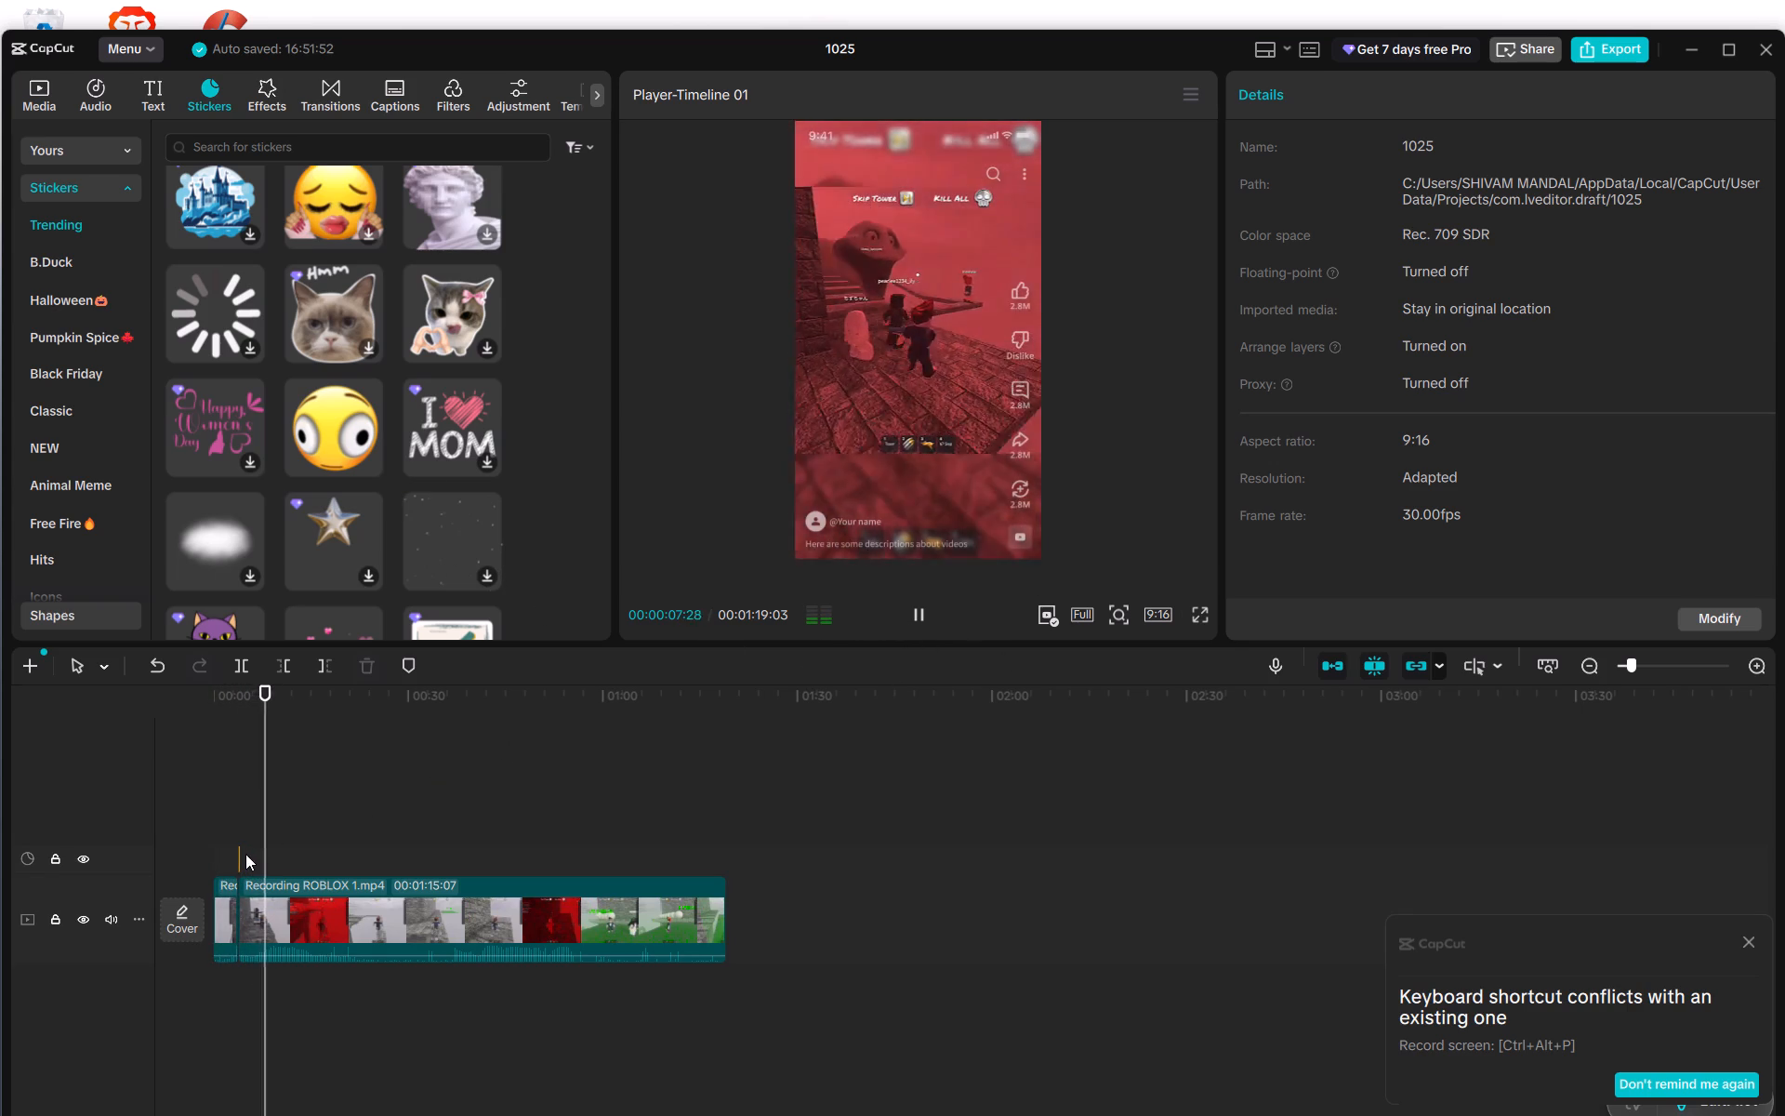
drag(271, 805, 248, 807)
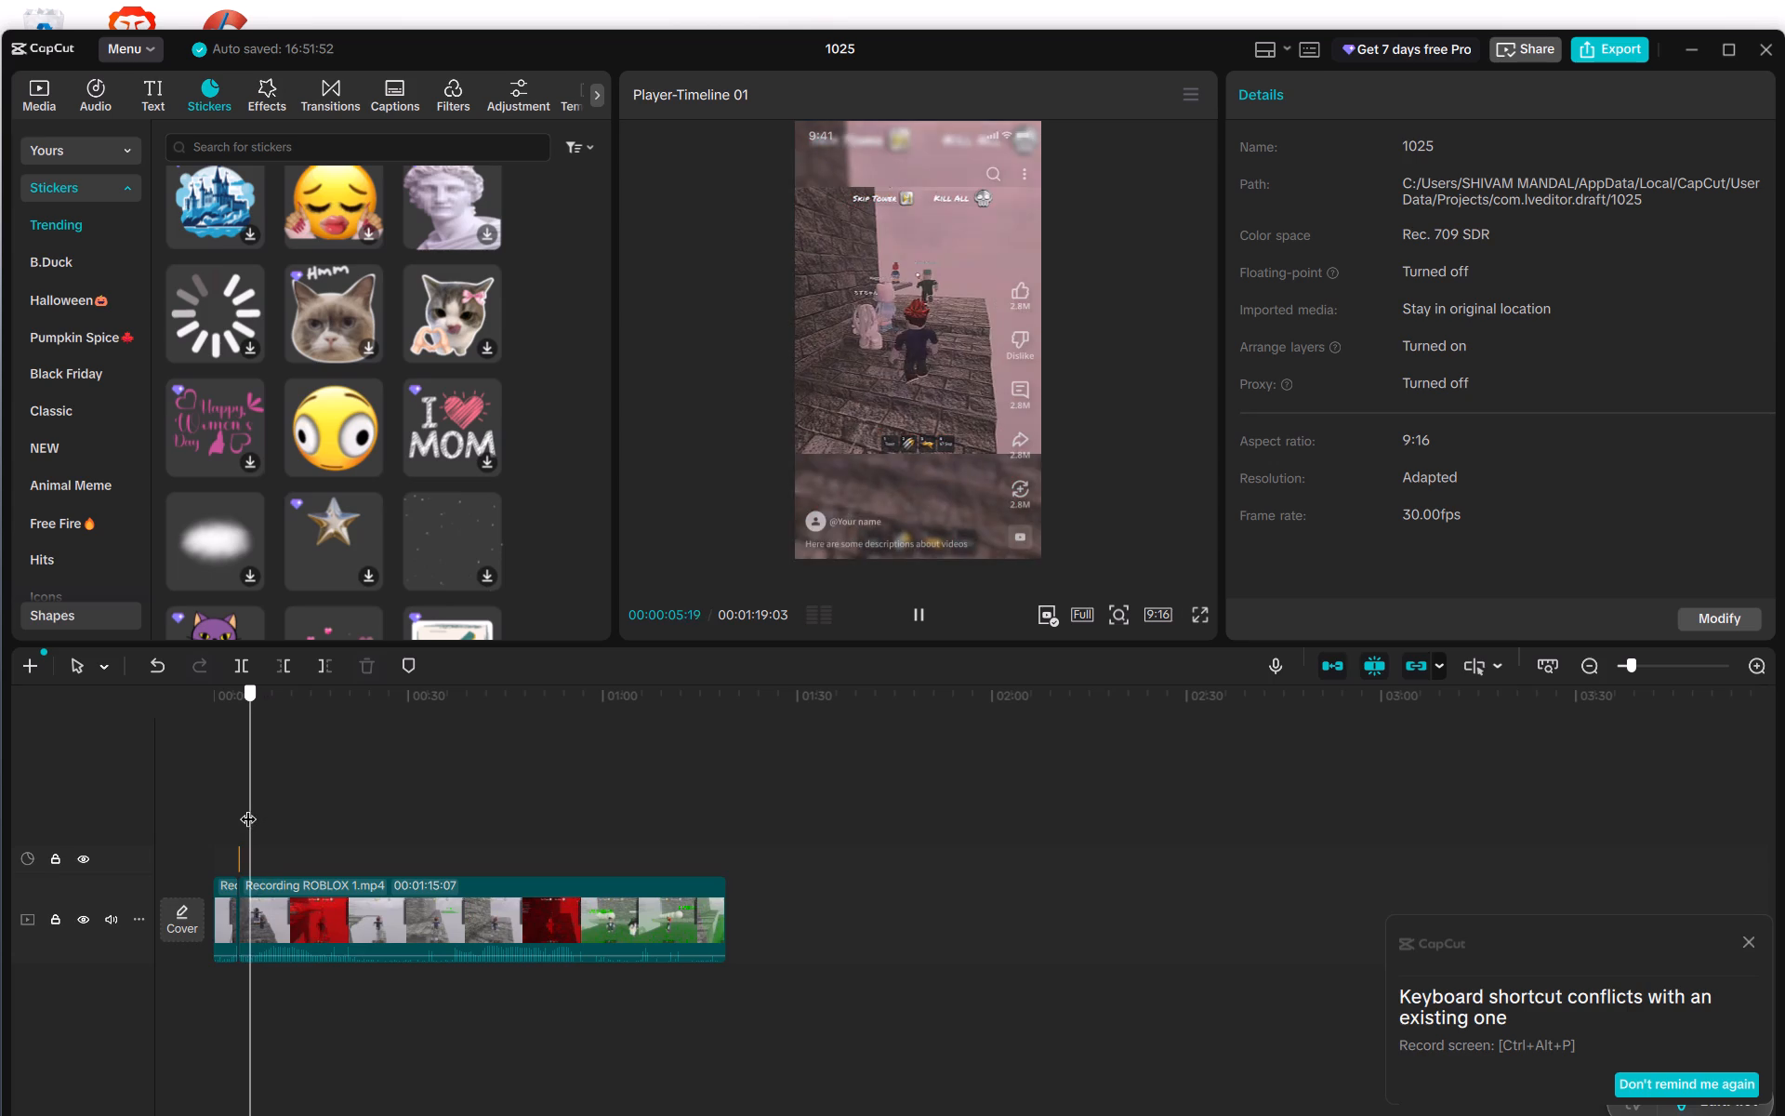
drag(248, 807, 238, 807)
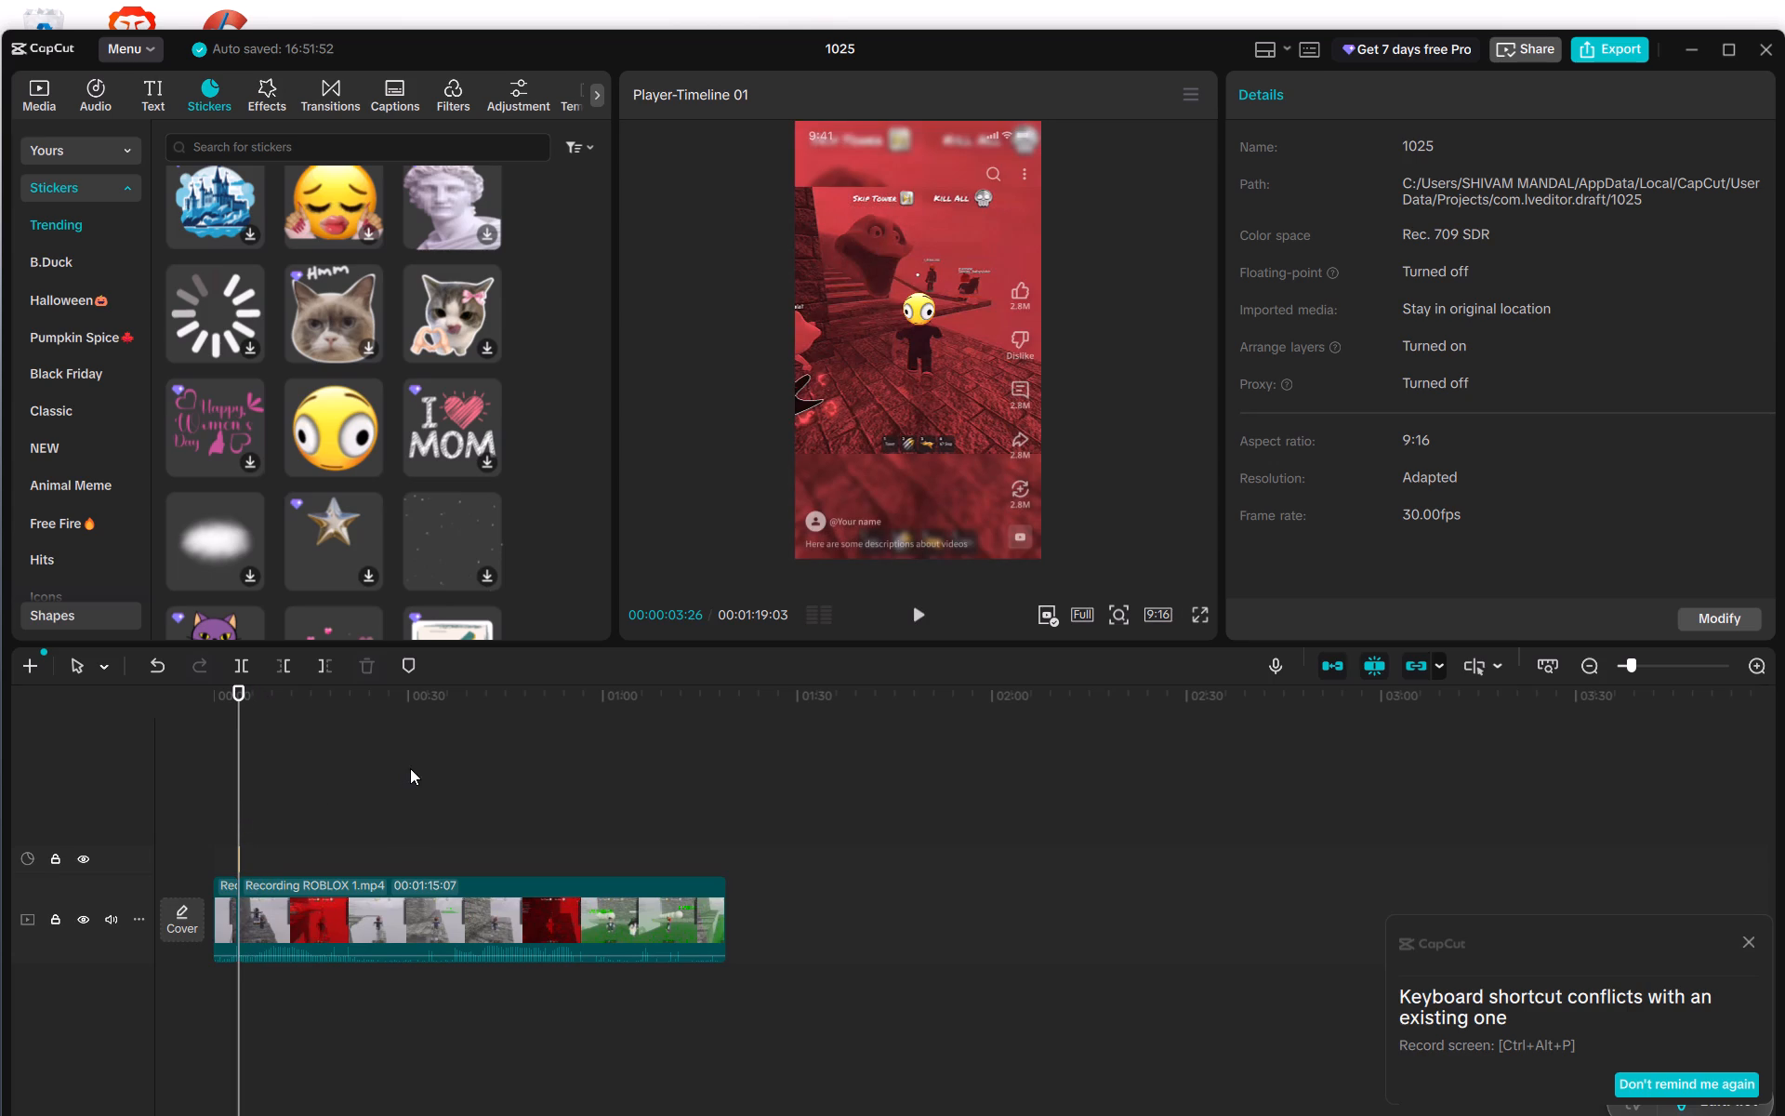
Add the orange big-lipped cat sticker from Trending on a new track above the emoji sticker, about 16 seconds in.
scroll(336, 469, down, 5)
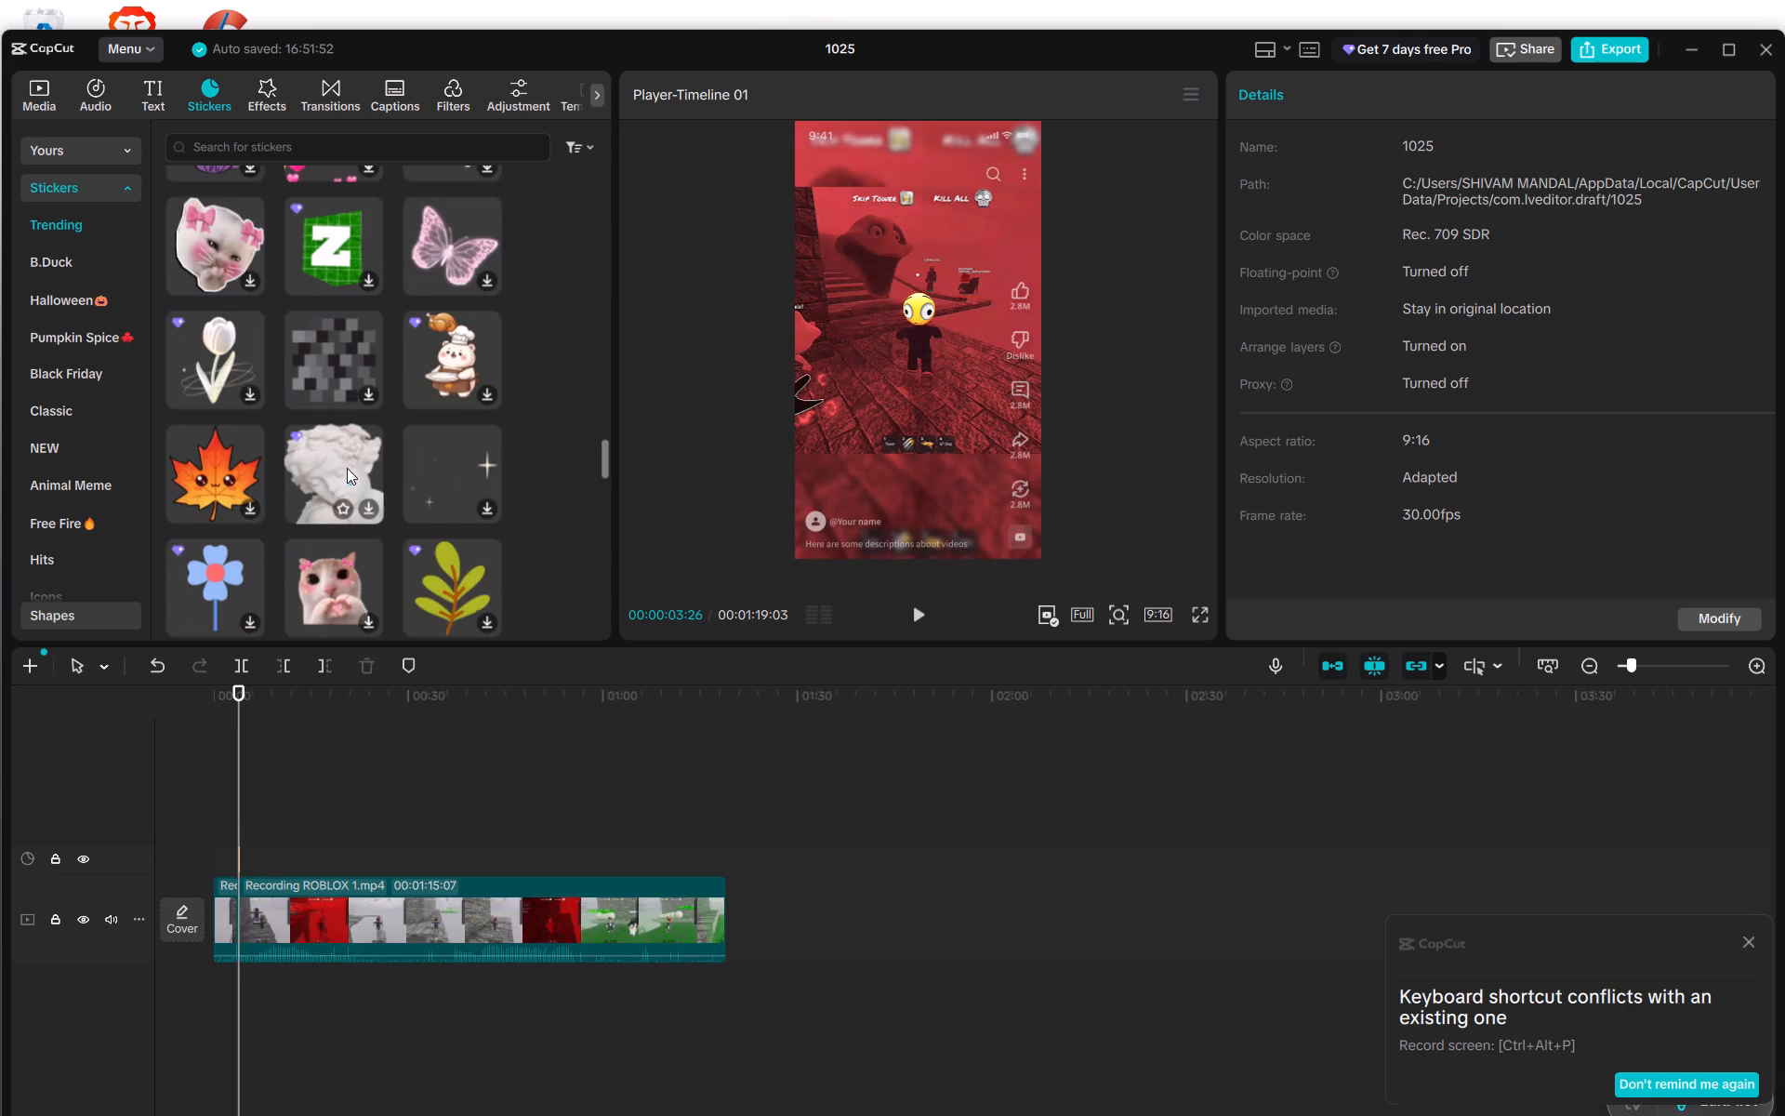
scroll(347, 468, down, 3)
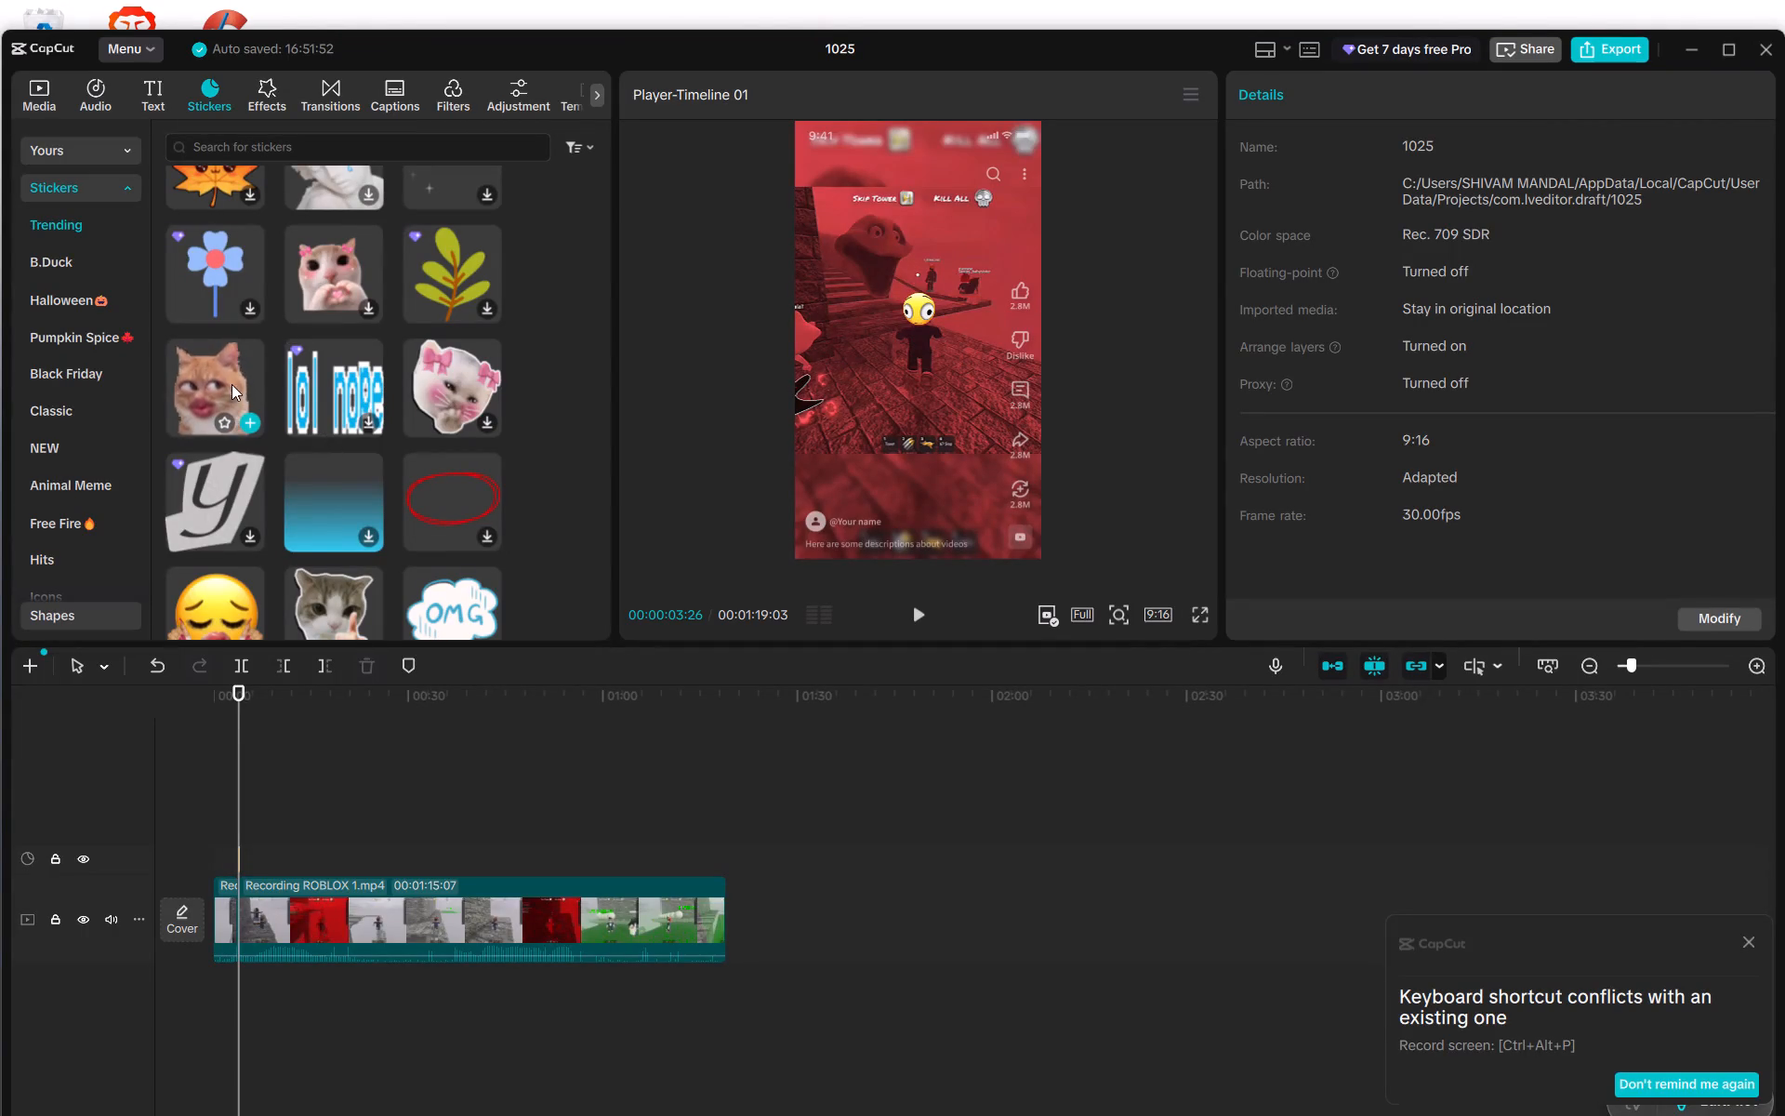
drag(231, 383, 321, 779)
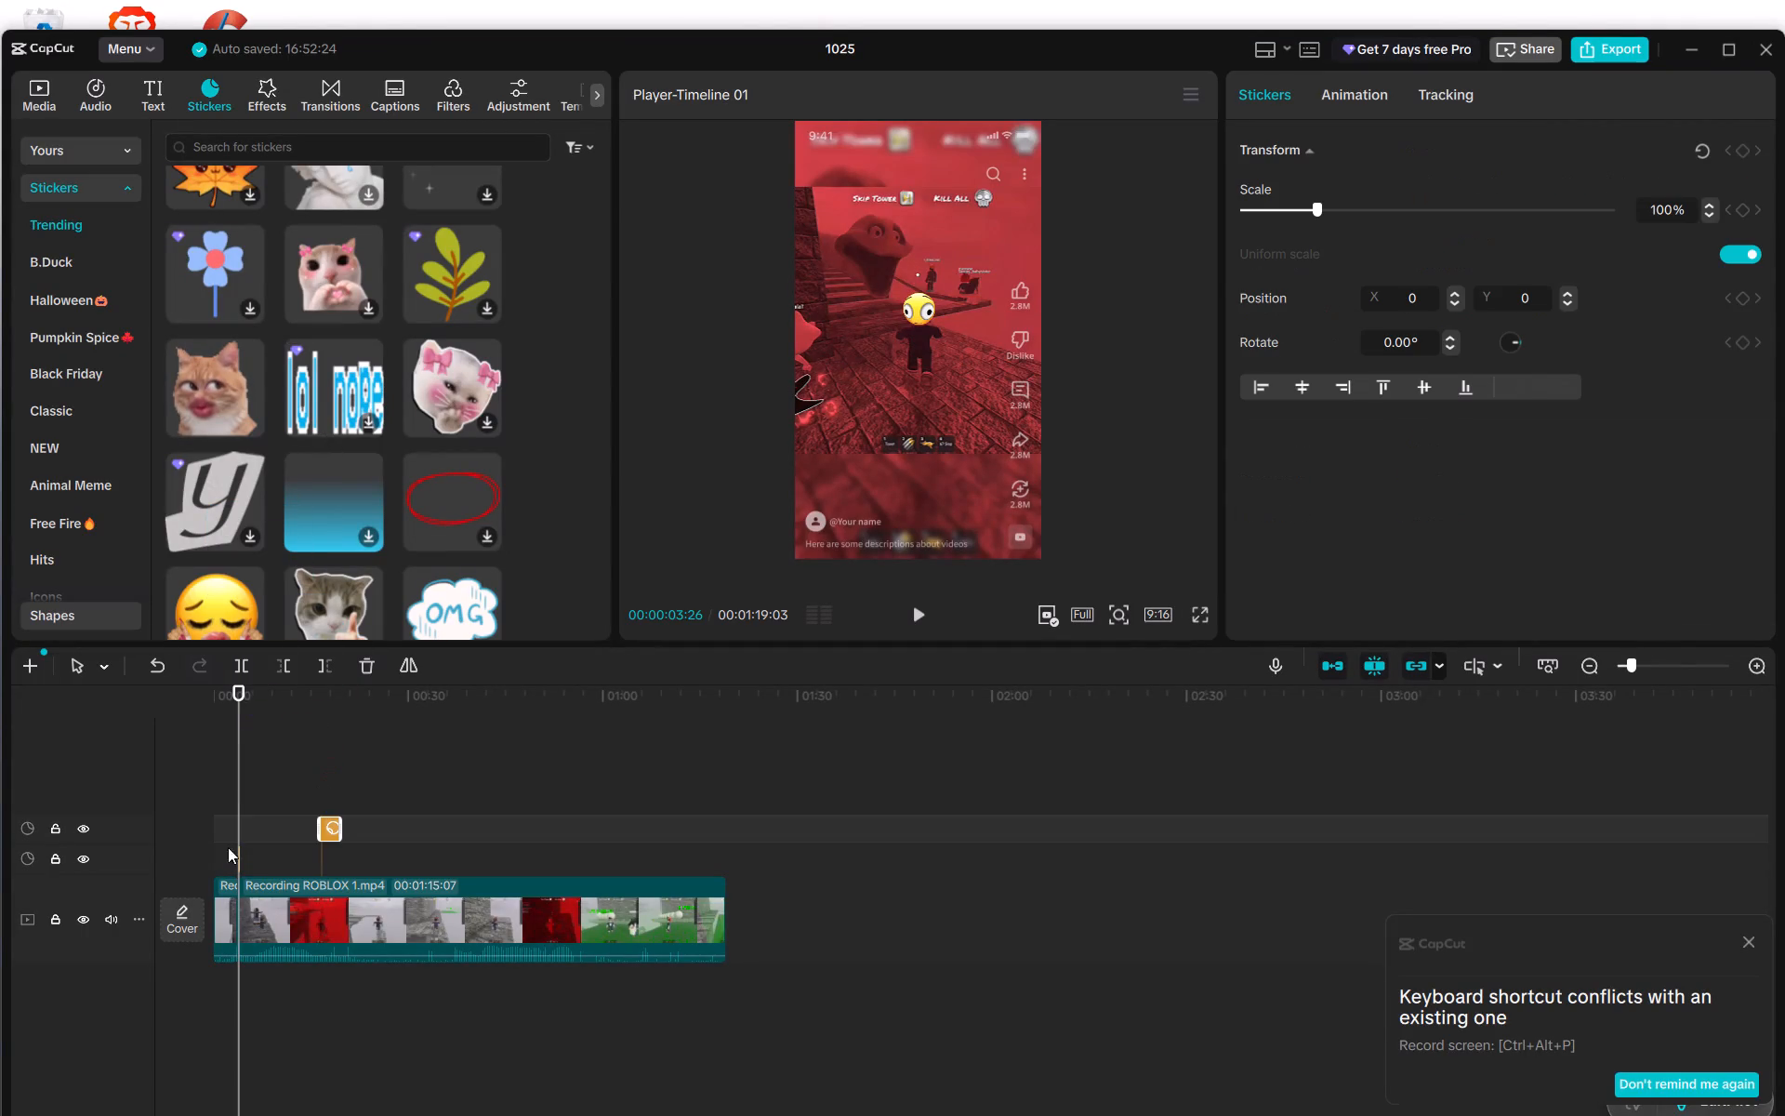
Delete the small emoji sticker over the character's head at 00:00:03:26.
click(241, 862)
drag(241, 862, 271, 861)
click(237, 853)
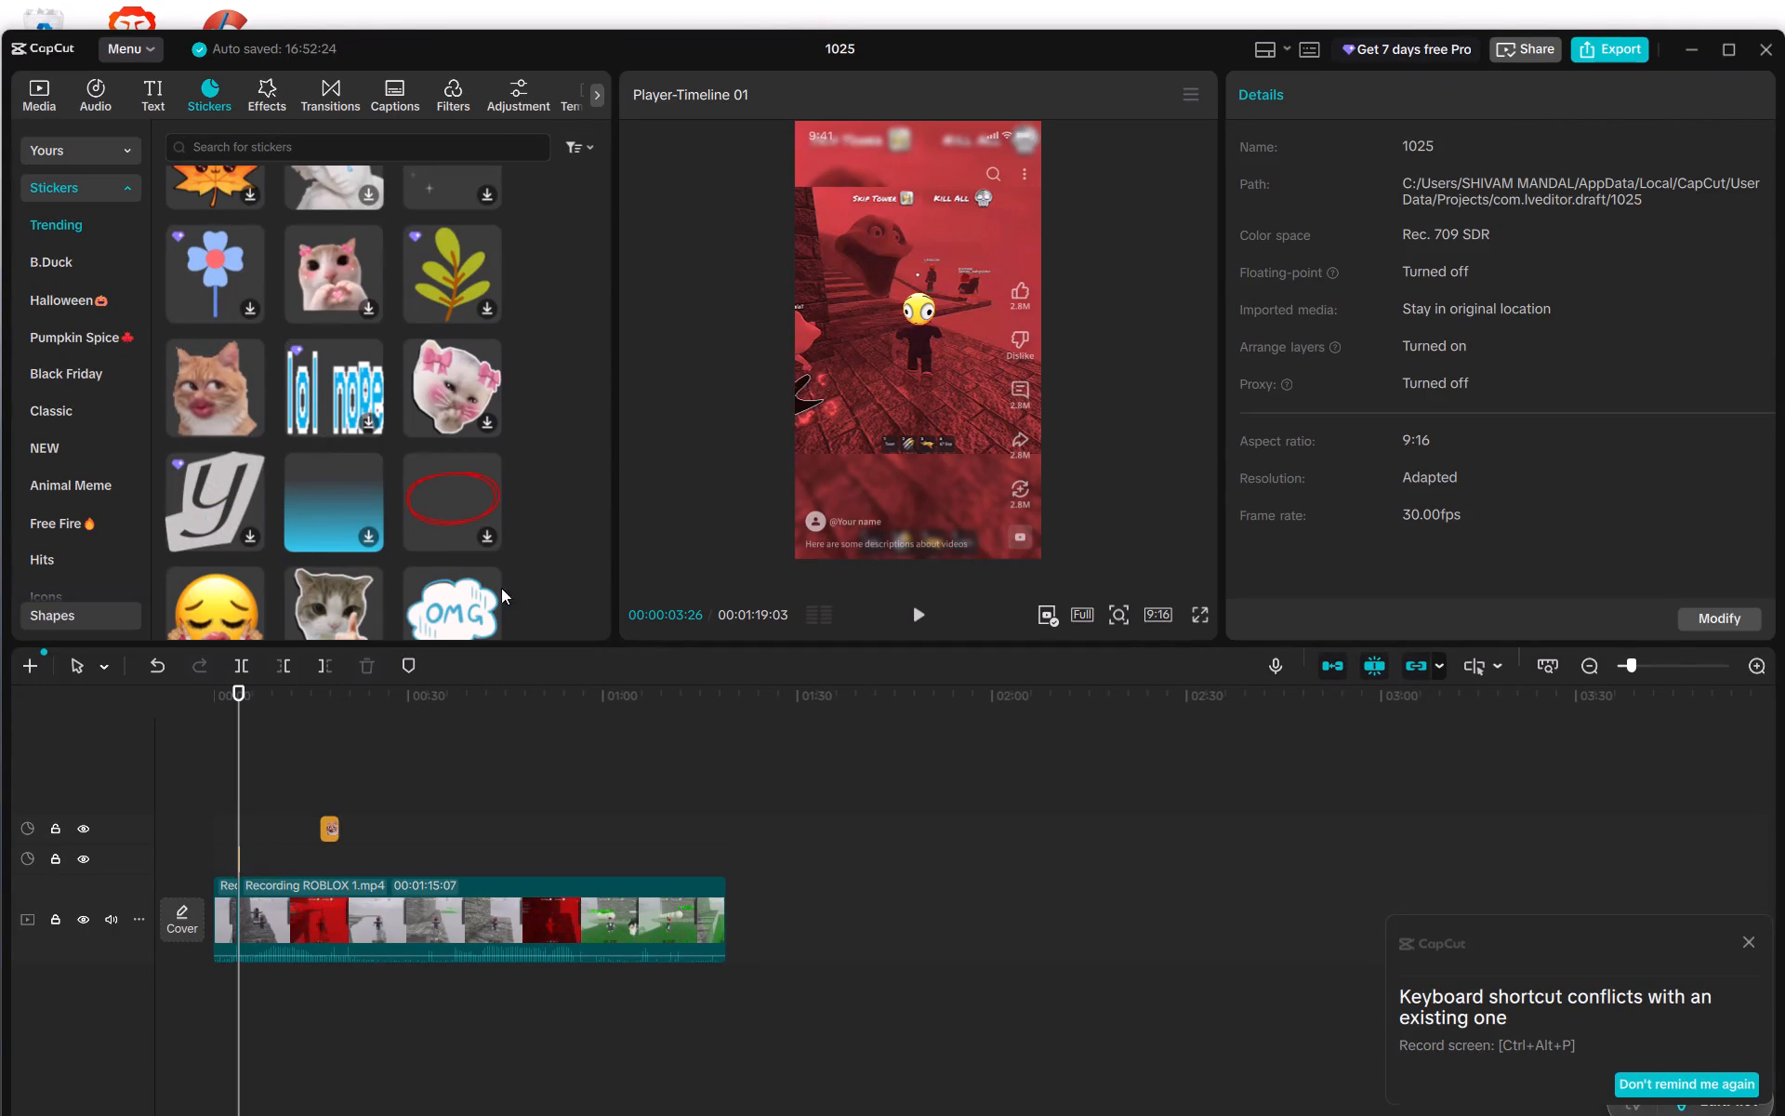
click(242, 858)
drag(242, 858, 219, 858)
click(229, 816)
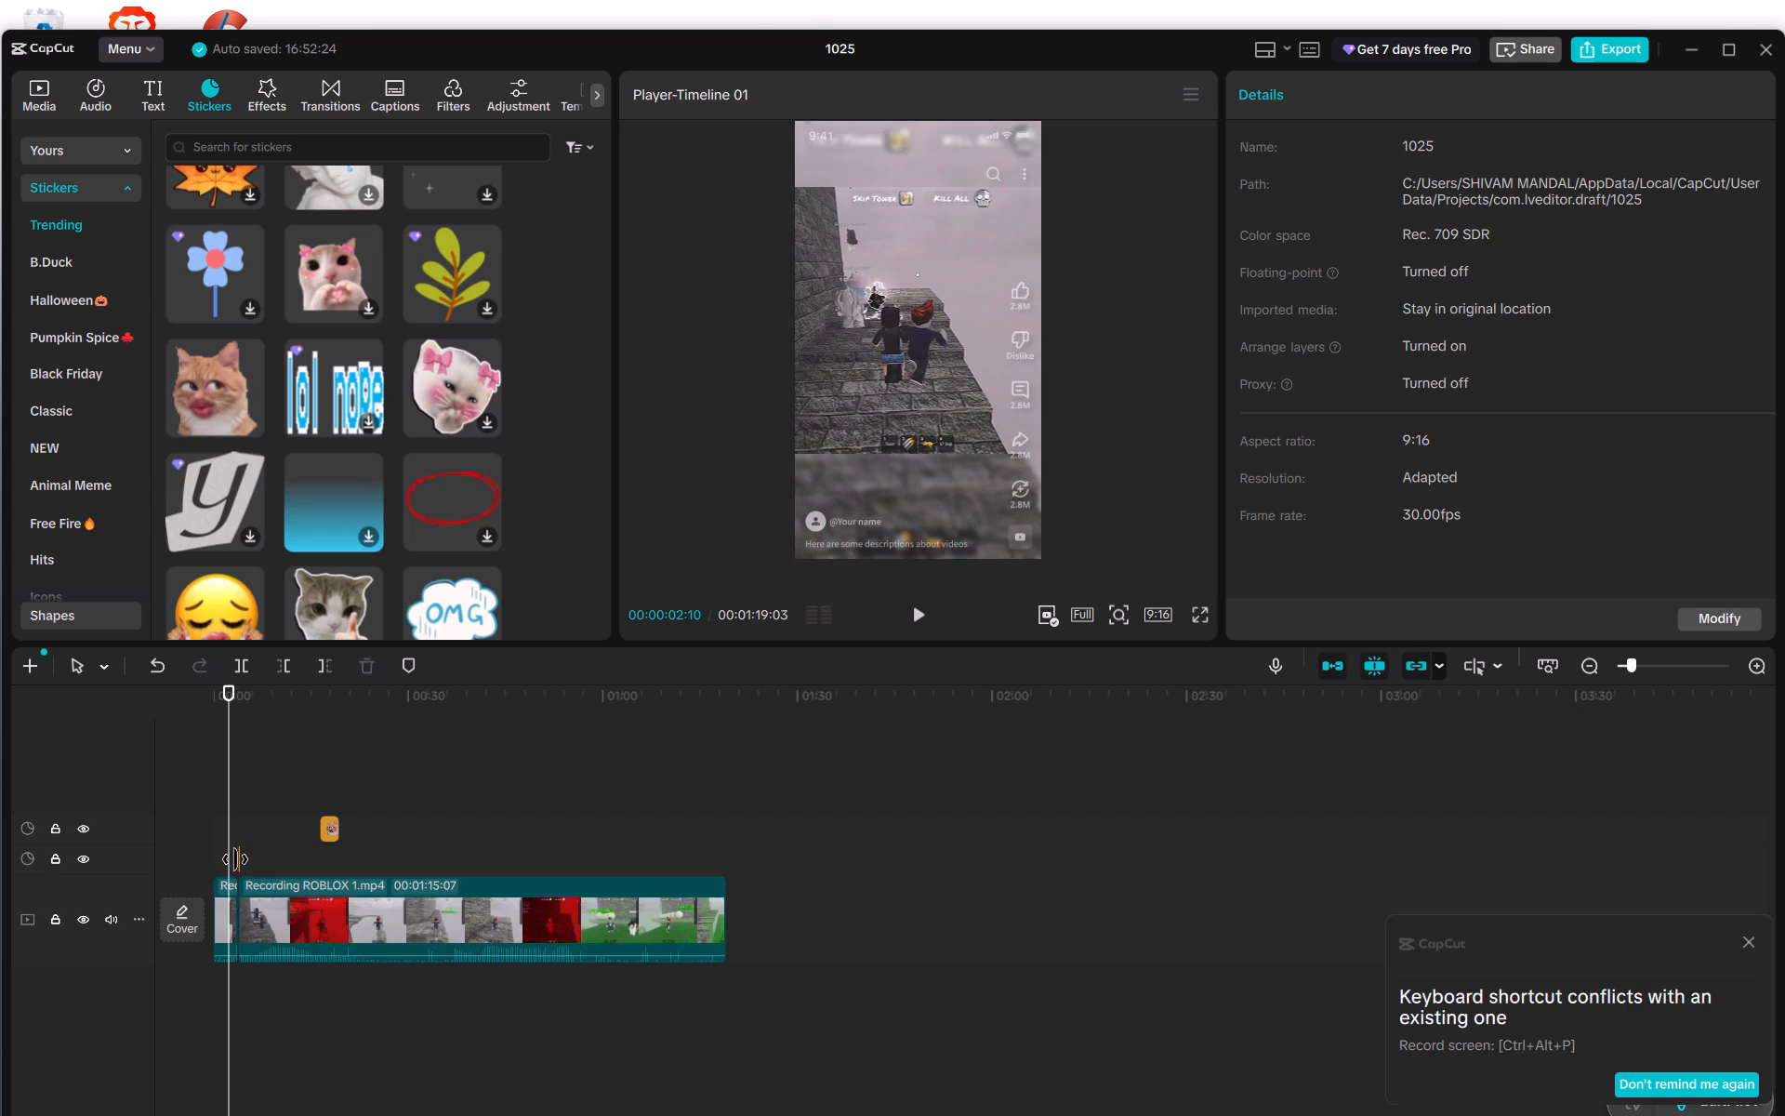
click(238, 864)
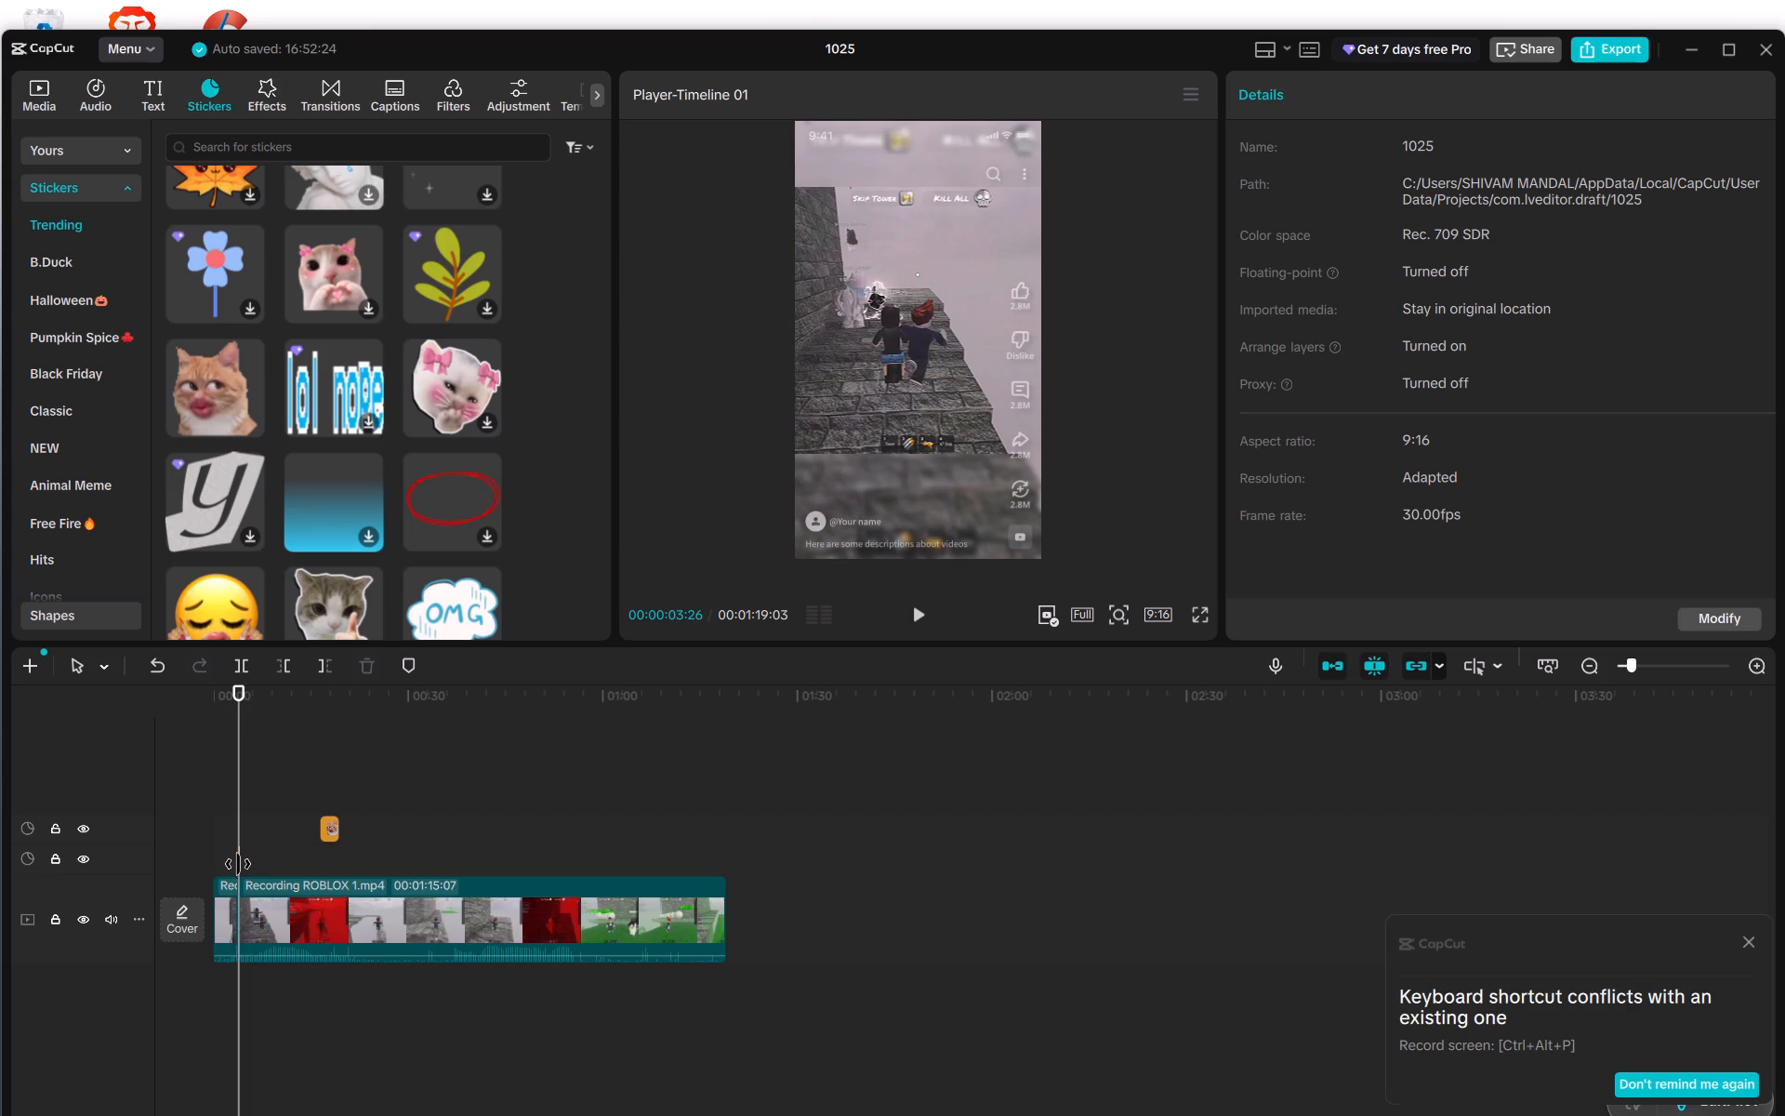
click(919, 312)
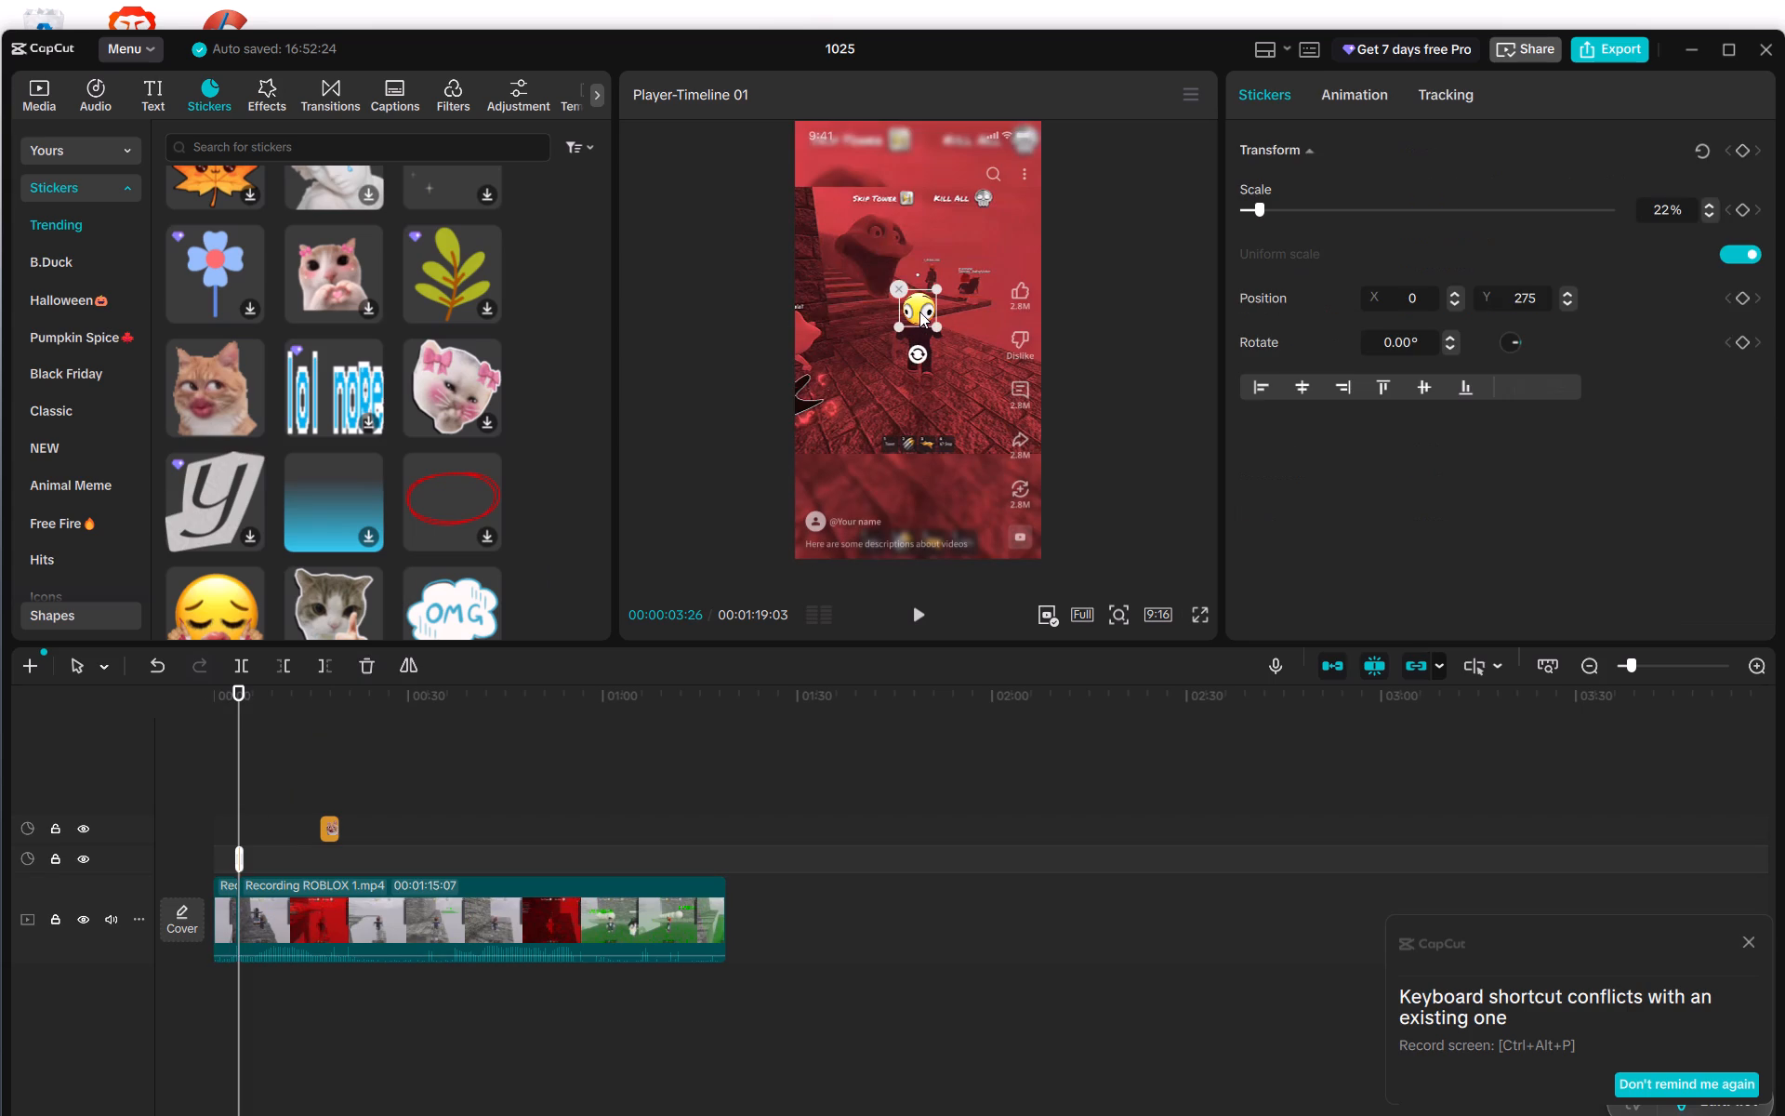
click(892, 291)
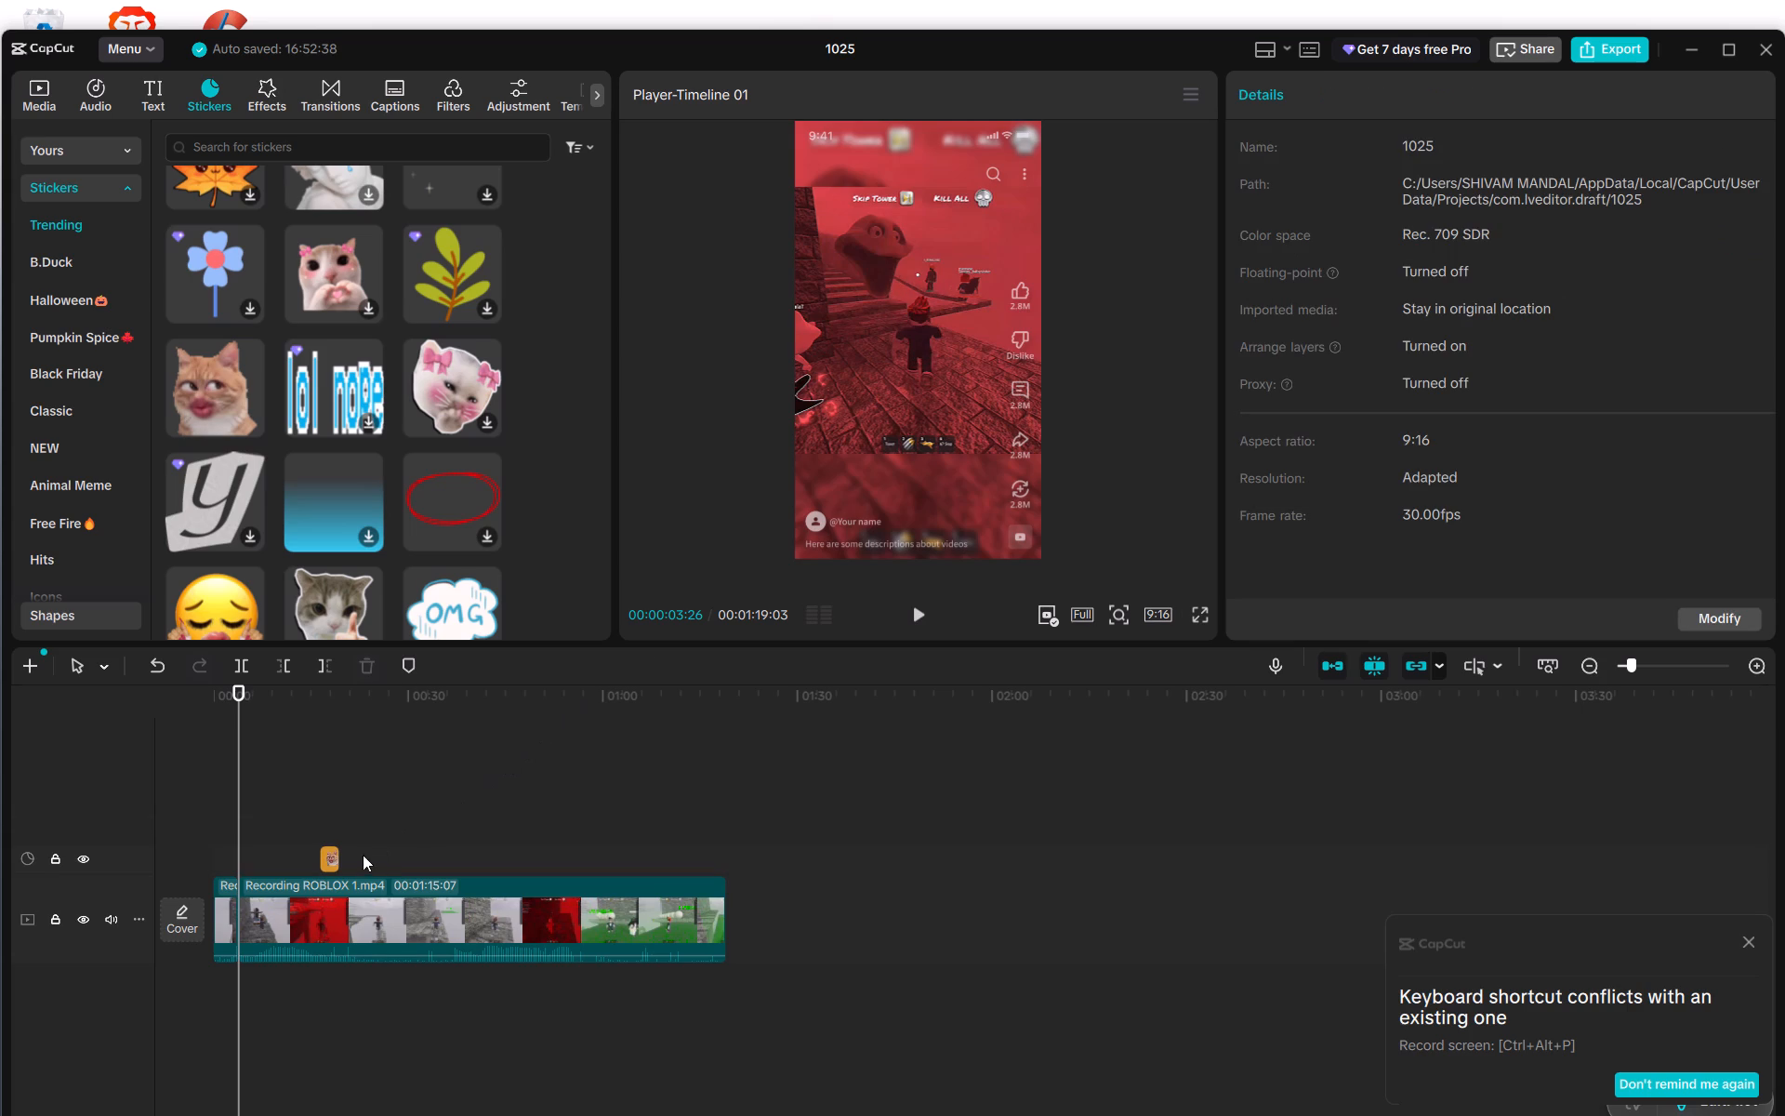
Lengthen the orange big-lipped cat sticker slightly and move it so it starts around 00:00:03:26.
drag(339, 863, 350, 865)
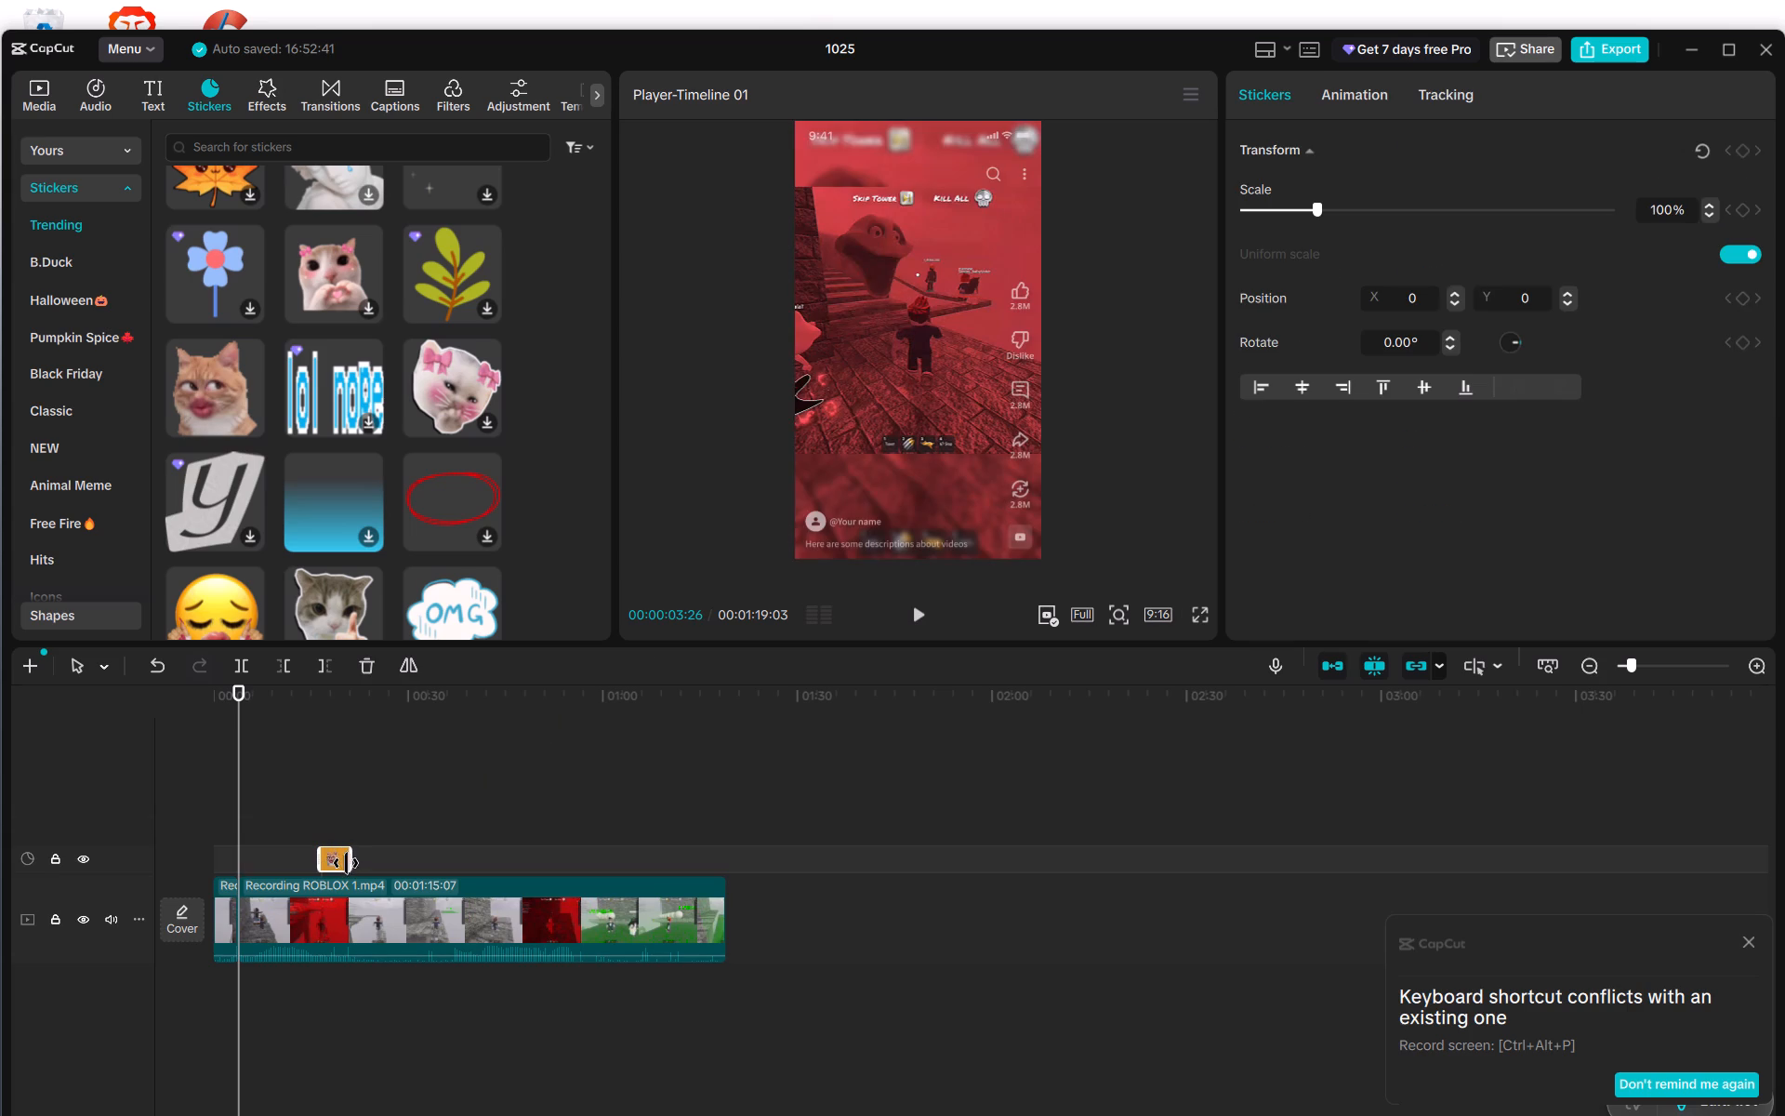
drag(339, 858, 250, 859)
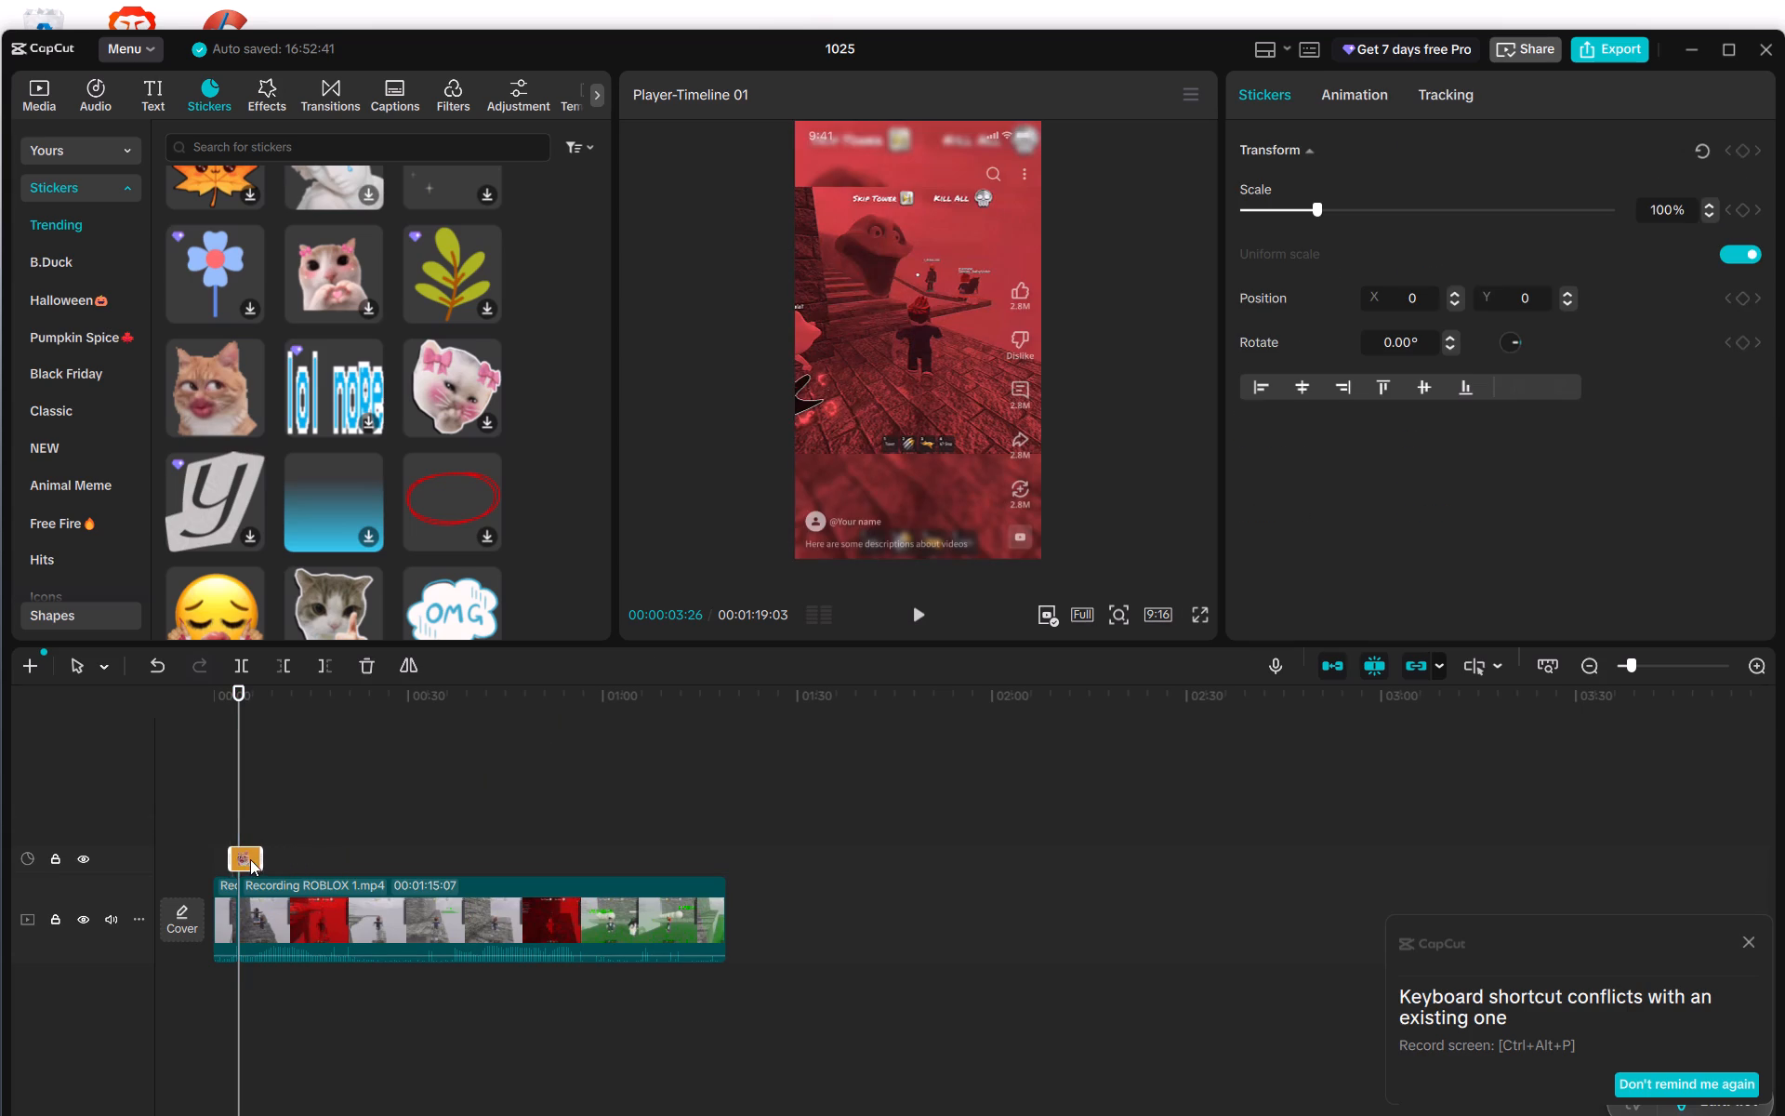
drag(250, 859, 263, 867)
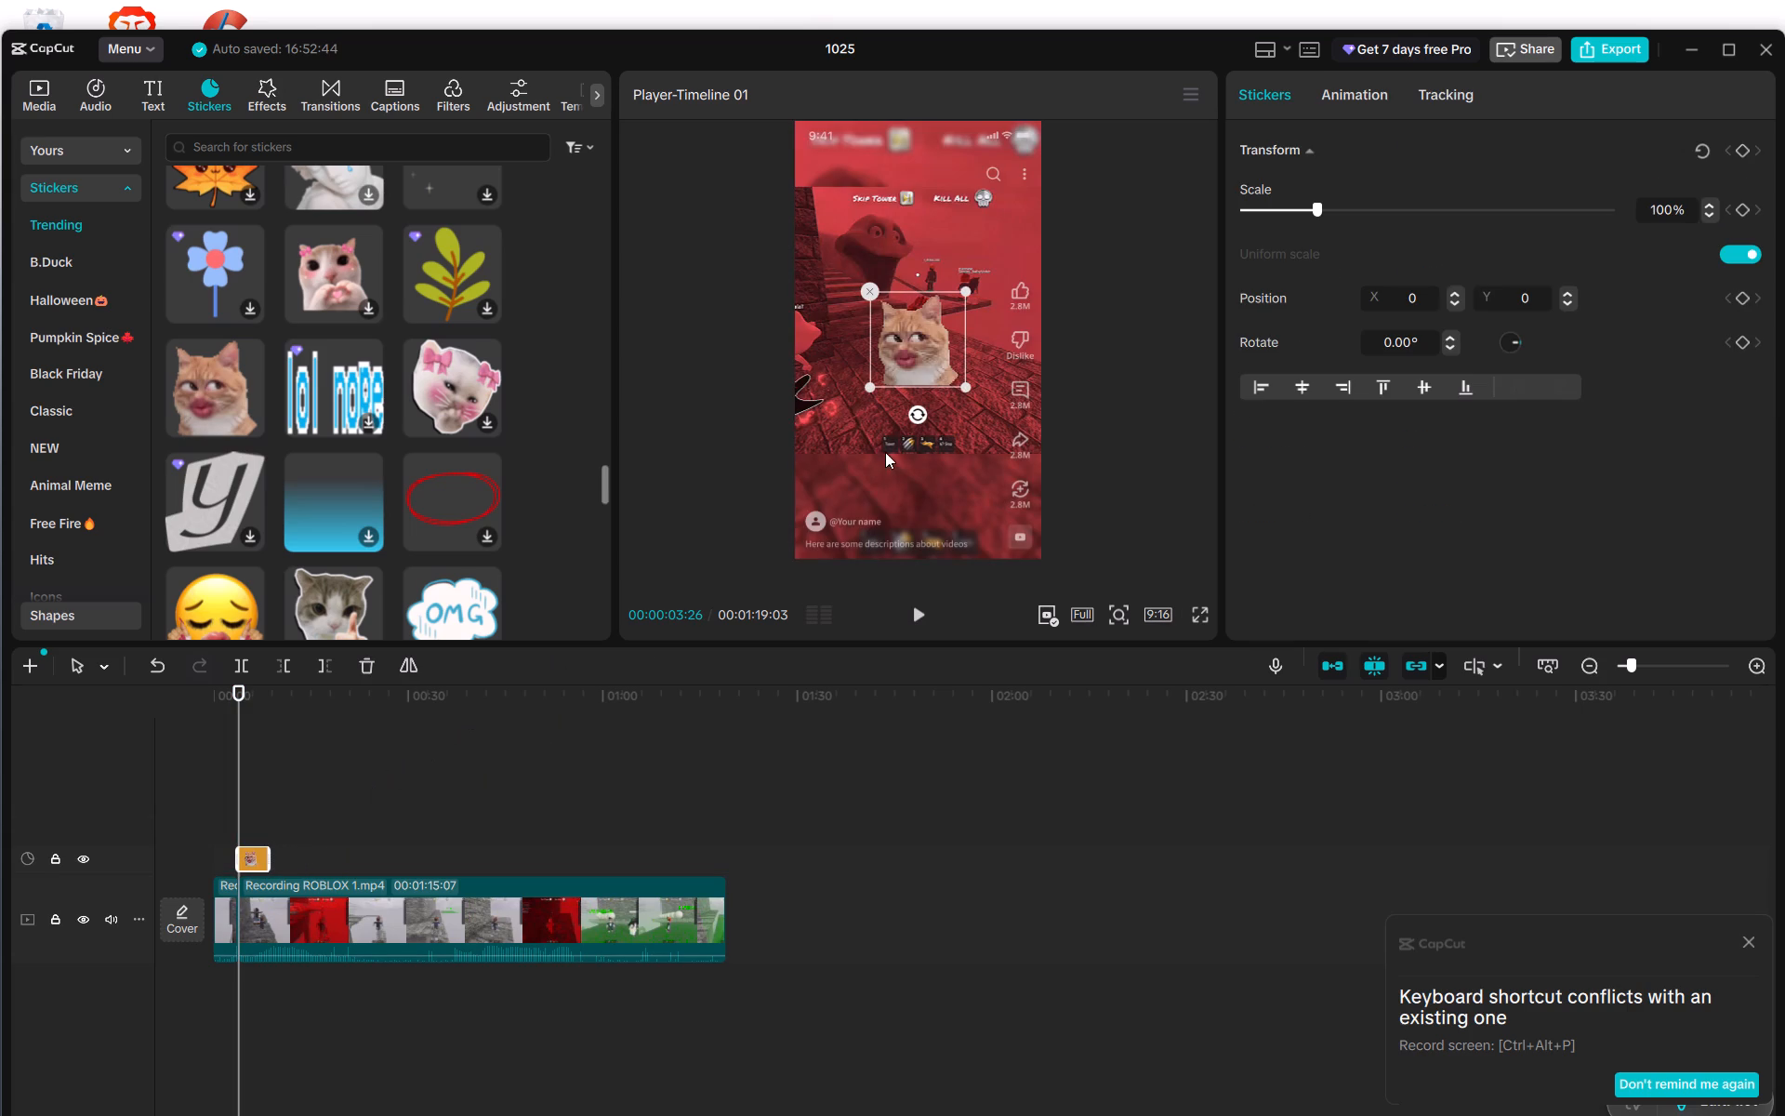
Scale the cat sticker to 67% and place it beside the character at about X -571, Y 92.
drag(963, 384, 943, 359)
drag(918, 349, 916, 346)
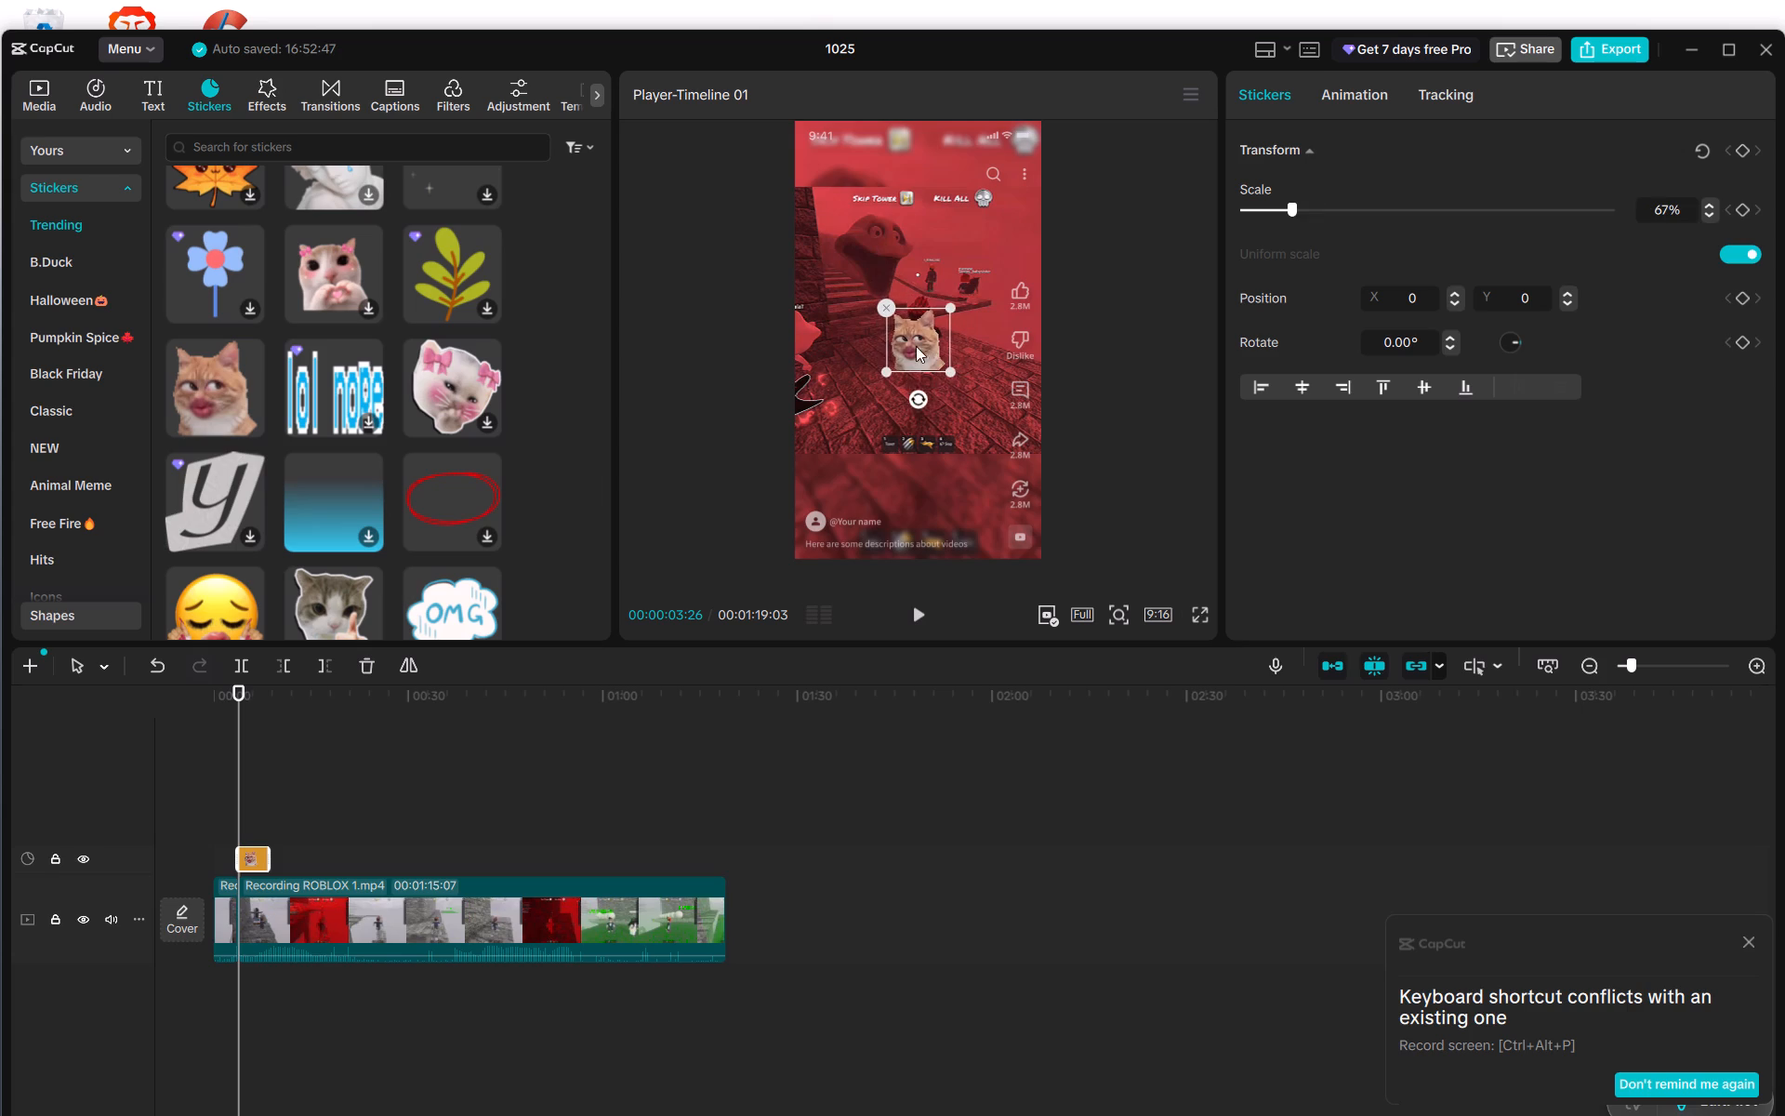
drag(916, 346, 852, 339)
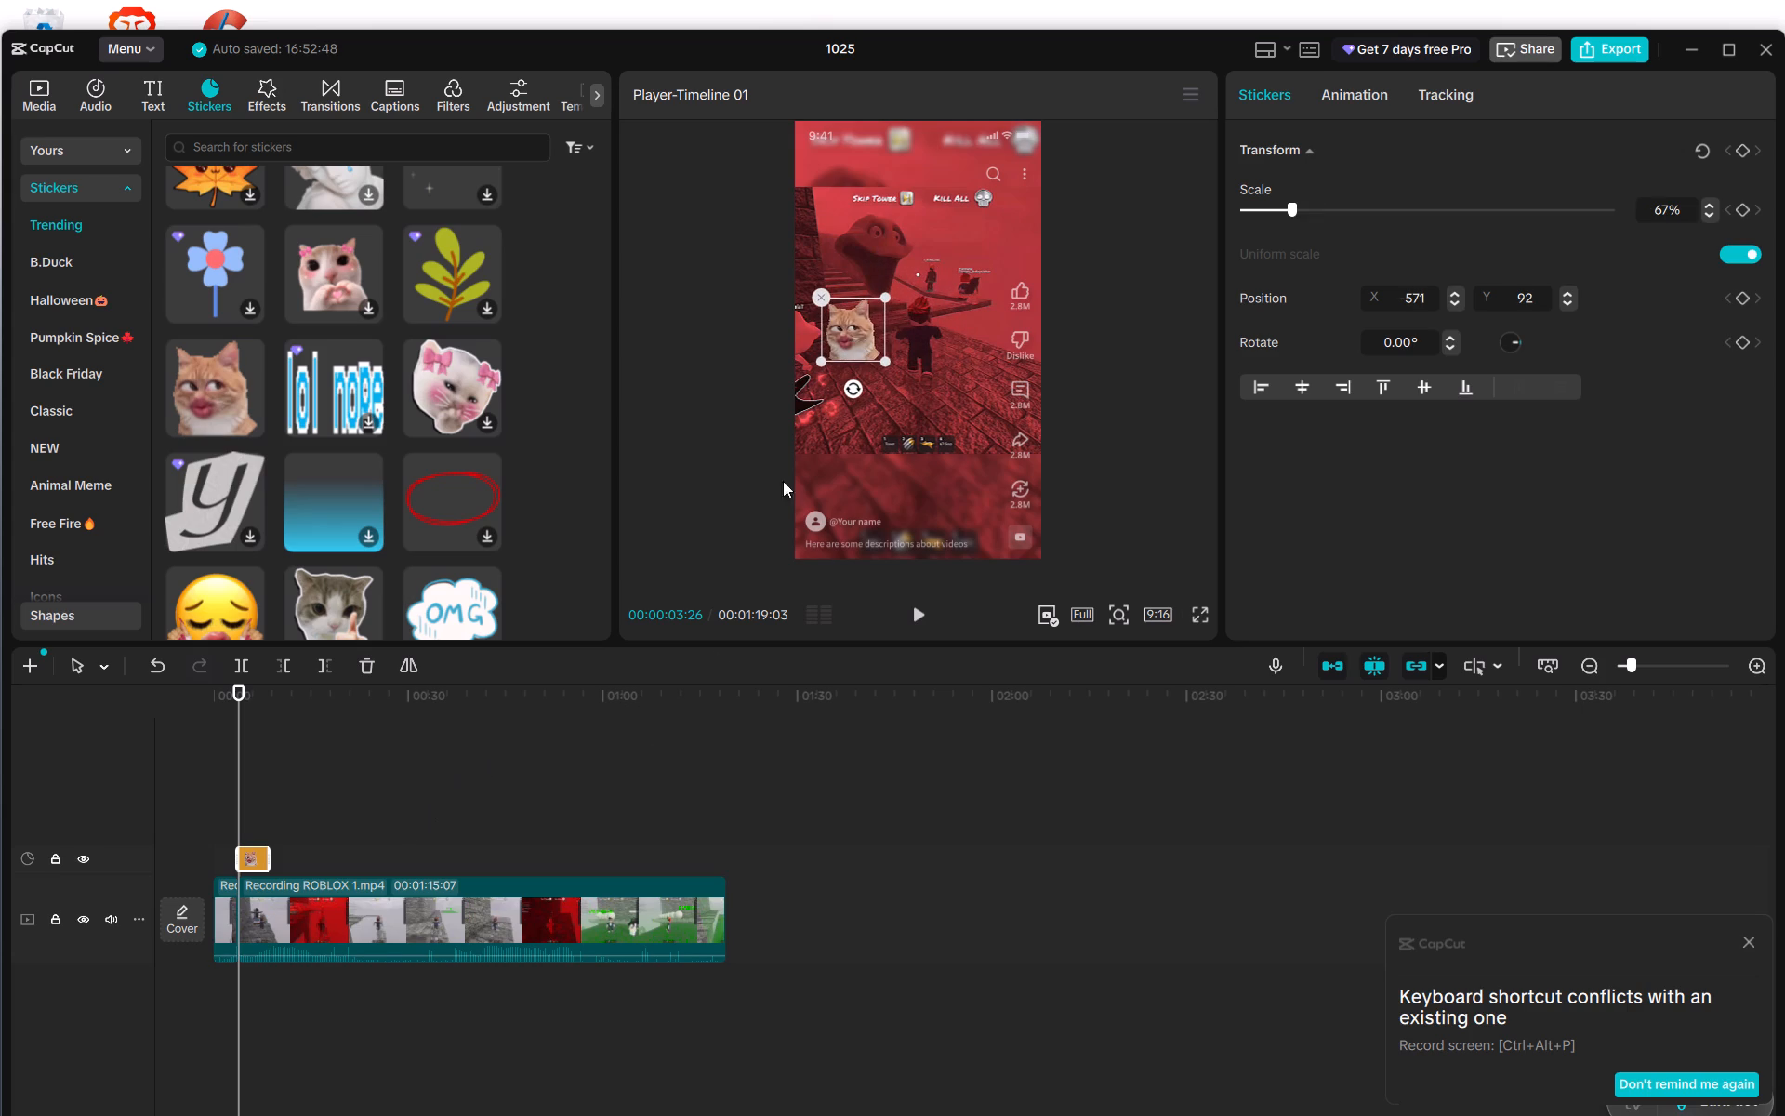
Play on from 00:00:03:26 and extend the cat sticker's end to about 00:00:11:19.
click(906, 609)
click(909, 609)
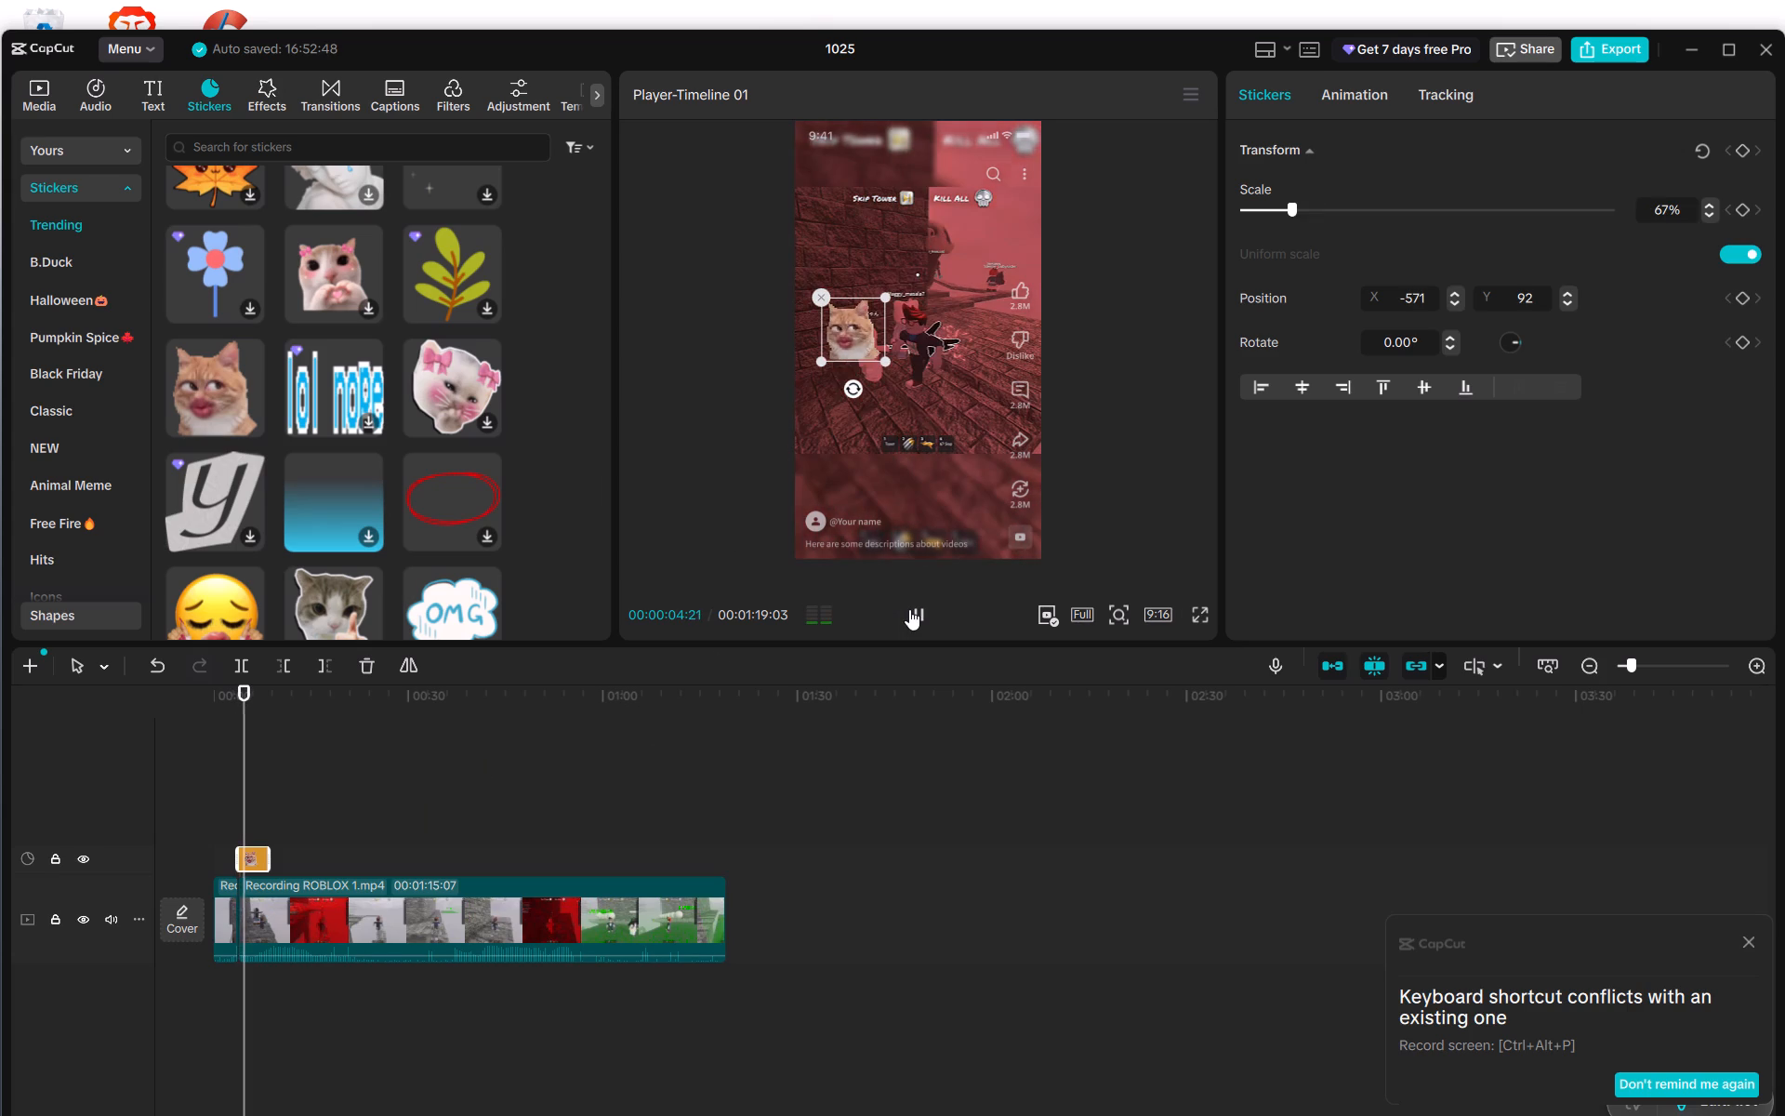
click(915, 612)
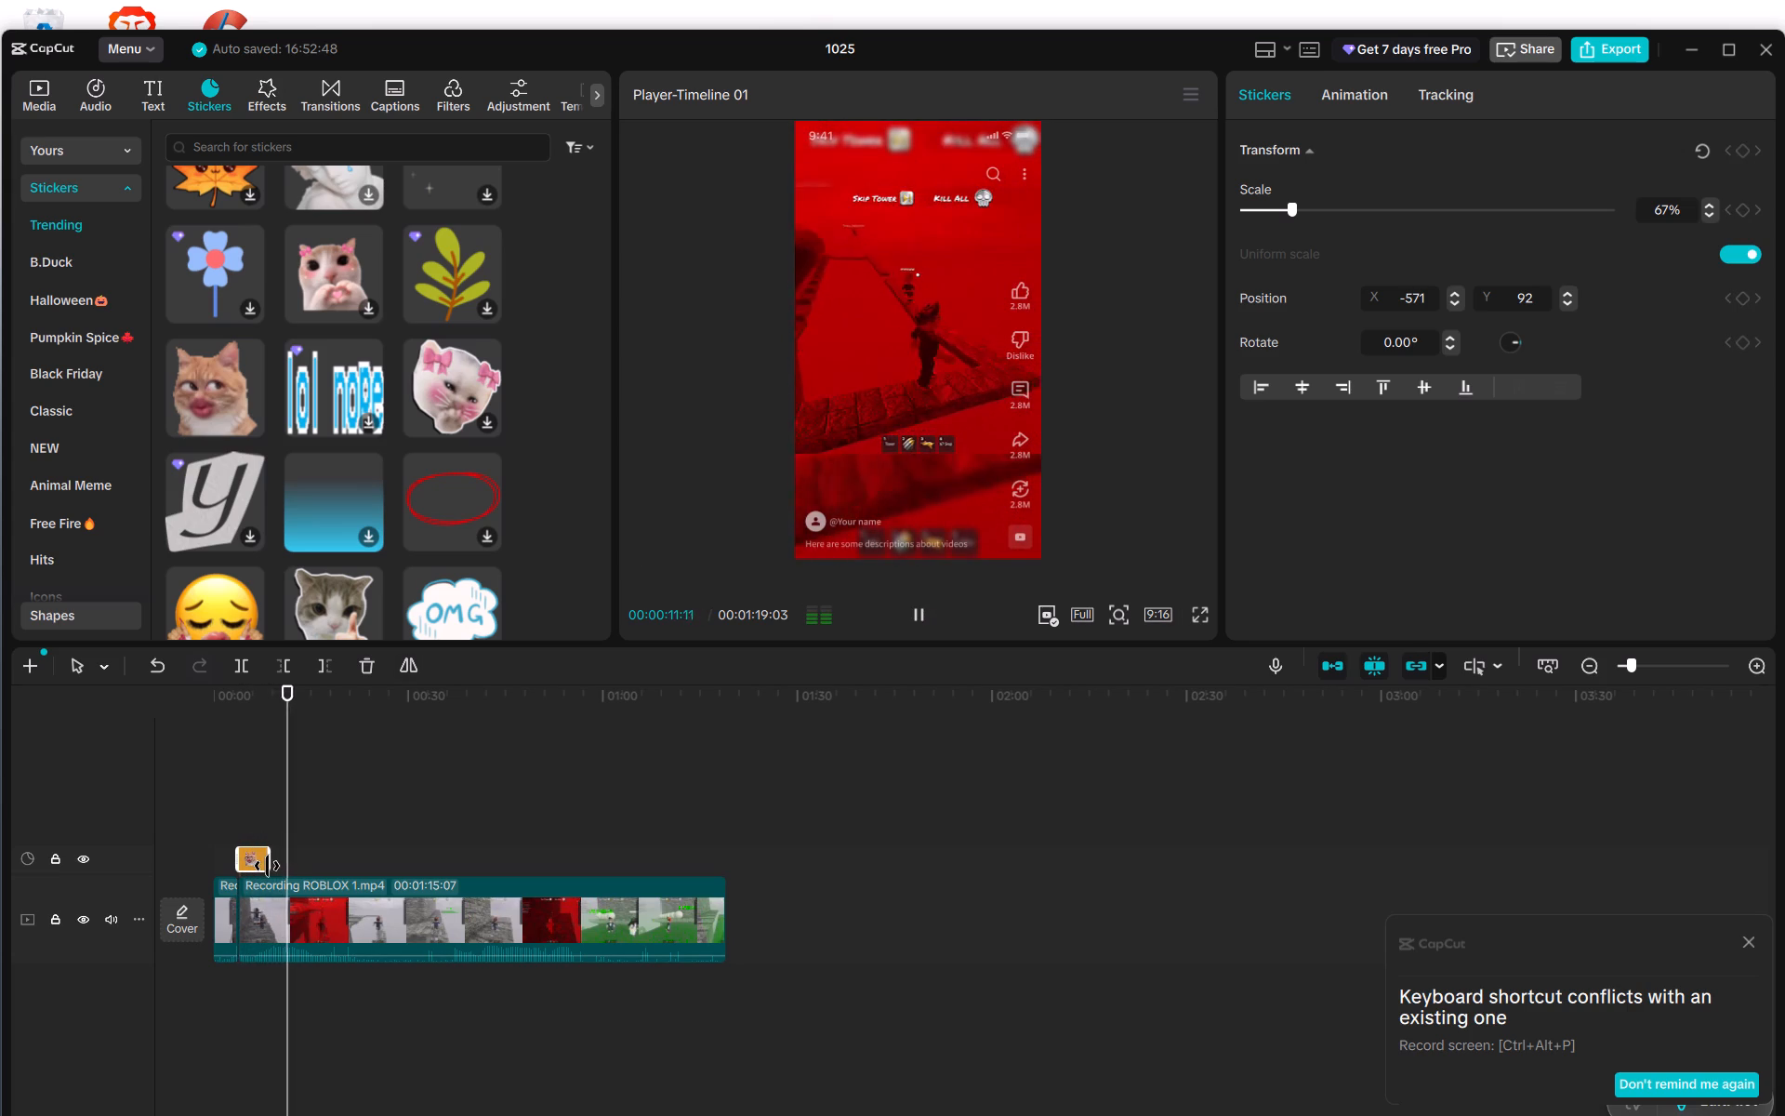
drag(268, 865, 280, 863)
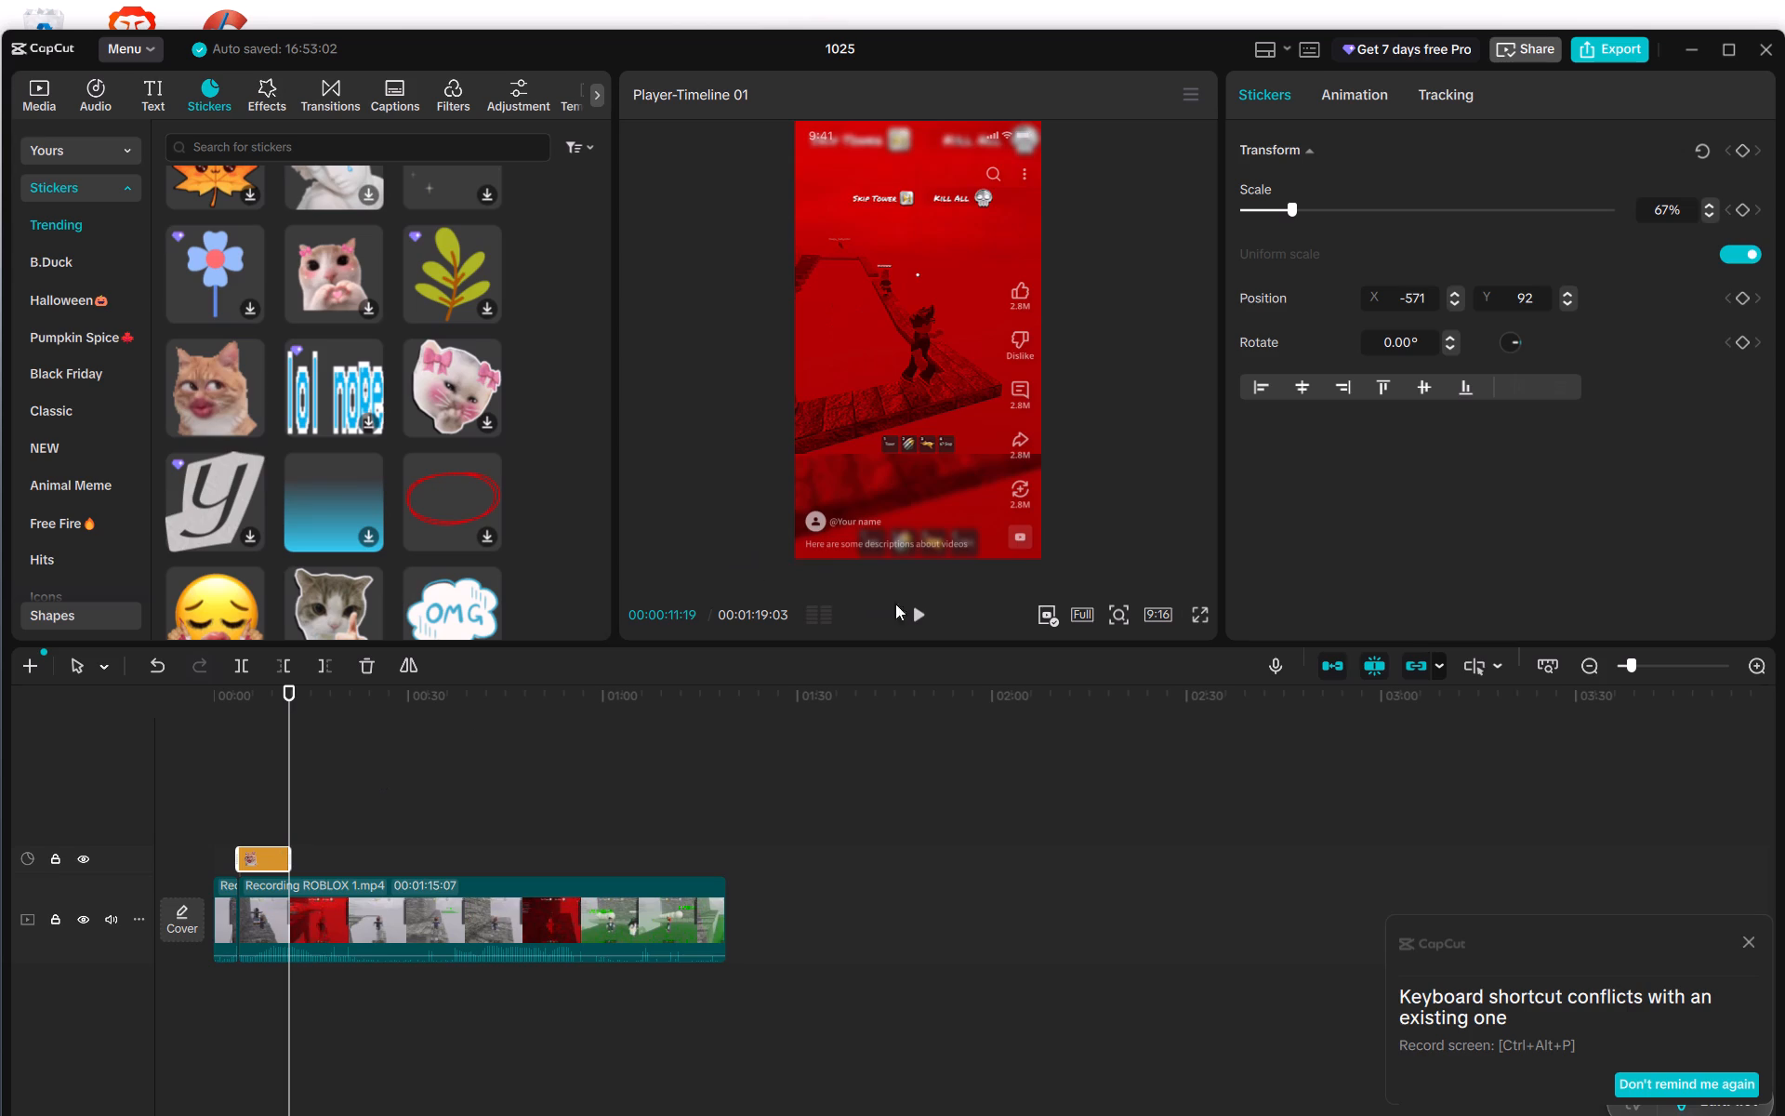
Replay from 00:00:03:26 to check the lengthened cat sticker against the gameplay.
click(912, 606)
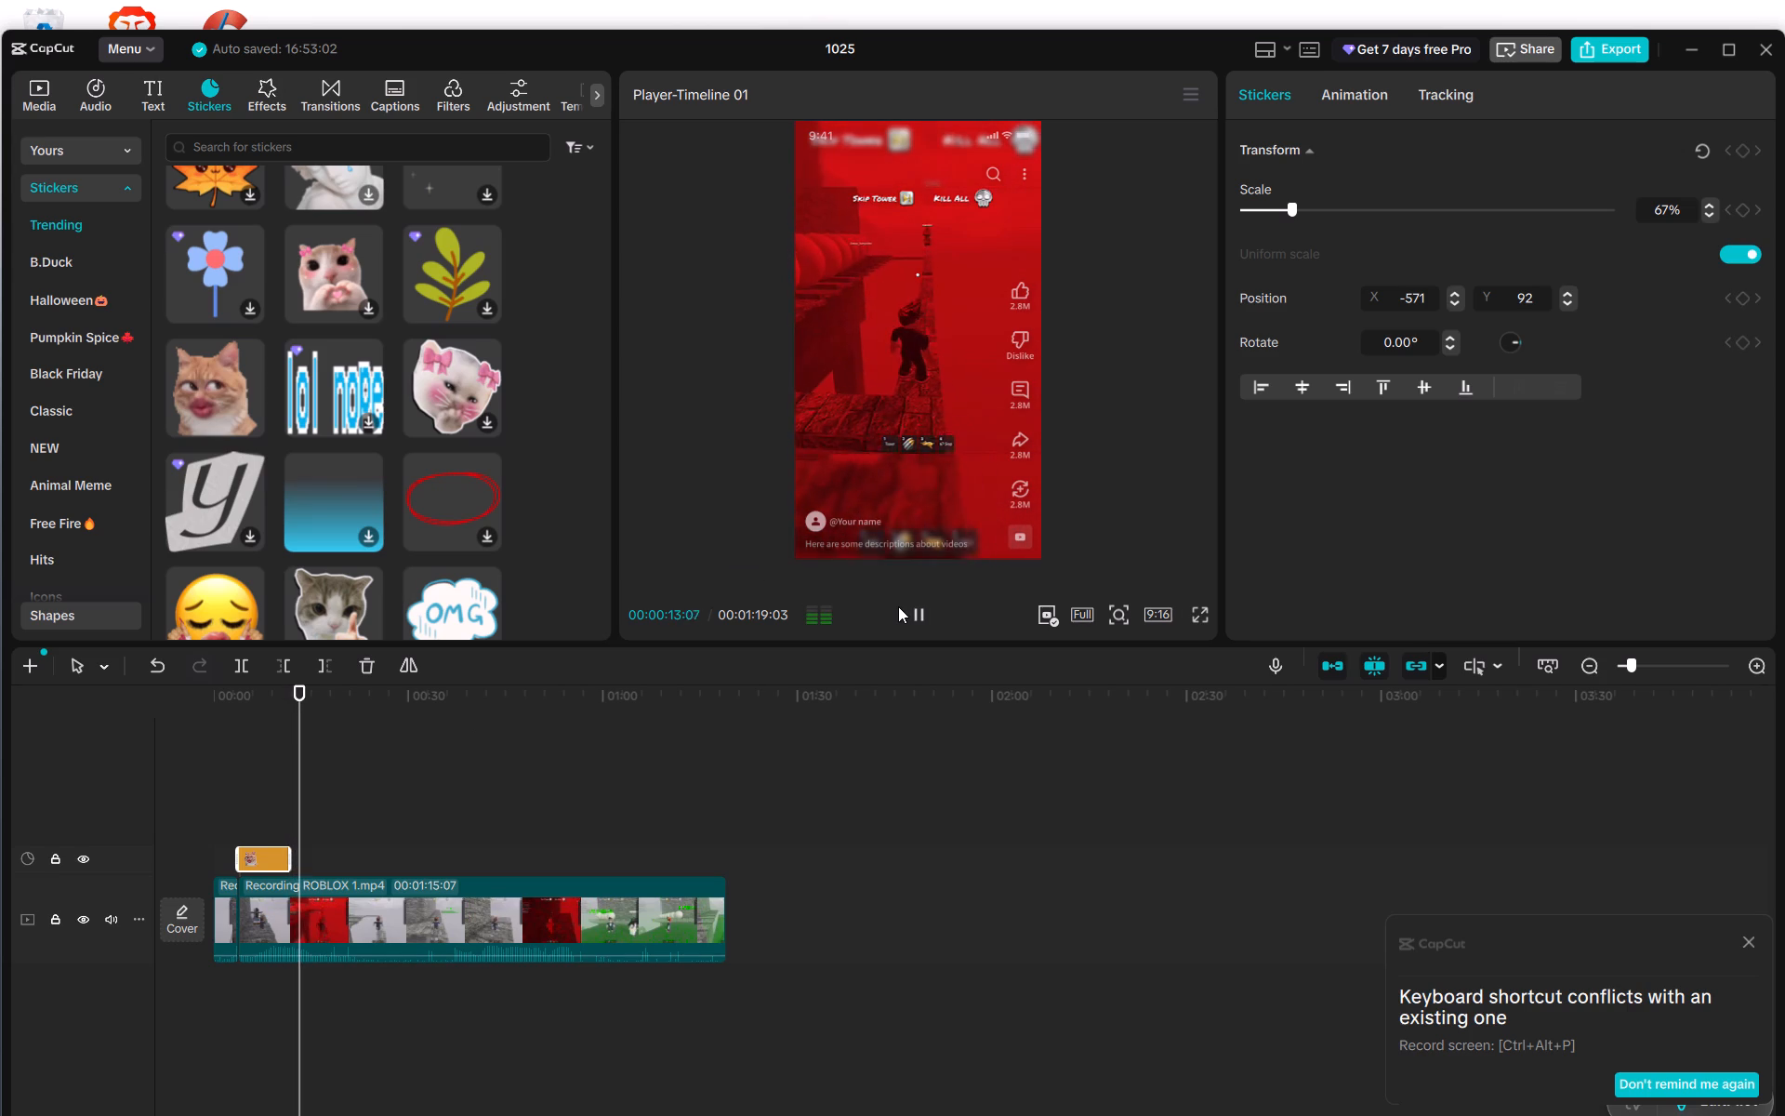
click(232, 777)
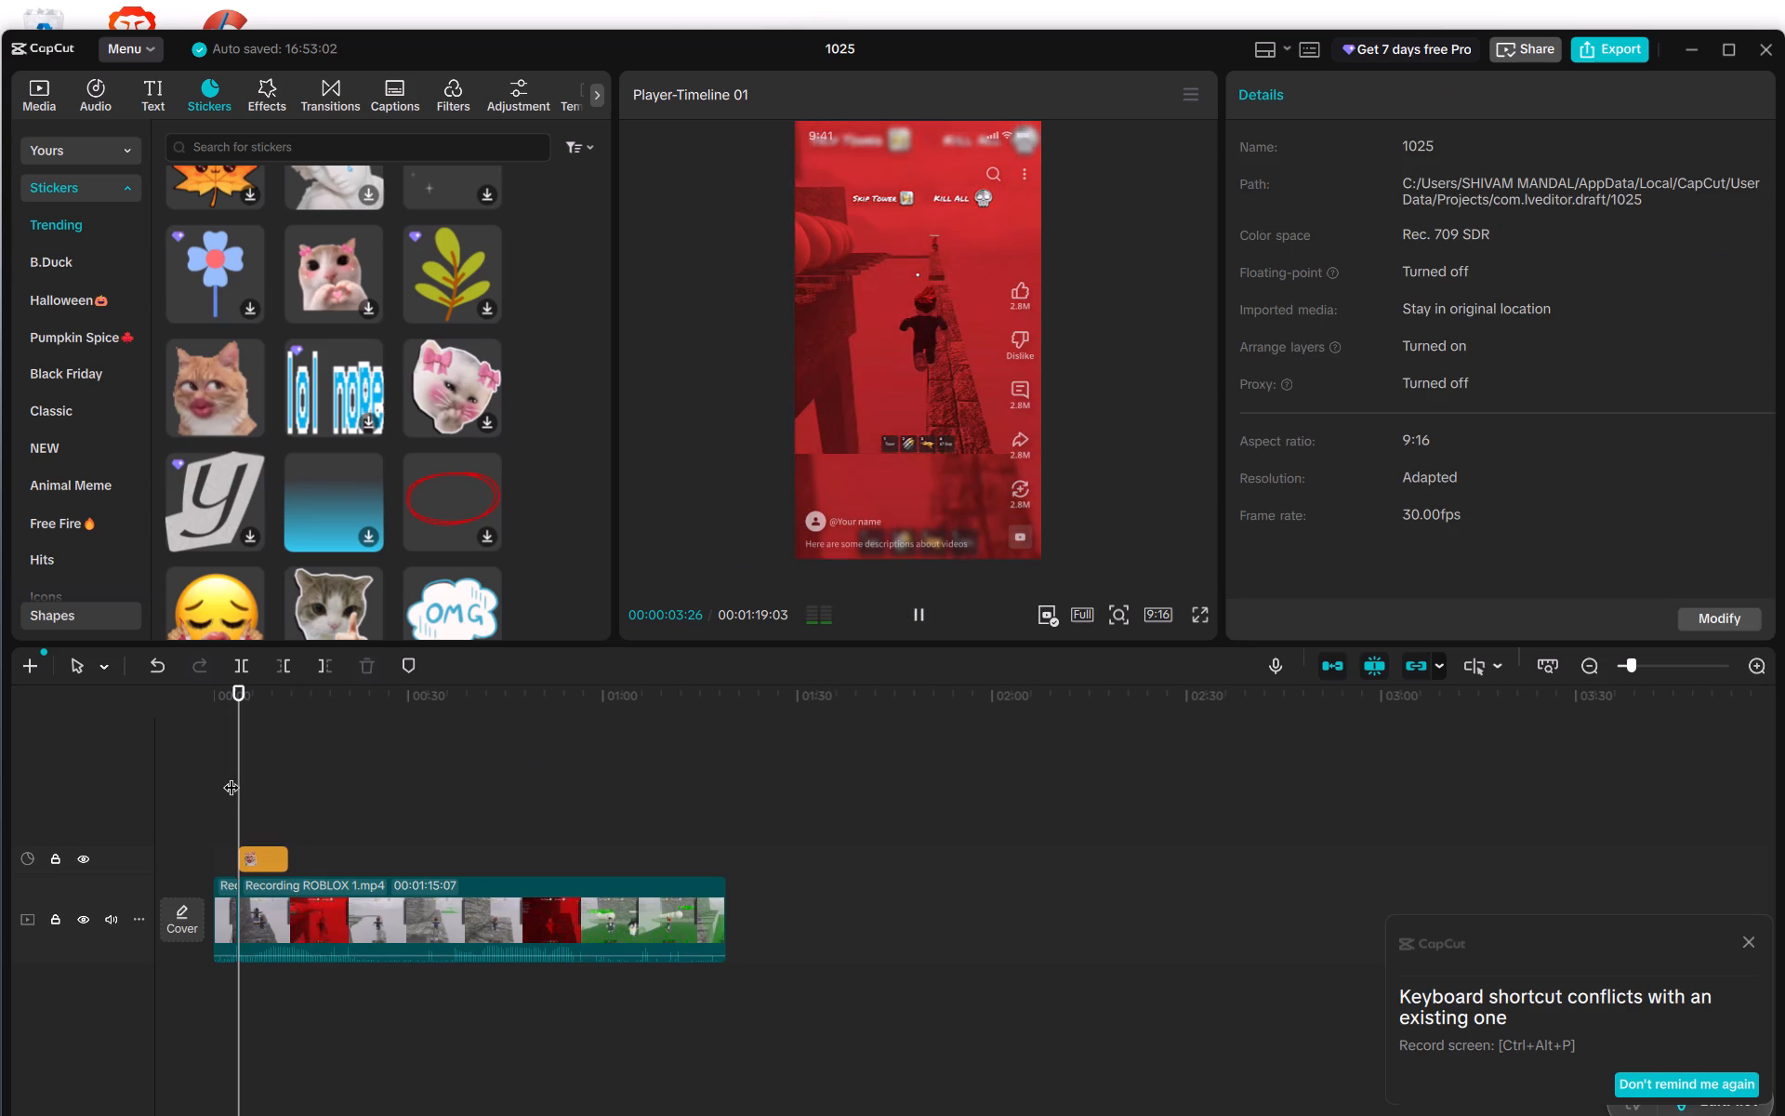
click(903, 607)
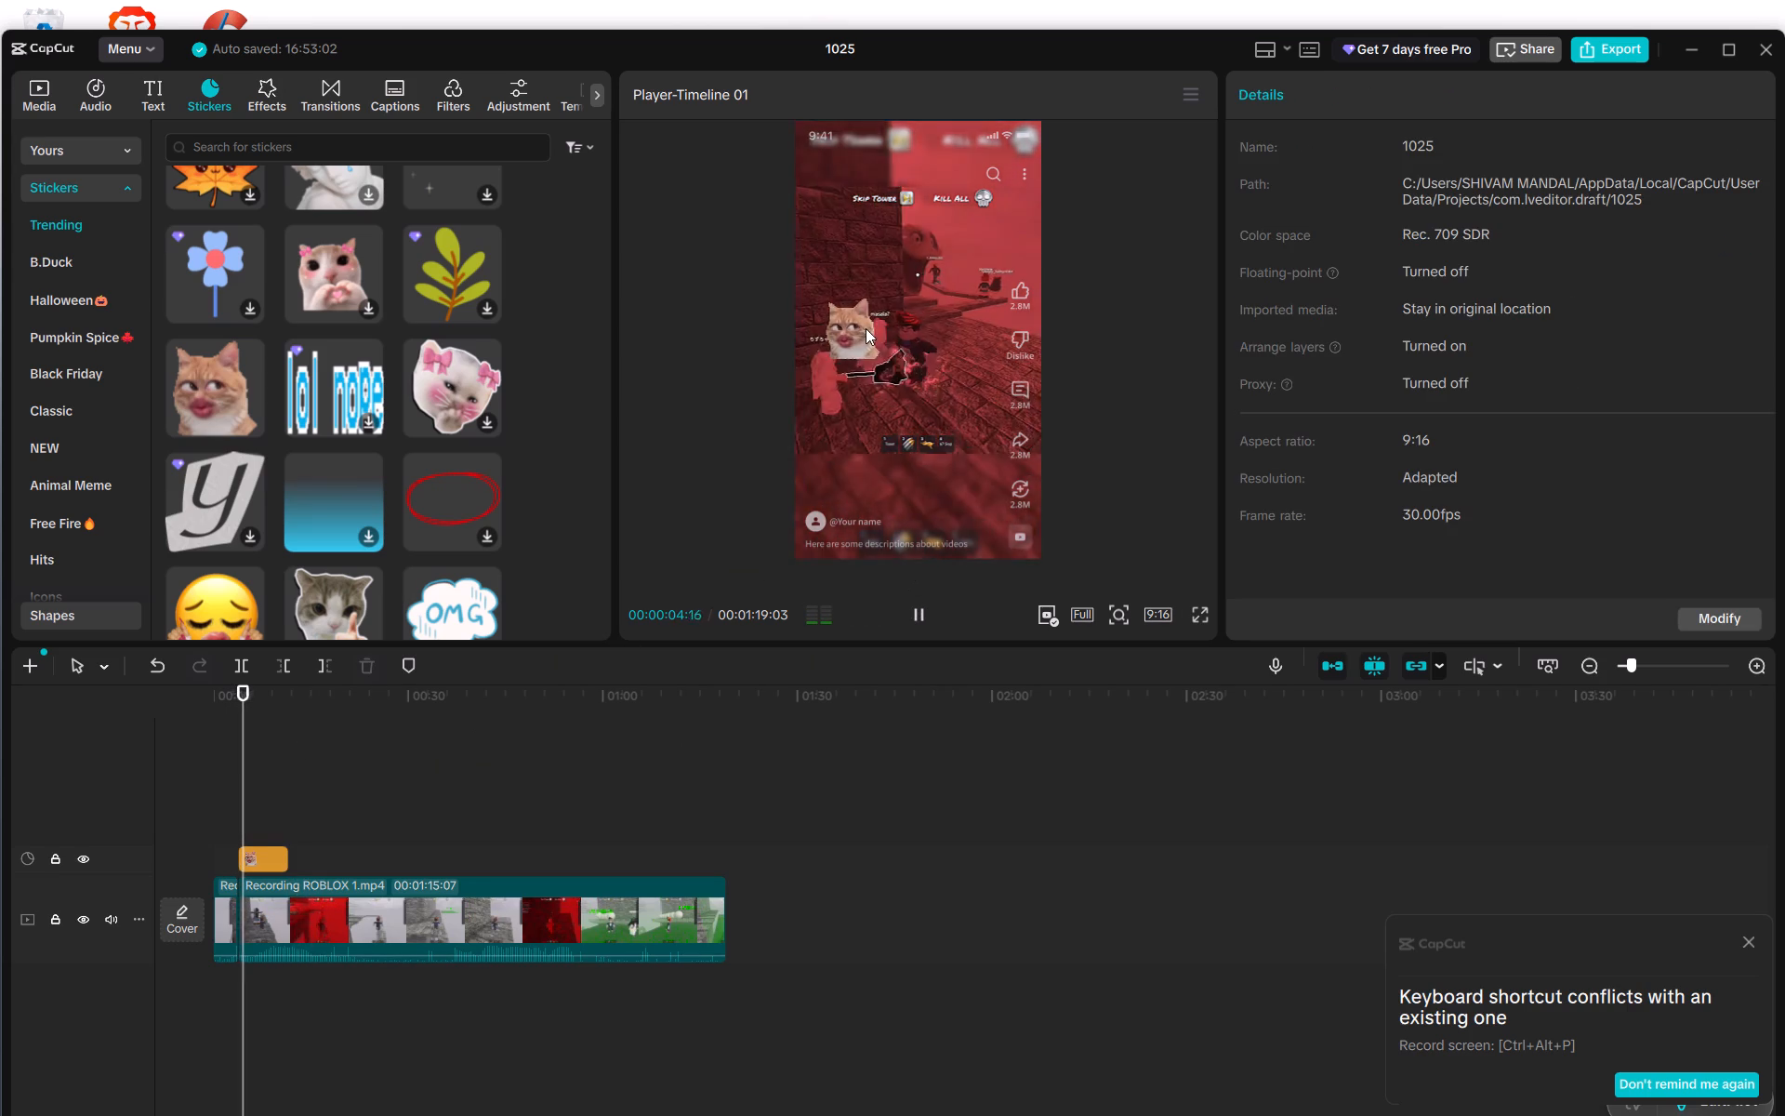
Move the cat sticker to about X -672, Y -112 and tilt it to about -18.16°.
click(858, 325)
drag(854, 325, 842, 349)
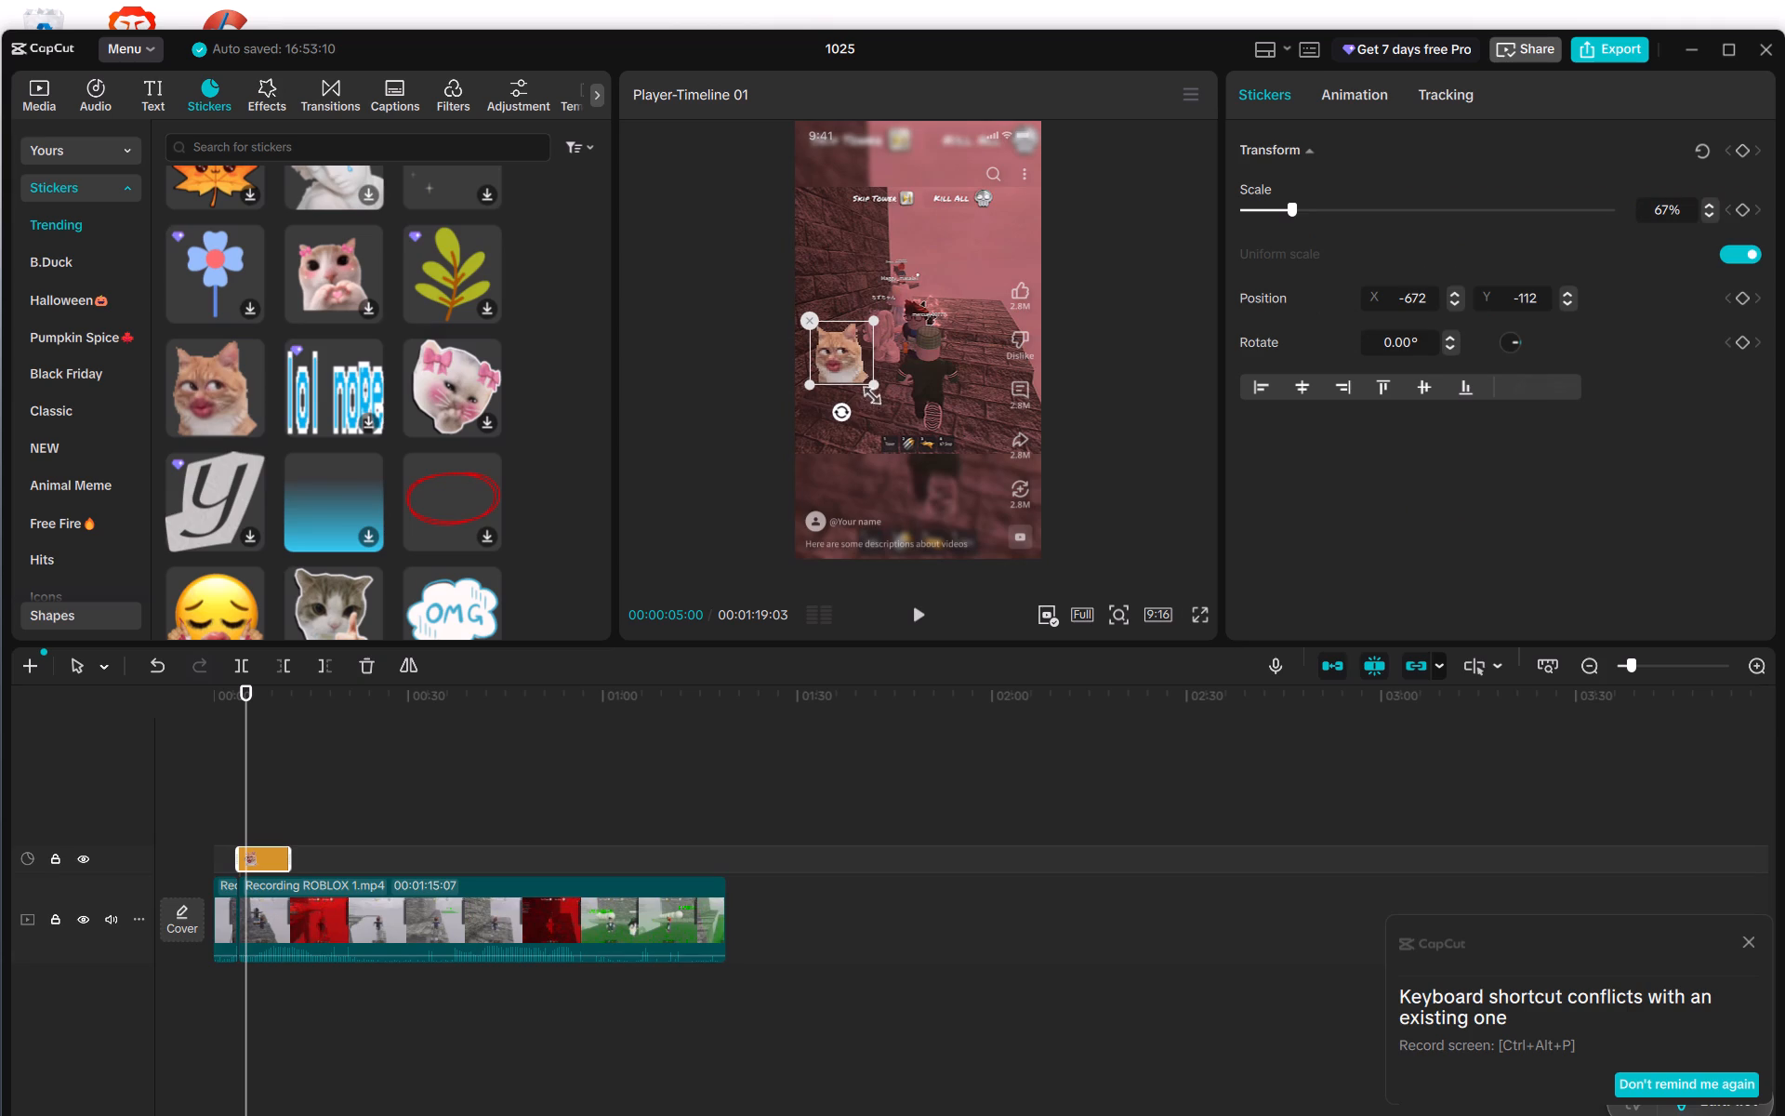
drag(845, 413, 850, 411)
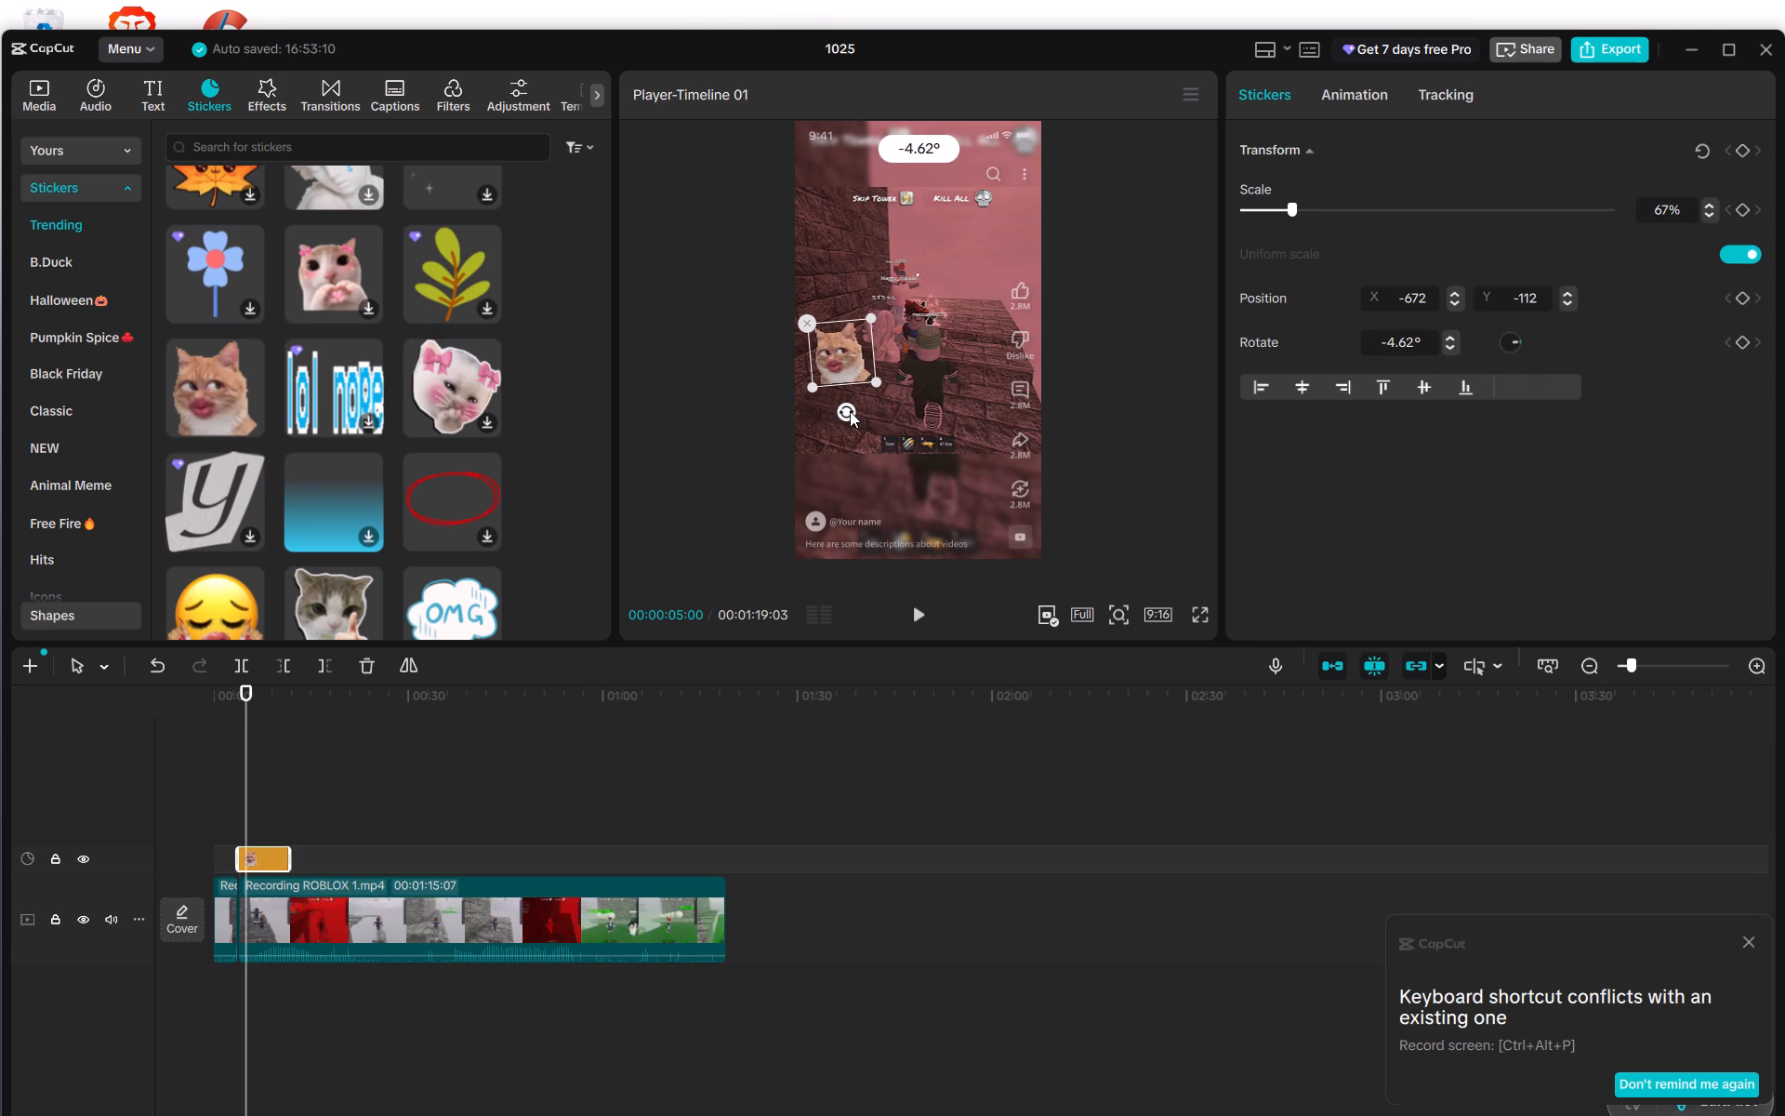
drag(850, 411, 859, 399)
drag(839, 353, 839, 358)
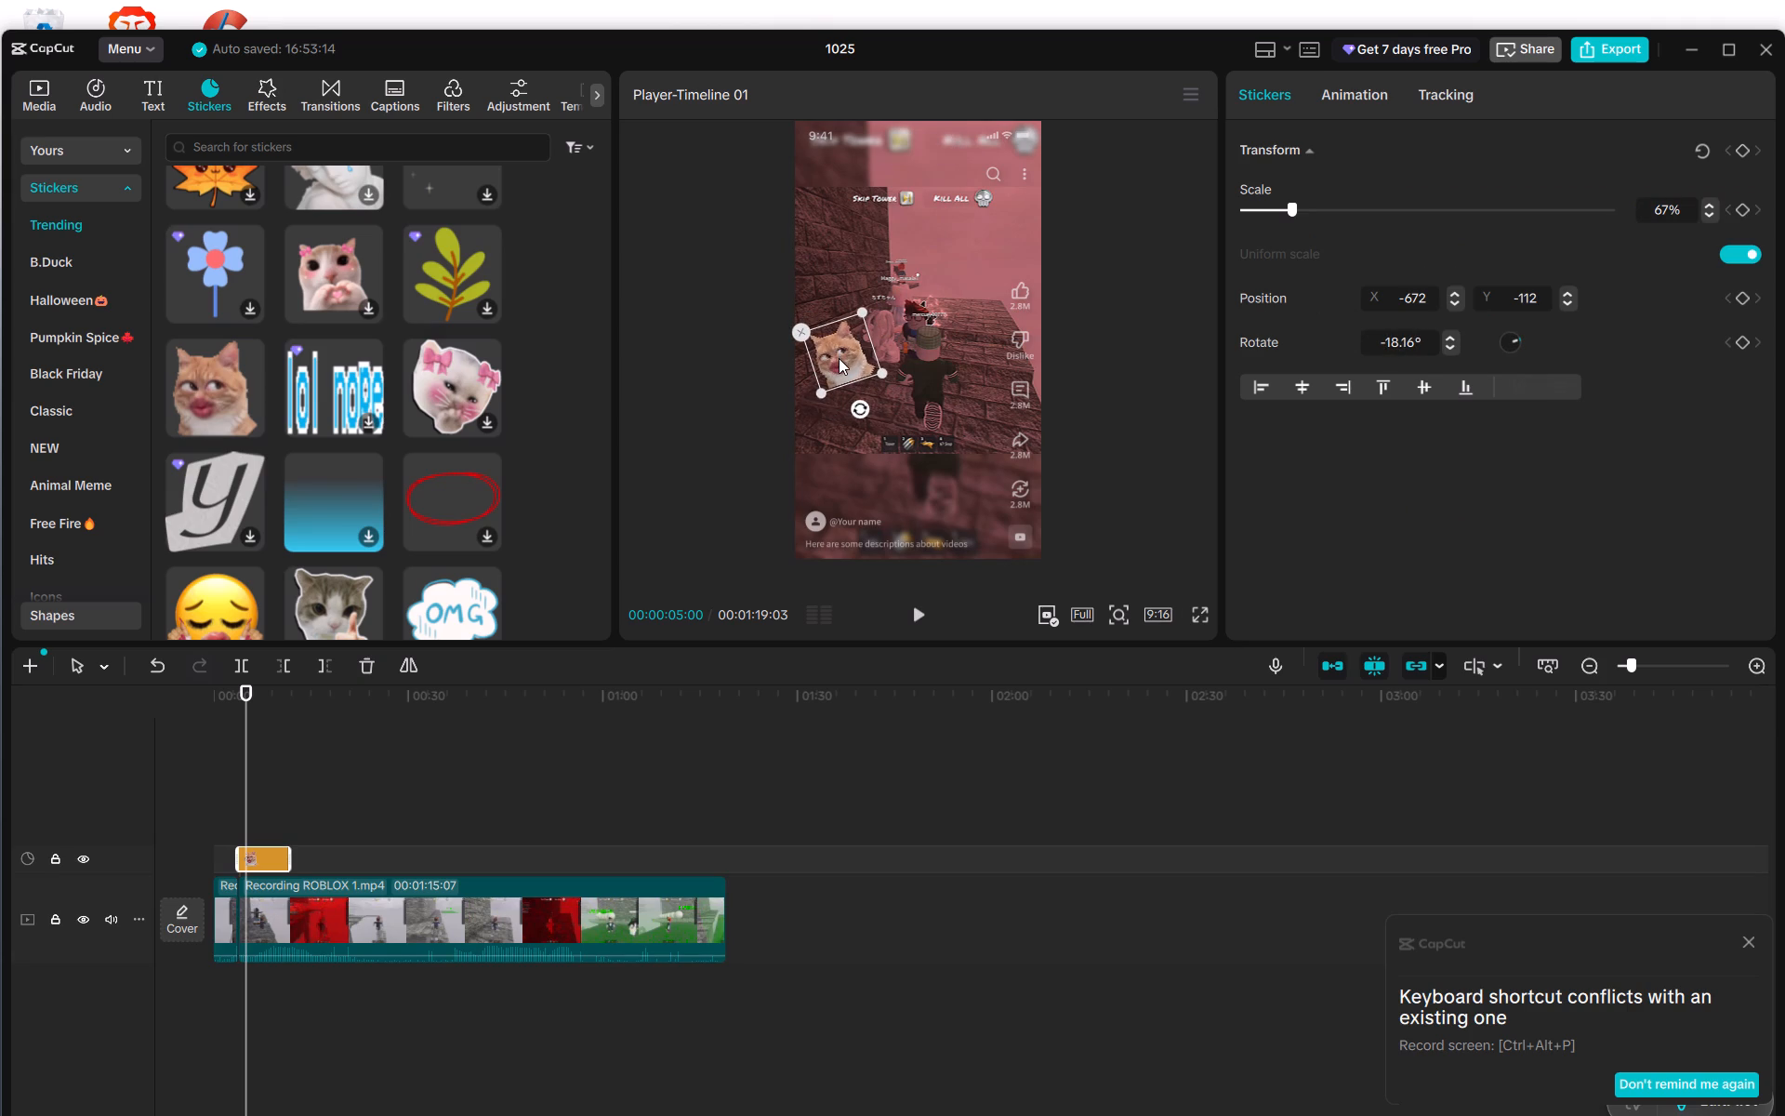
drag(839, 358, 839, 365)
drag(839, 365, 839, 366)
Play the video from 00:00:05:00 to 00:00:21:04 to check the tilted cat sticker and find the next sticker moment.
click(908, 606)
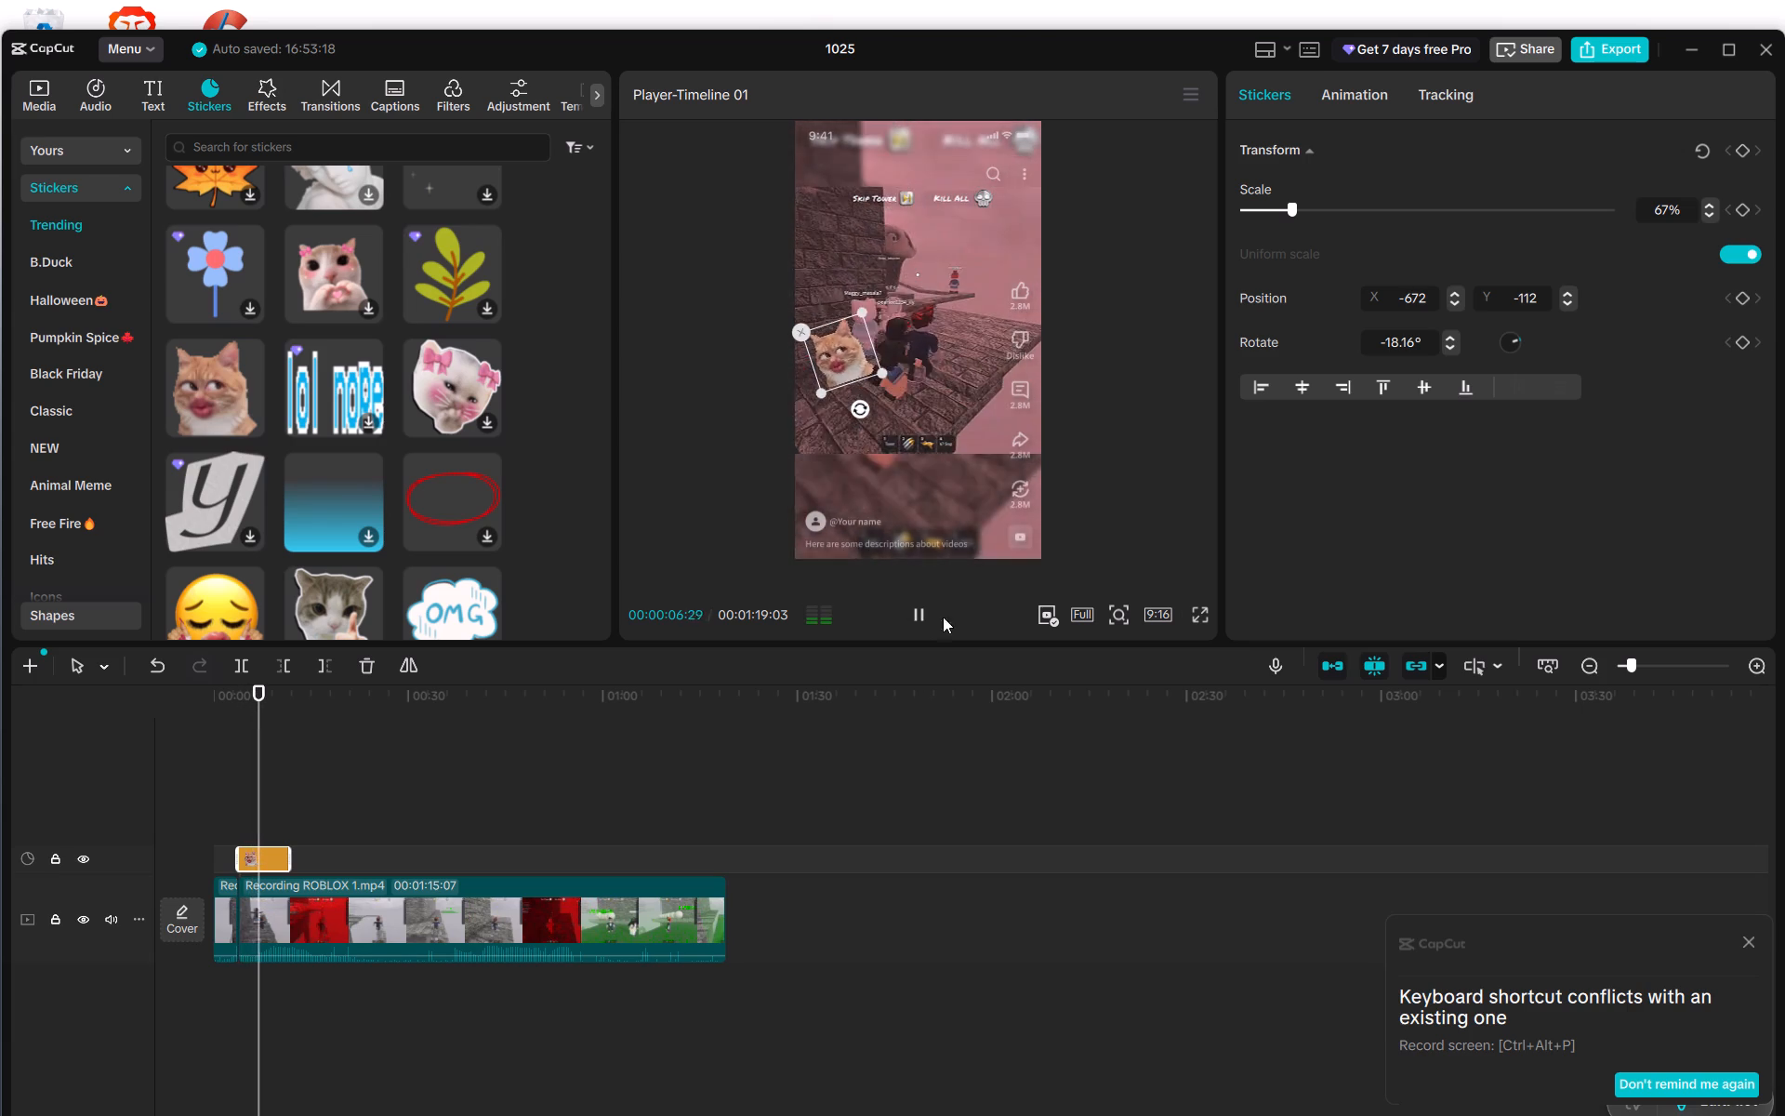
click(964, 408)
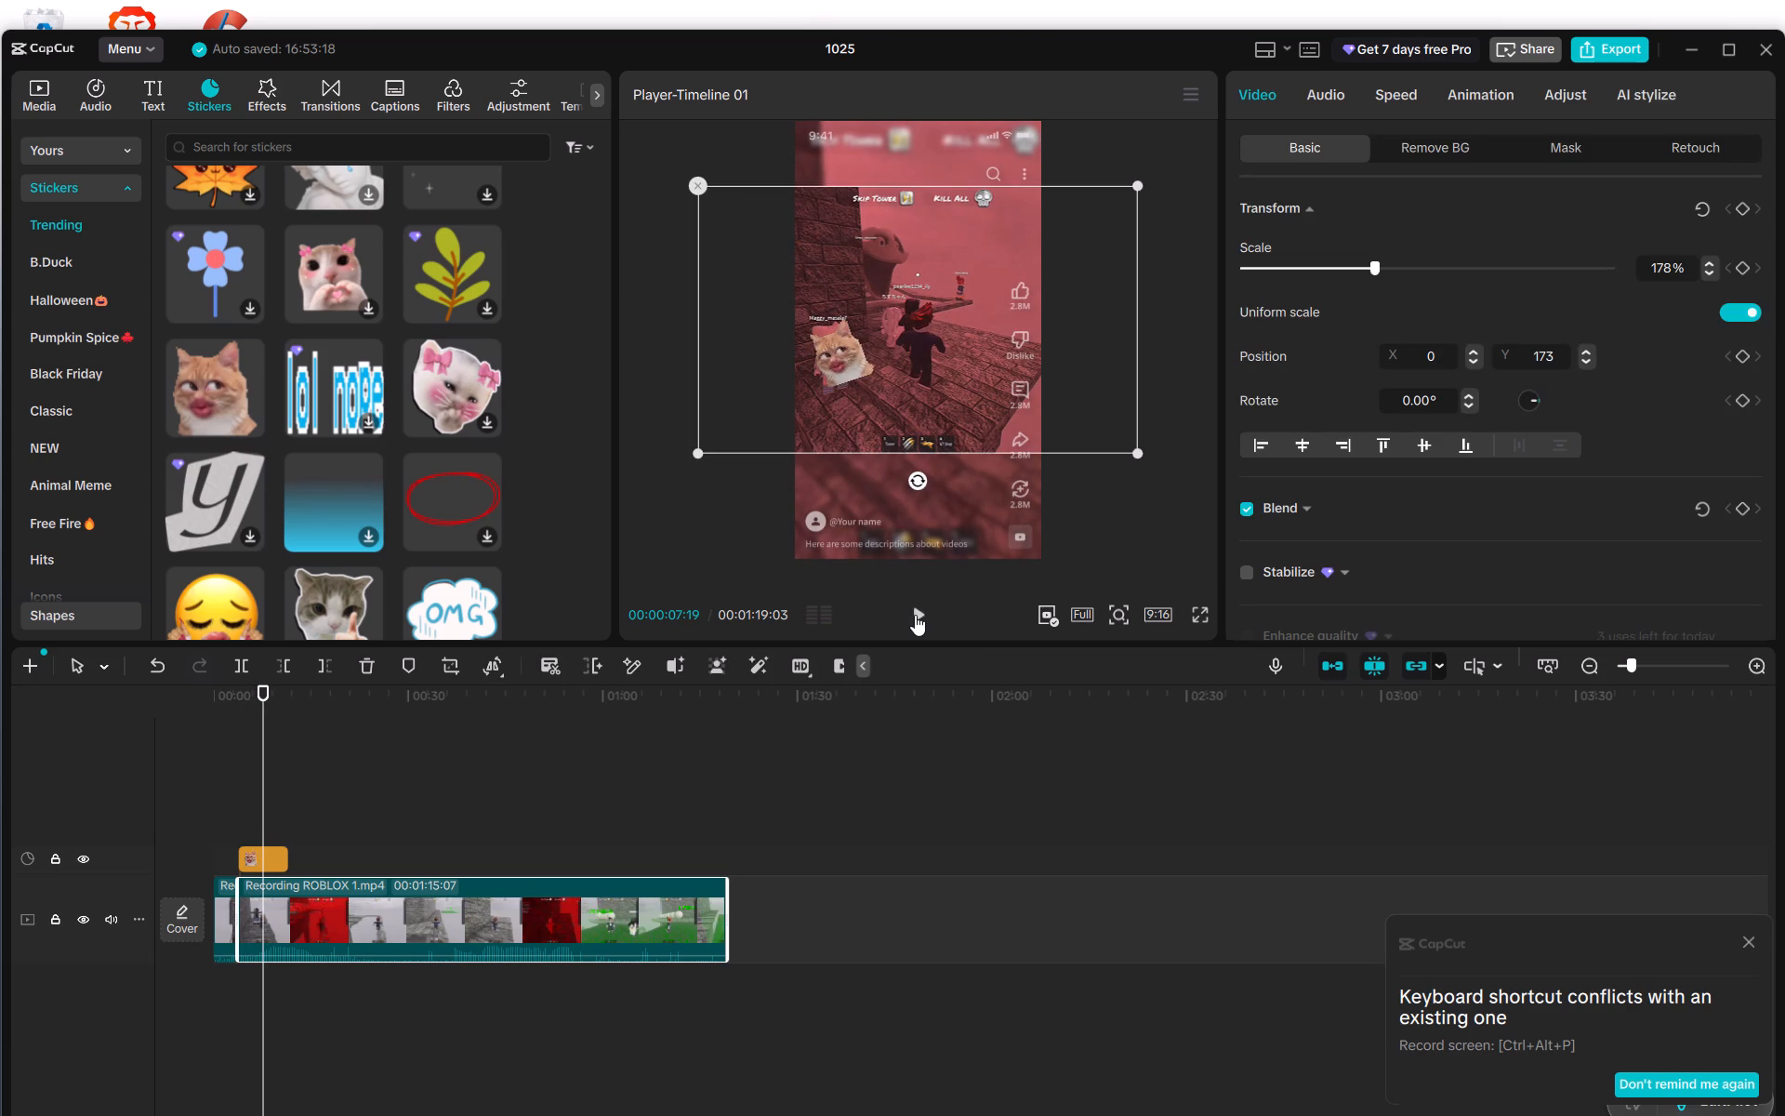
click(915, 615)
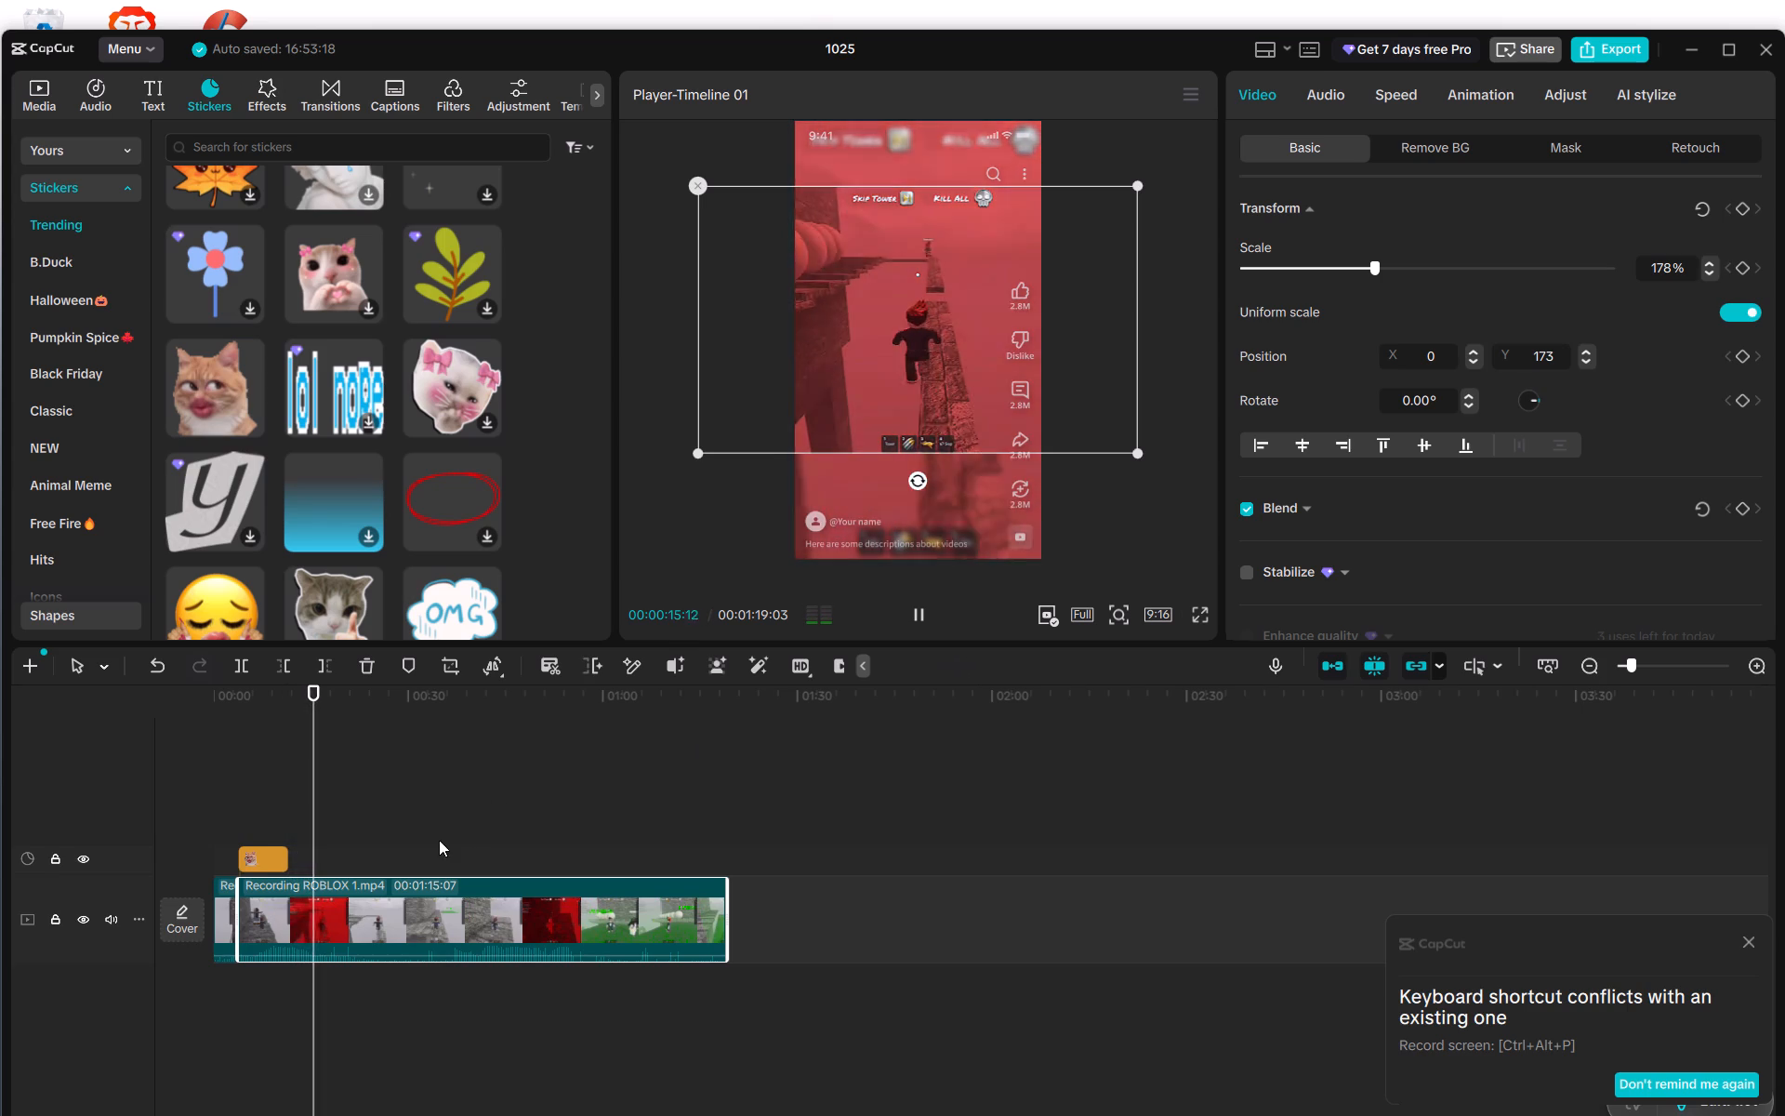
scroll(399, 468, down, 1)
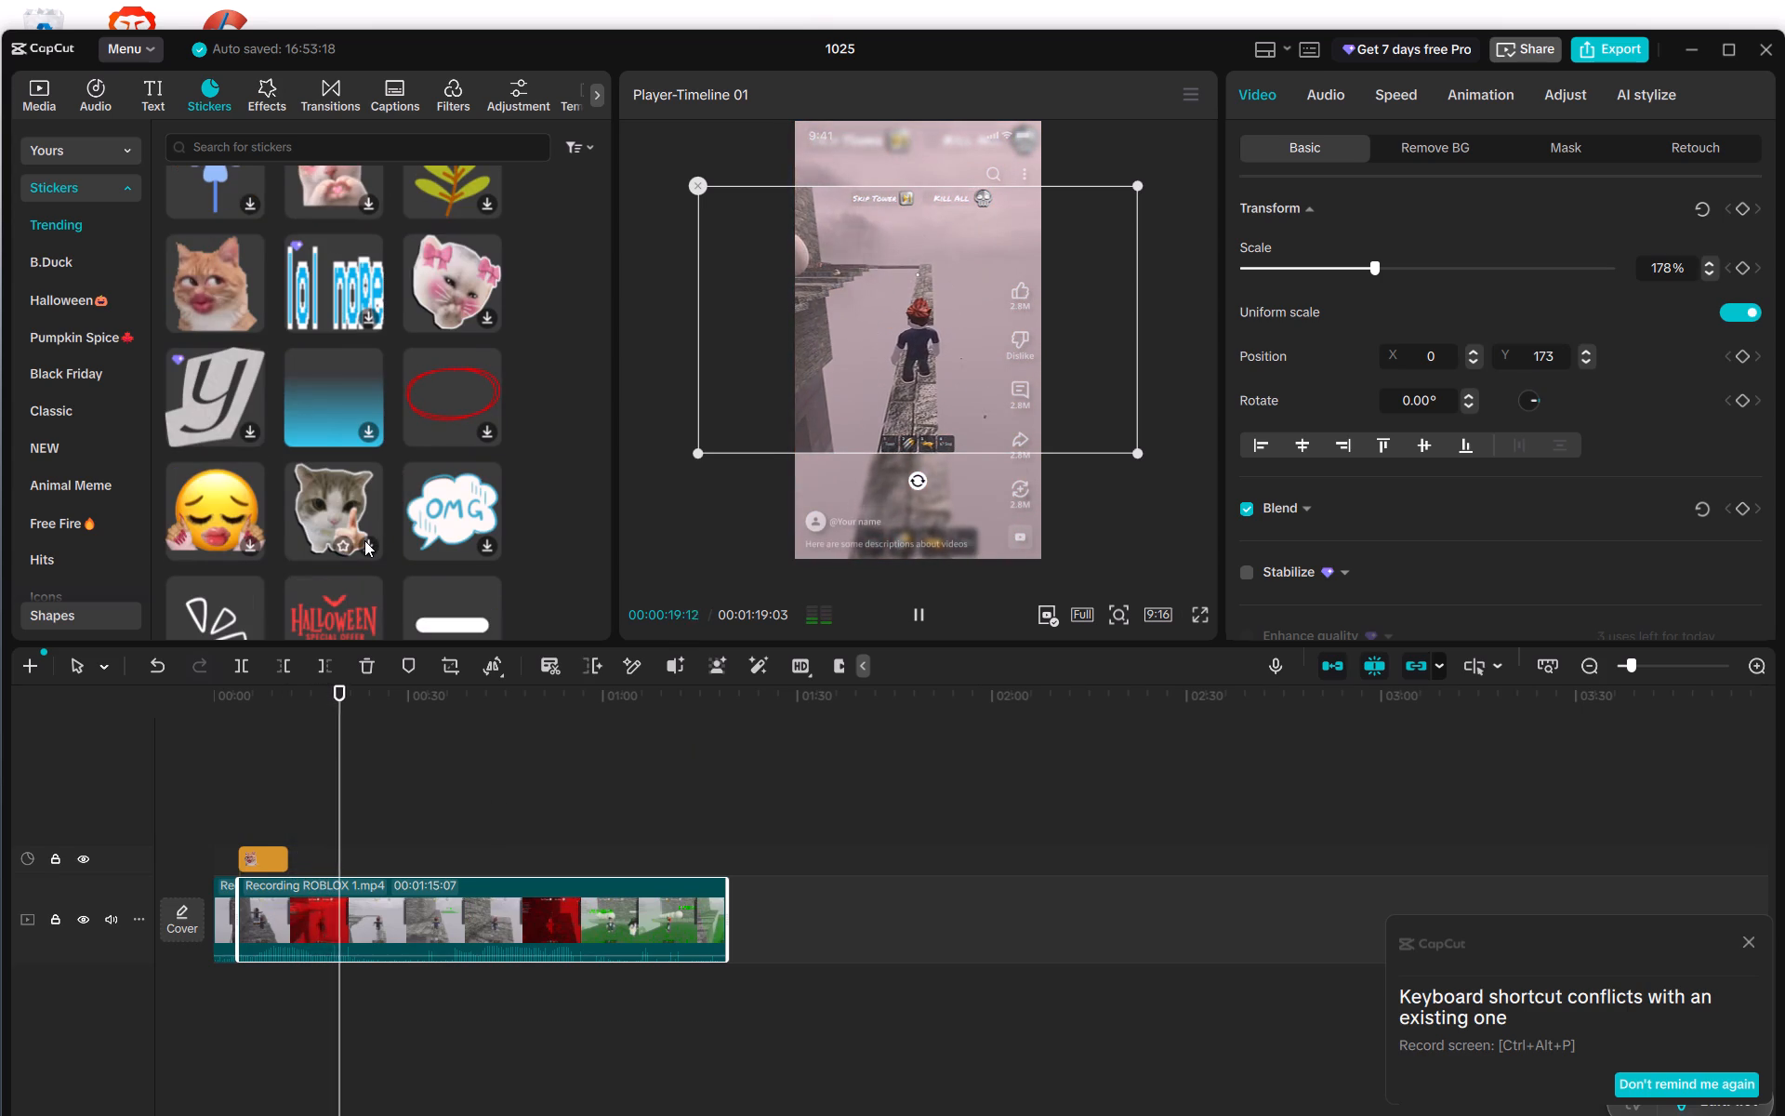
click(919, 608)
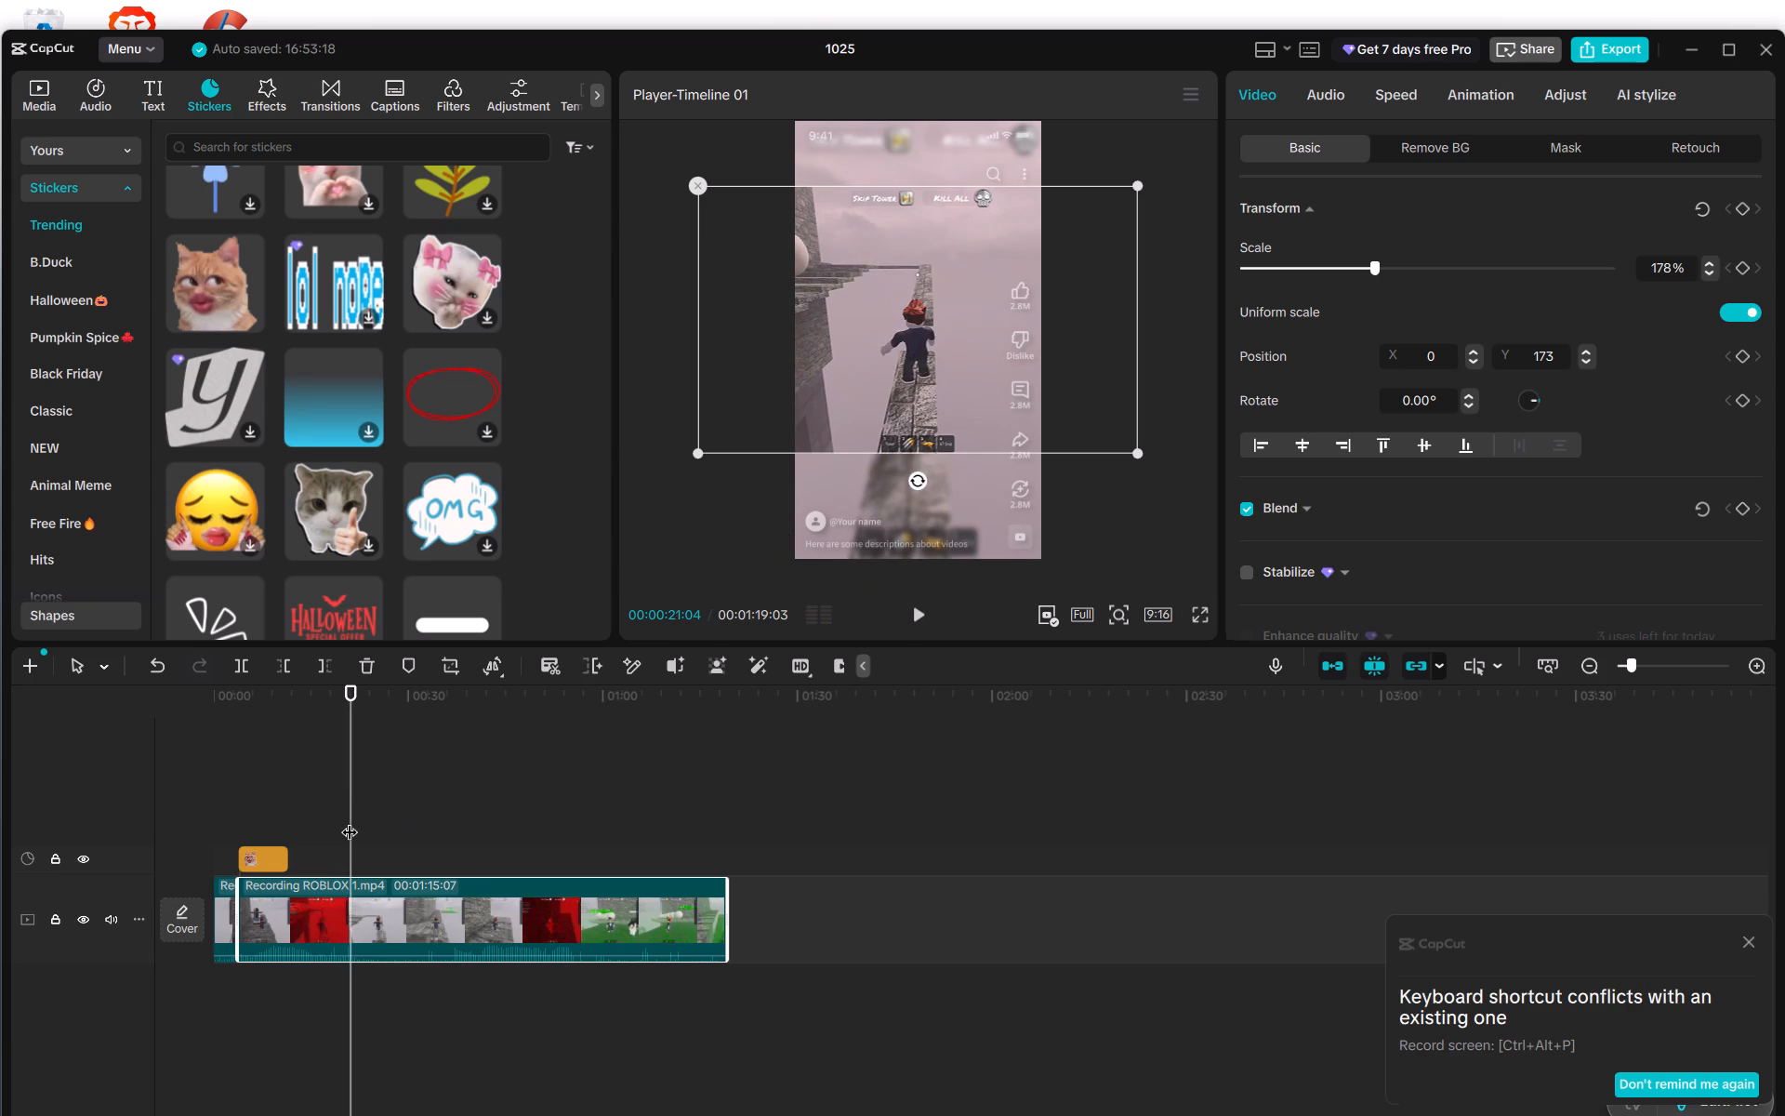
Add the grinning monkey face sticker from Trending at about 00:00:17:20, on the same track as the cat sticker.
drag(350, 820, 328, 823)
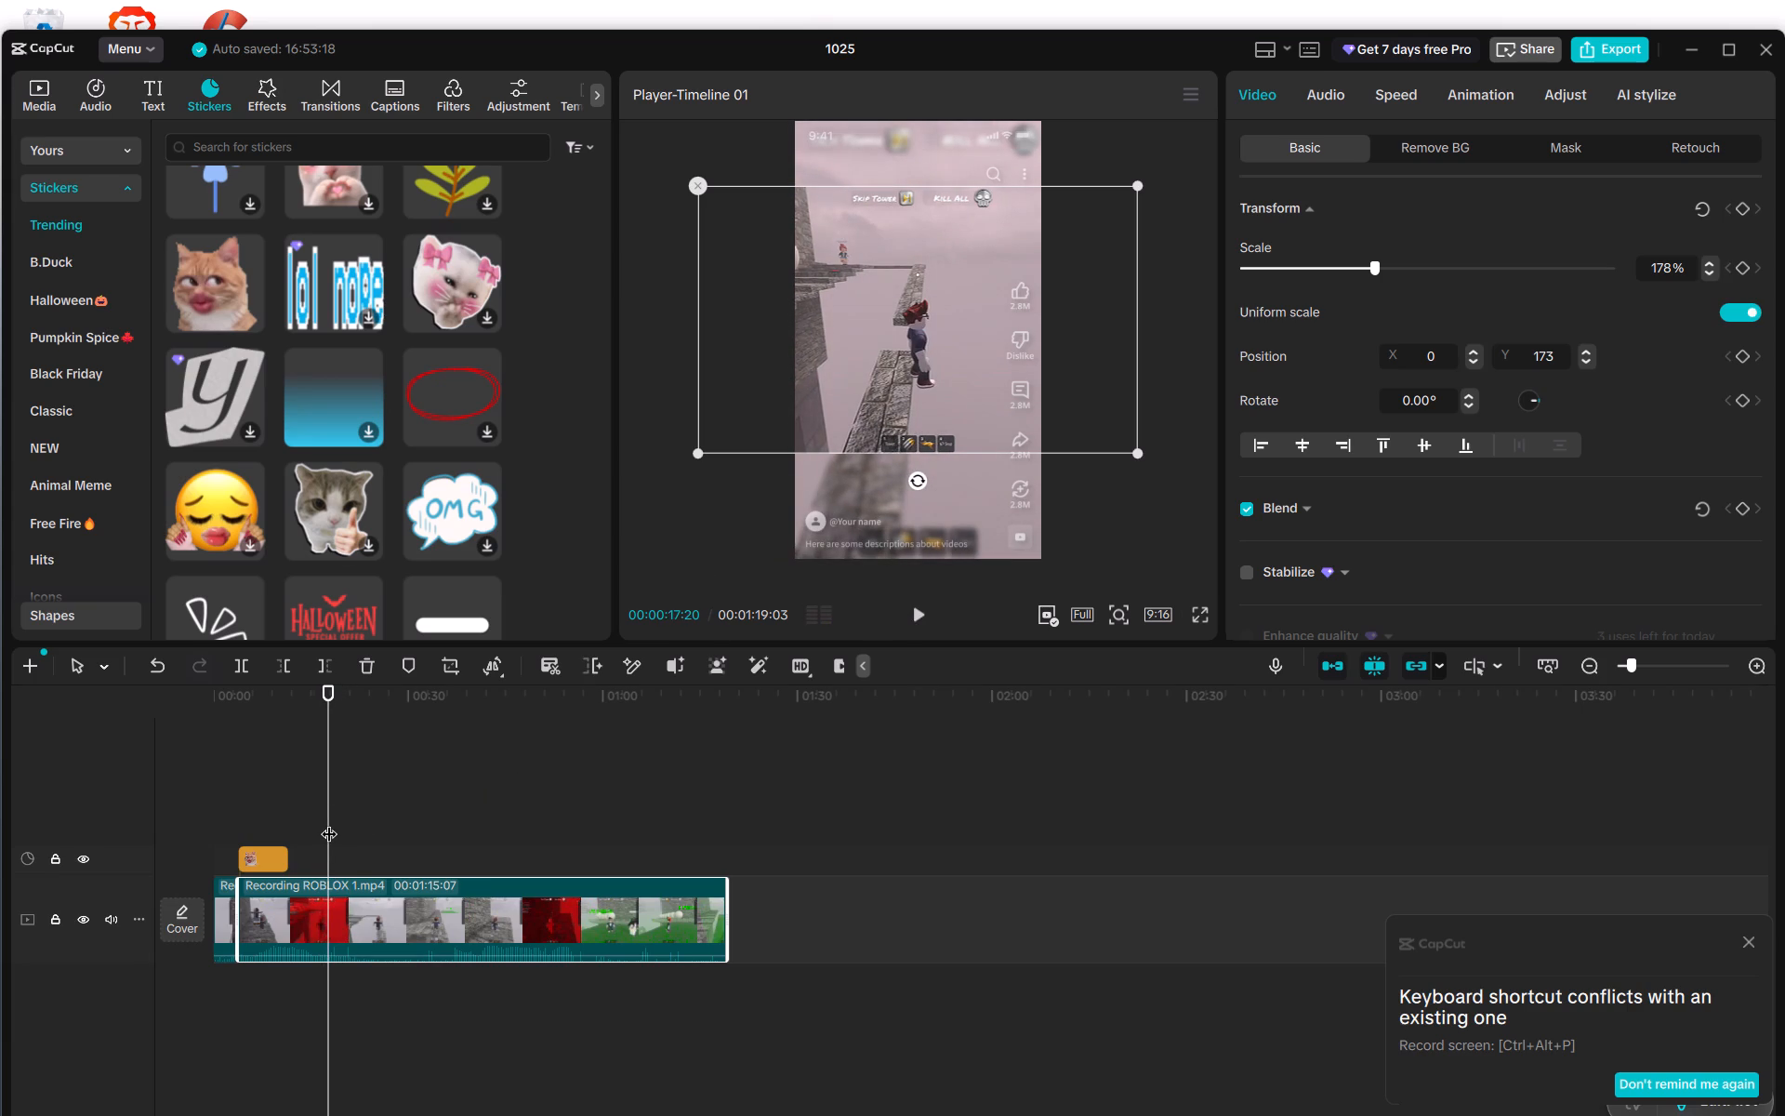
scroll(378, 363, down, 5)
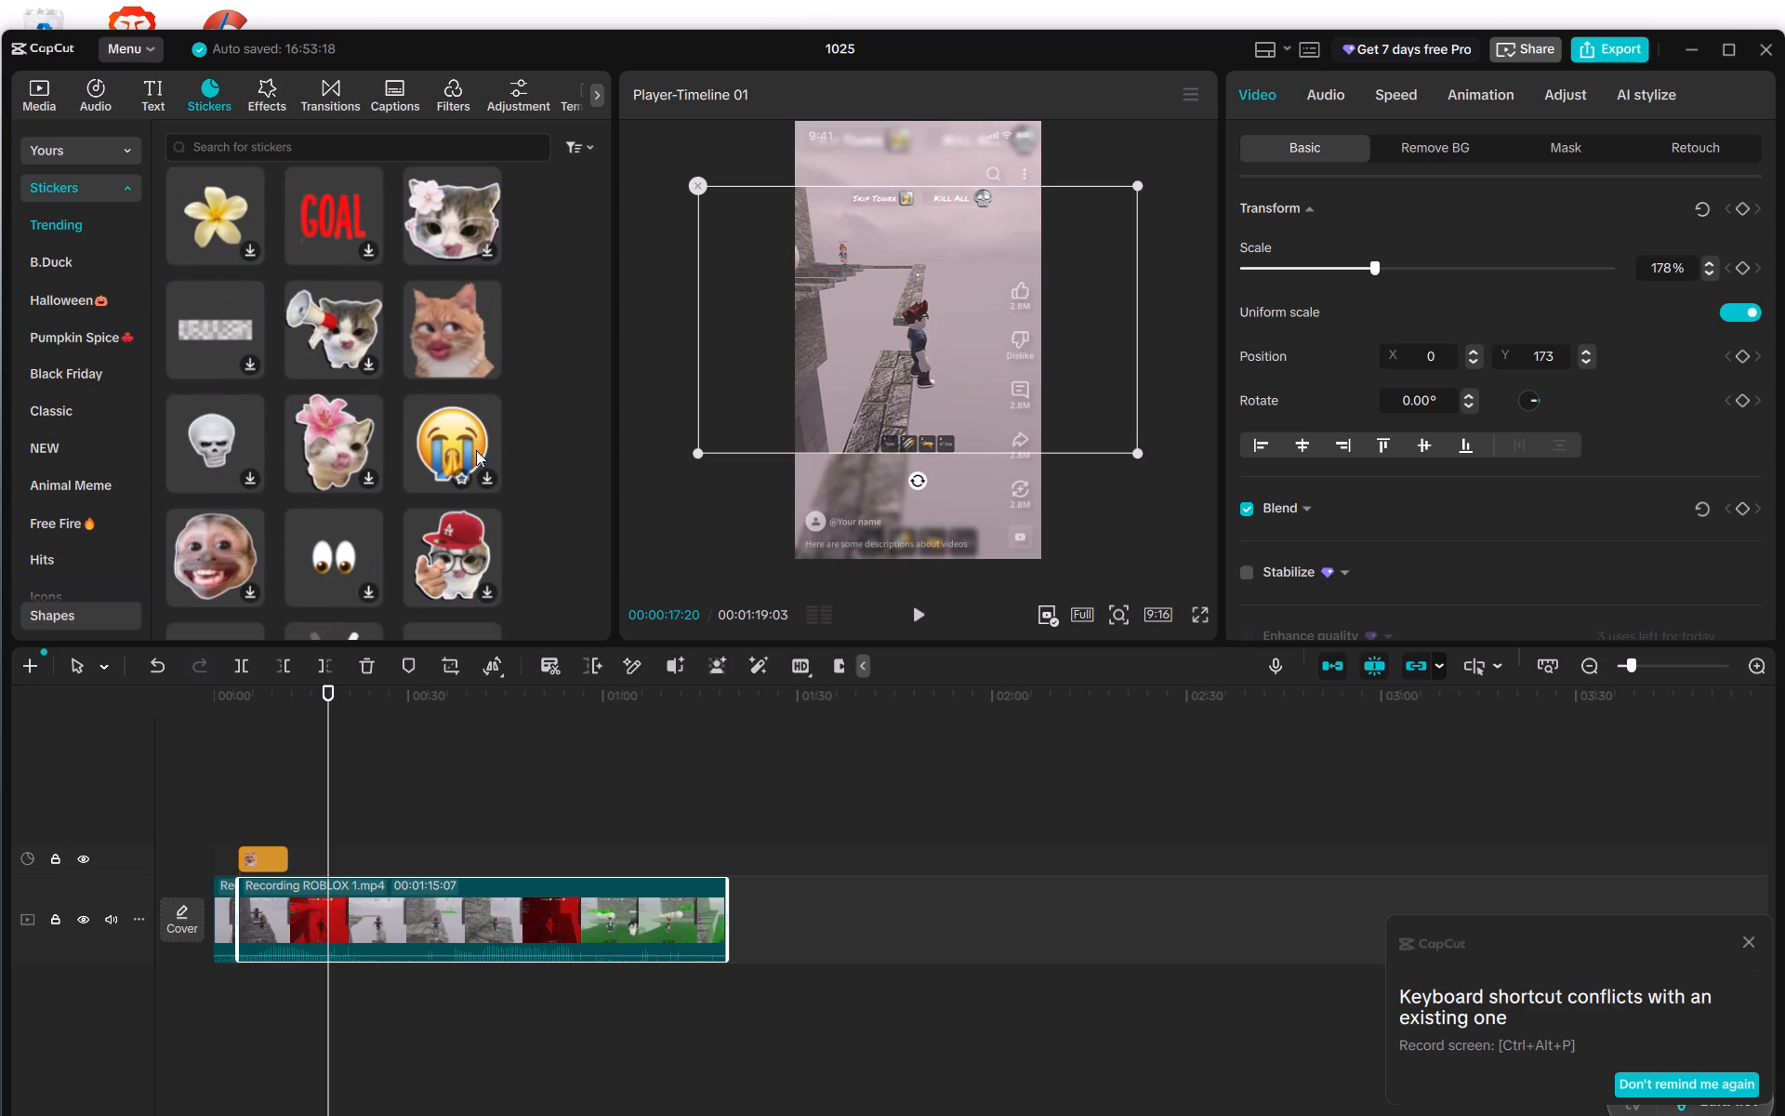
click(483, 470)
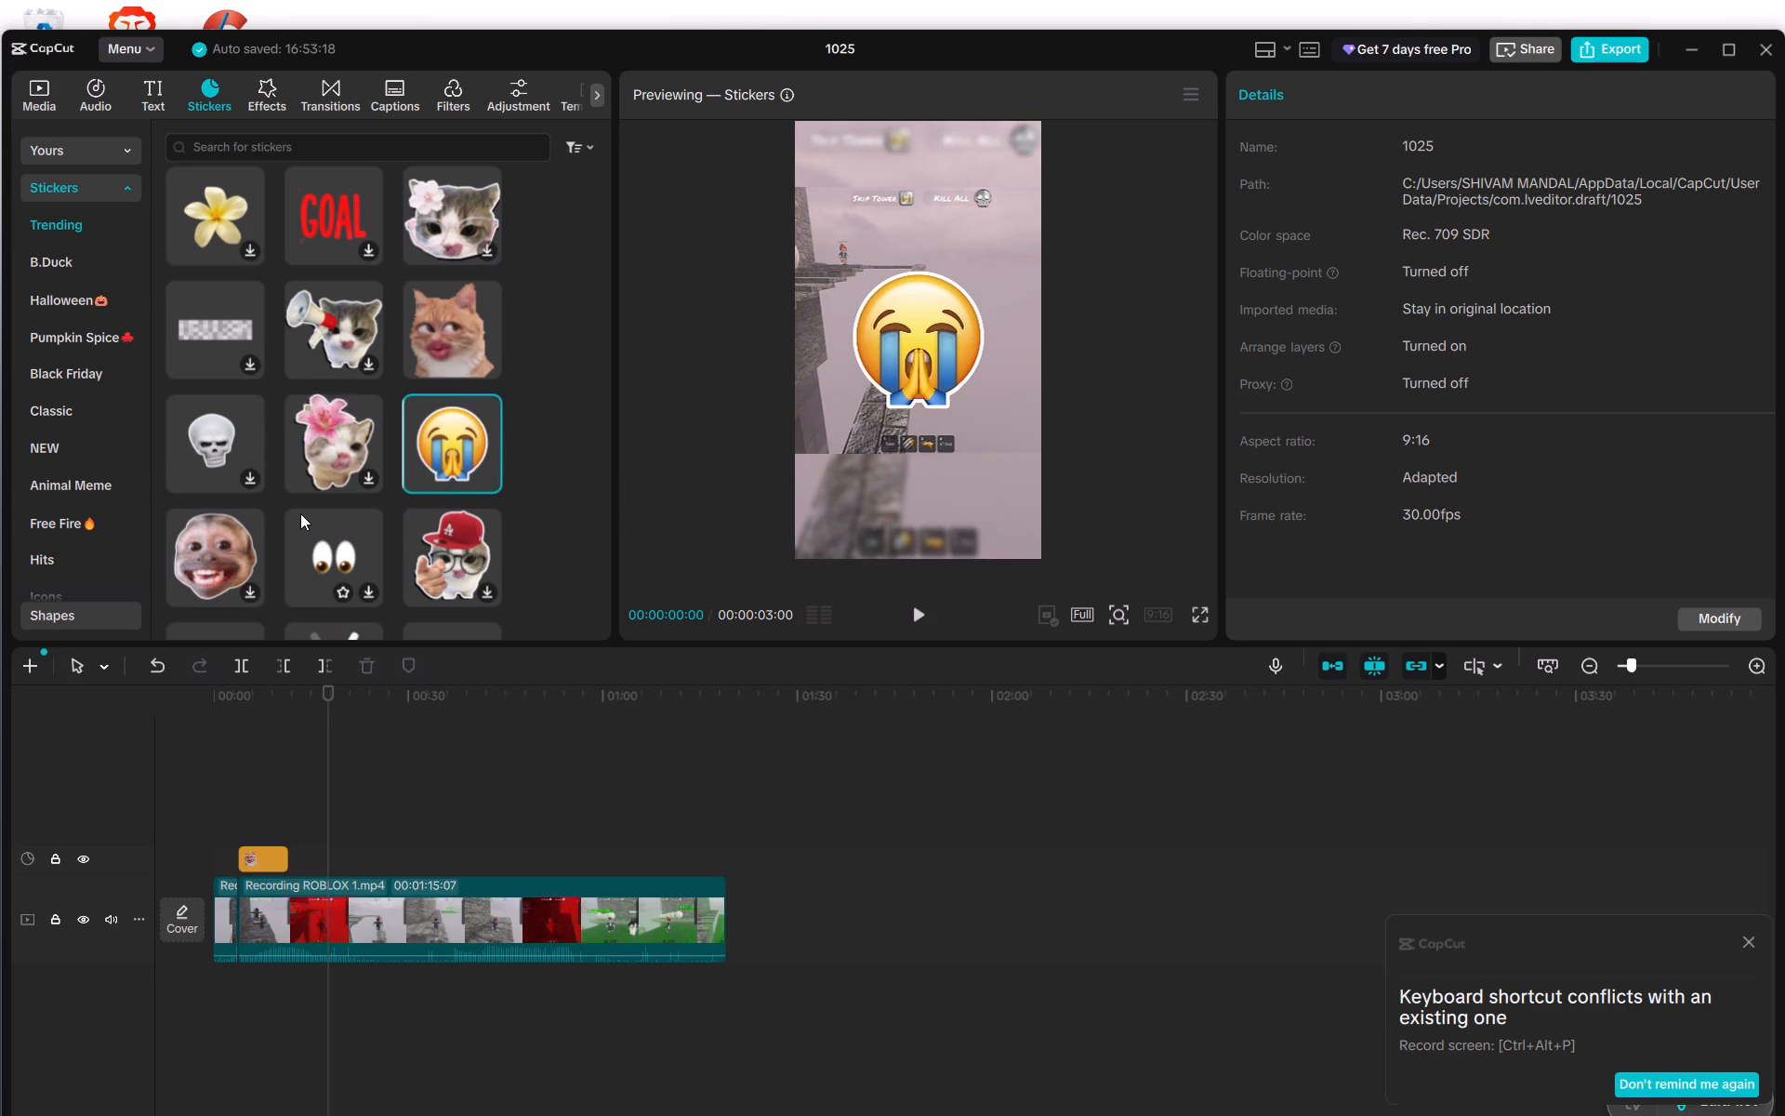
scroll(300, 513, down, 1)
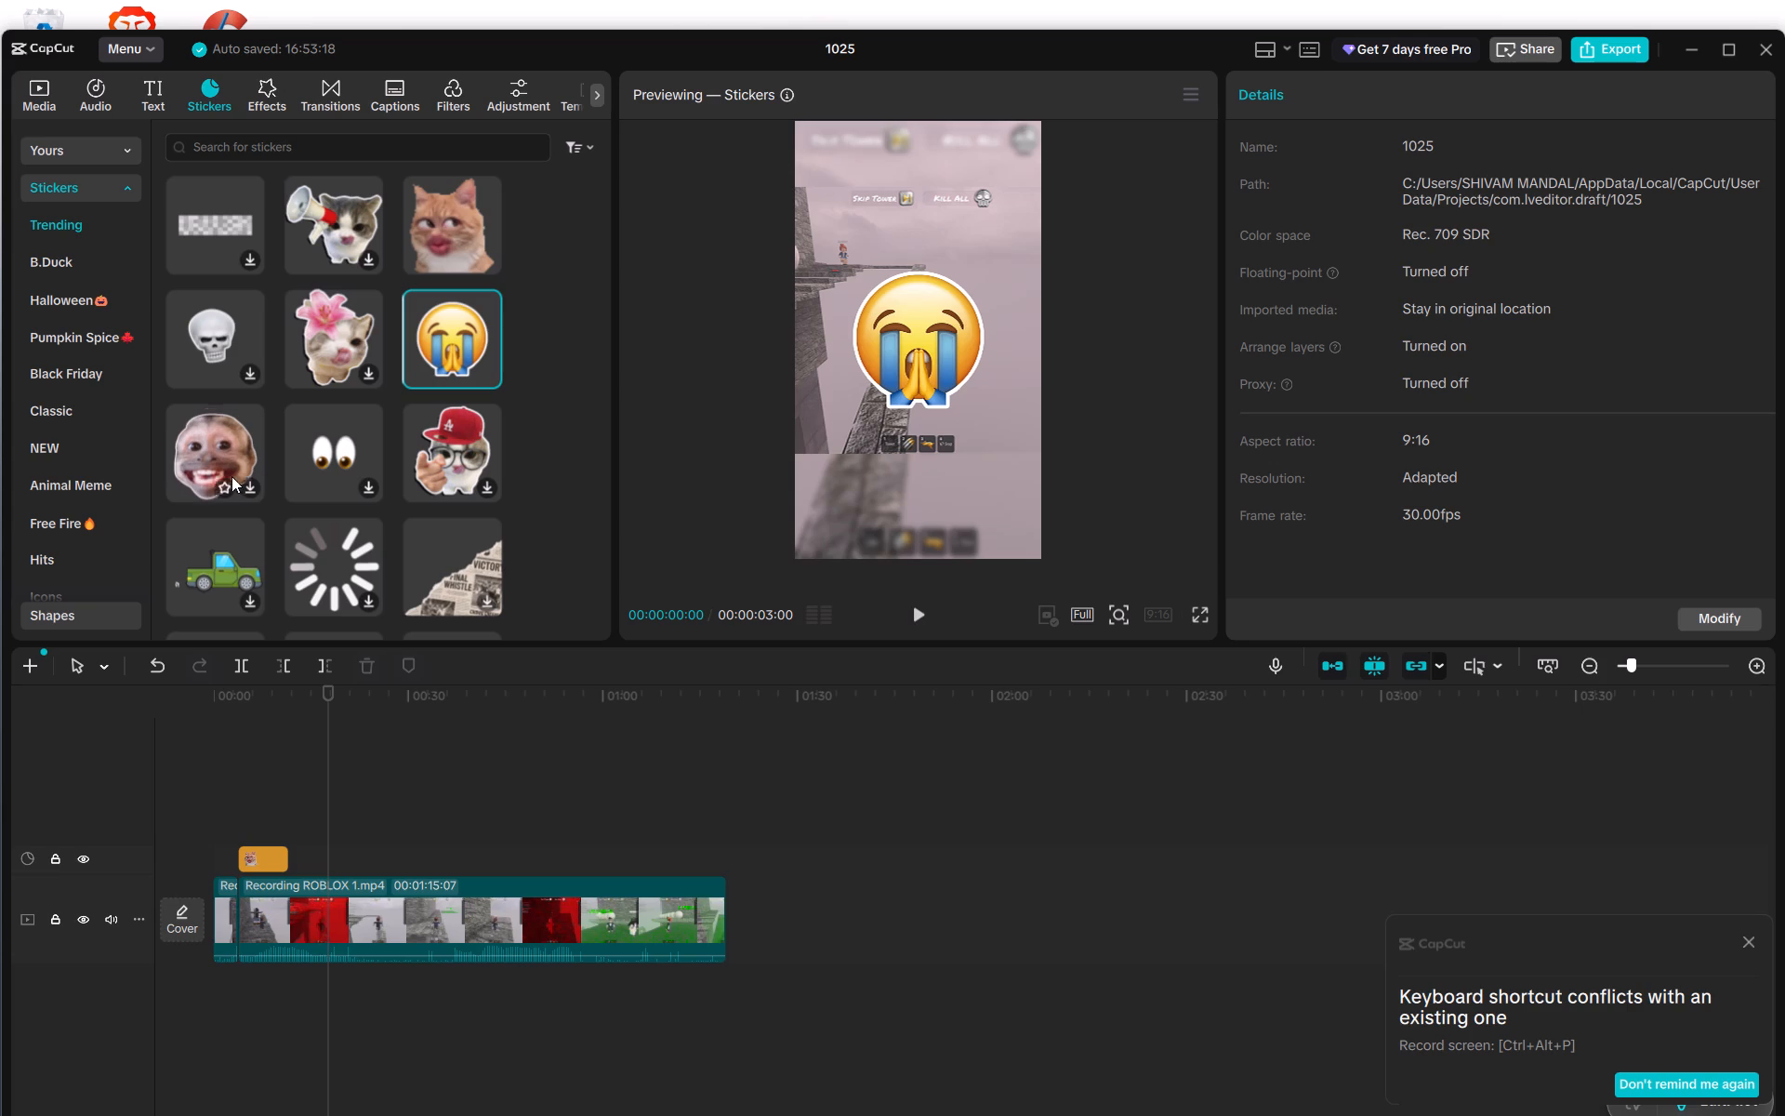
click(247, 487)
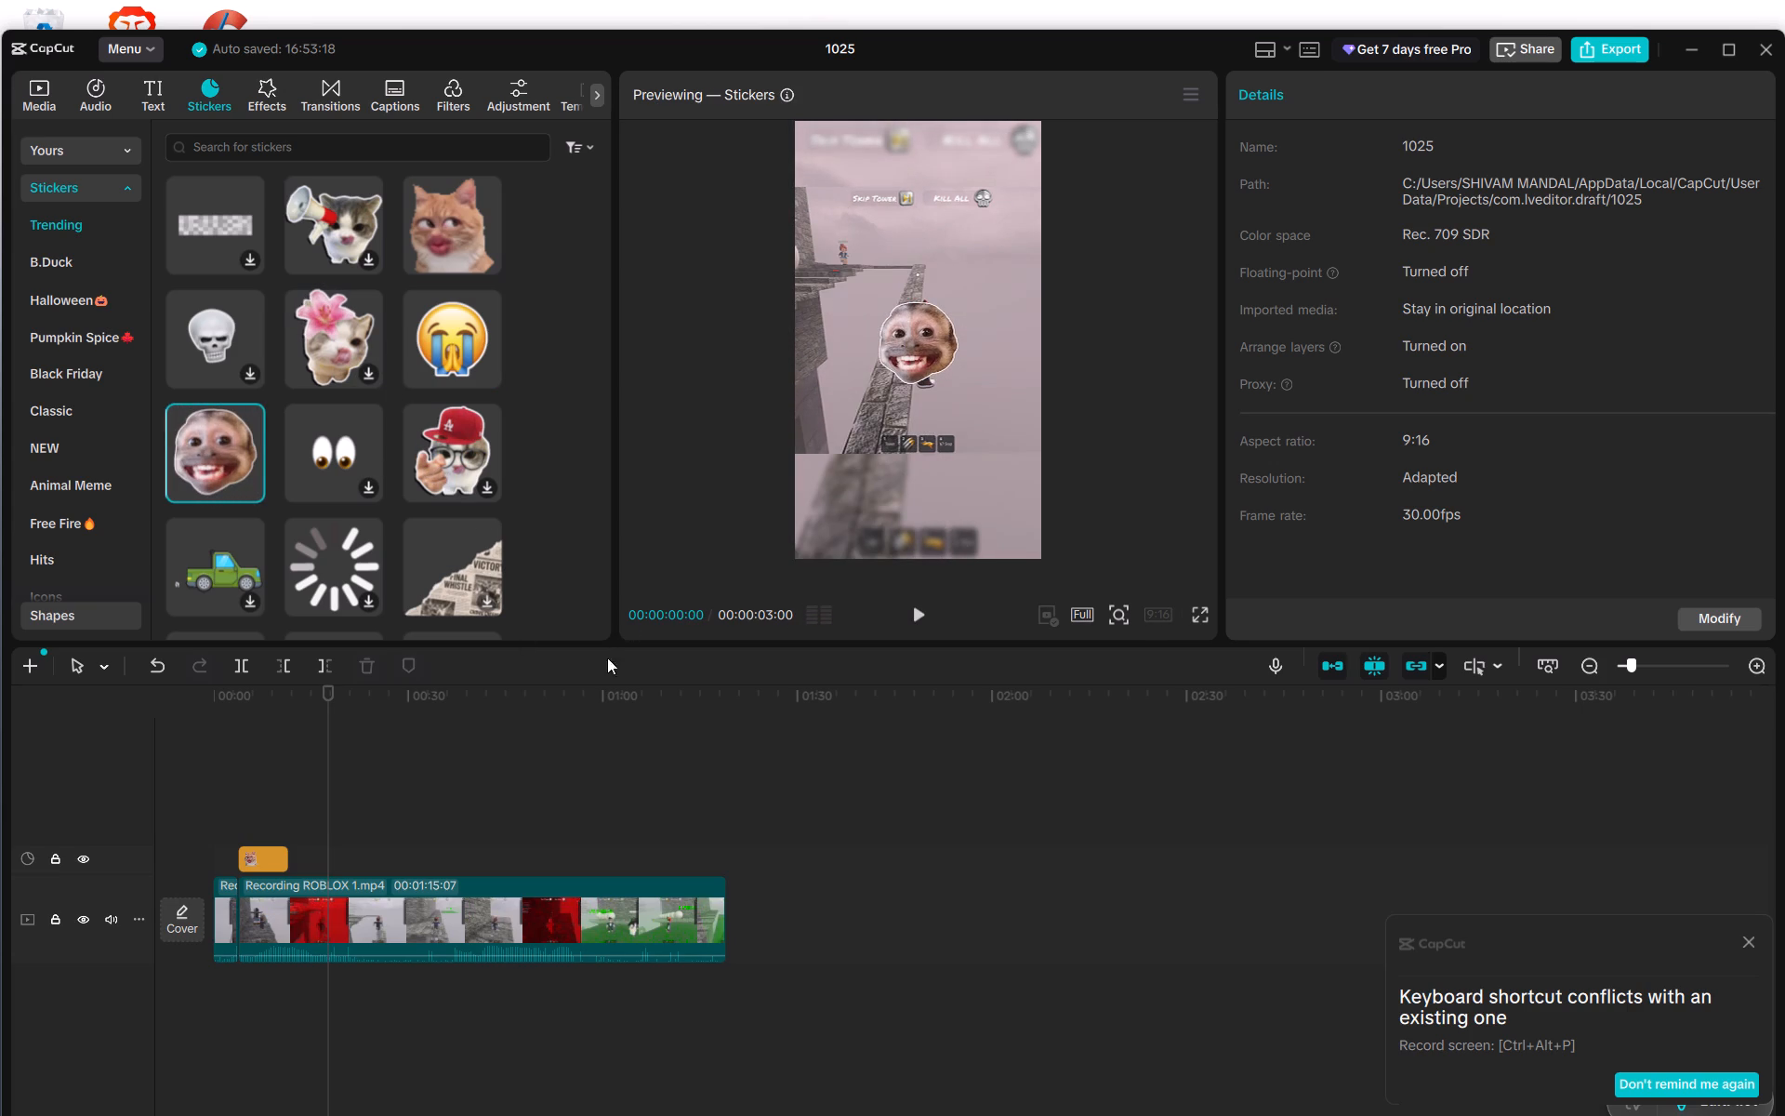
click(899, 366)
drag(224, 453, 319, 808)
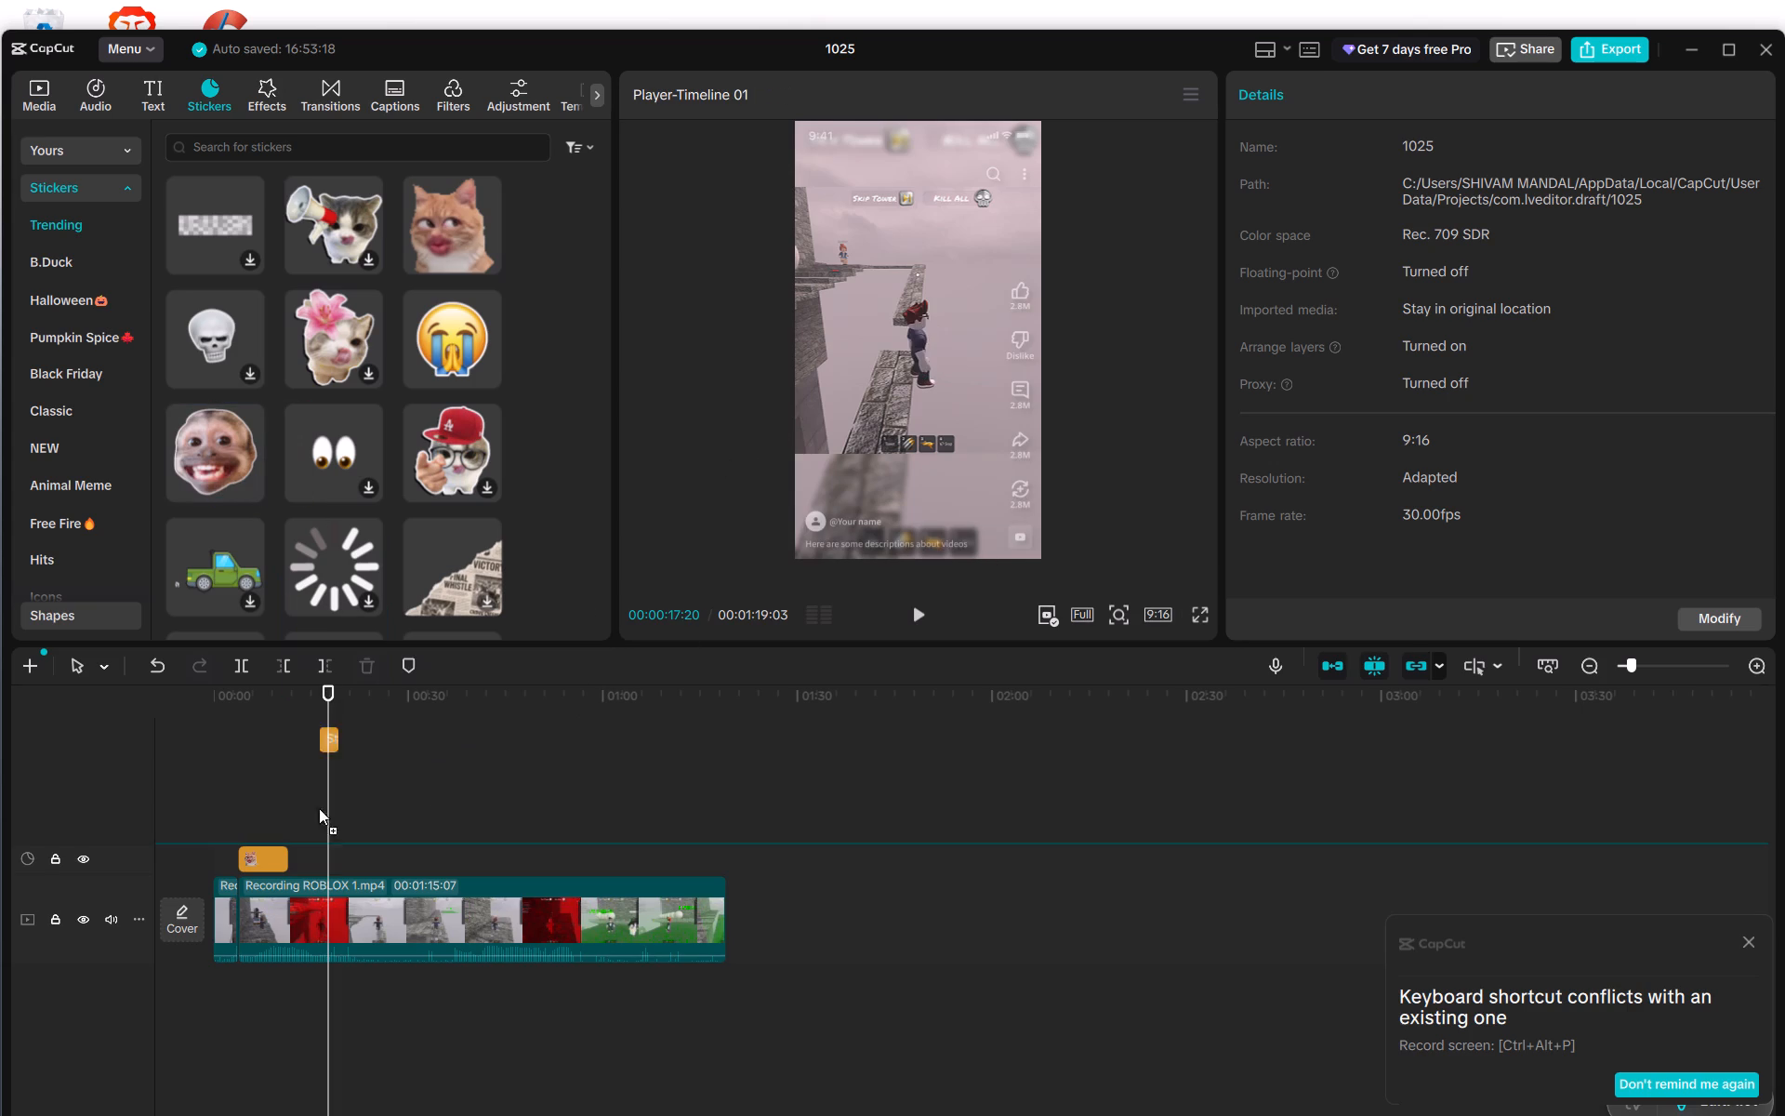
drag(319, 808, 320, 862)
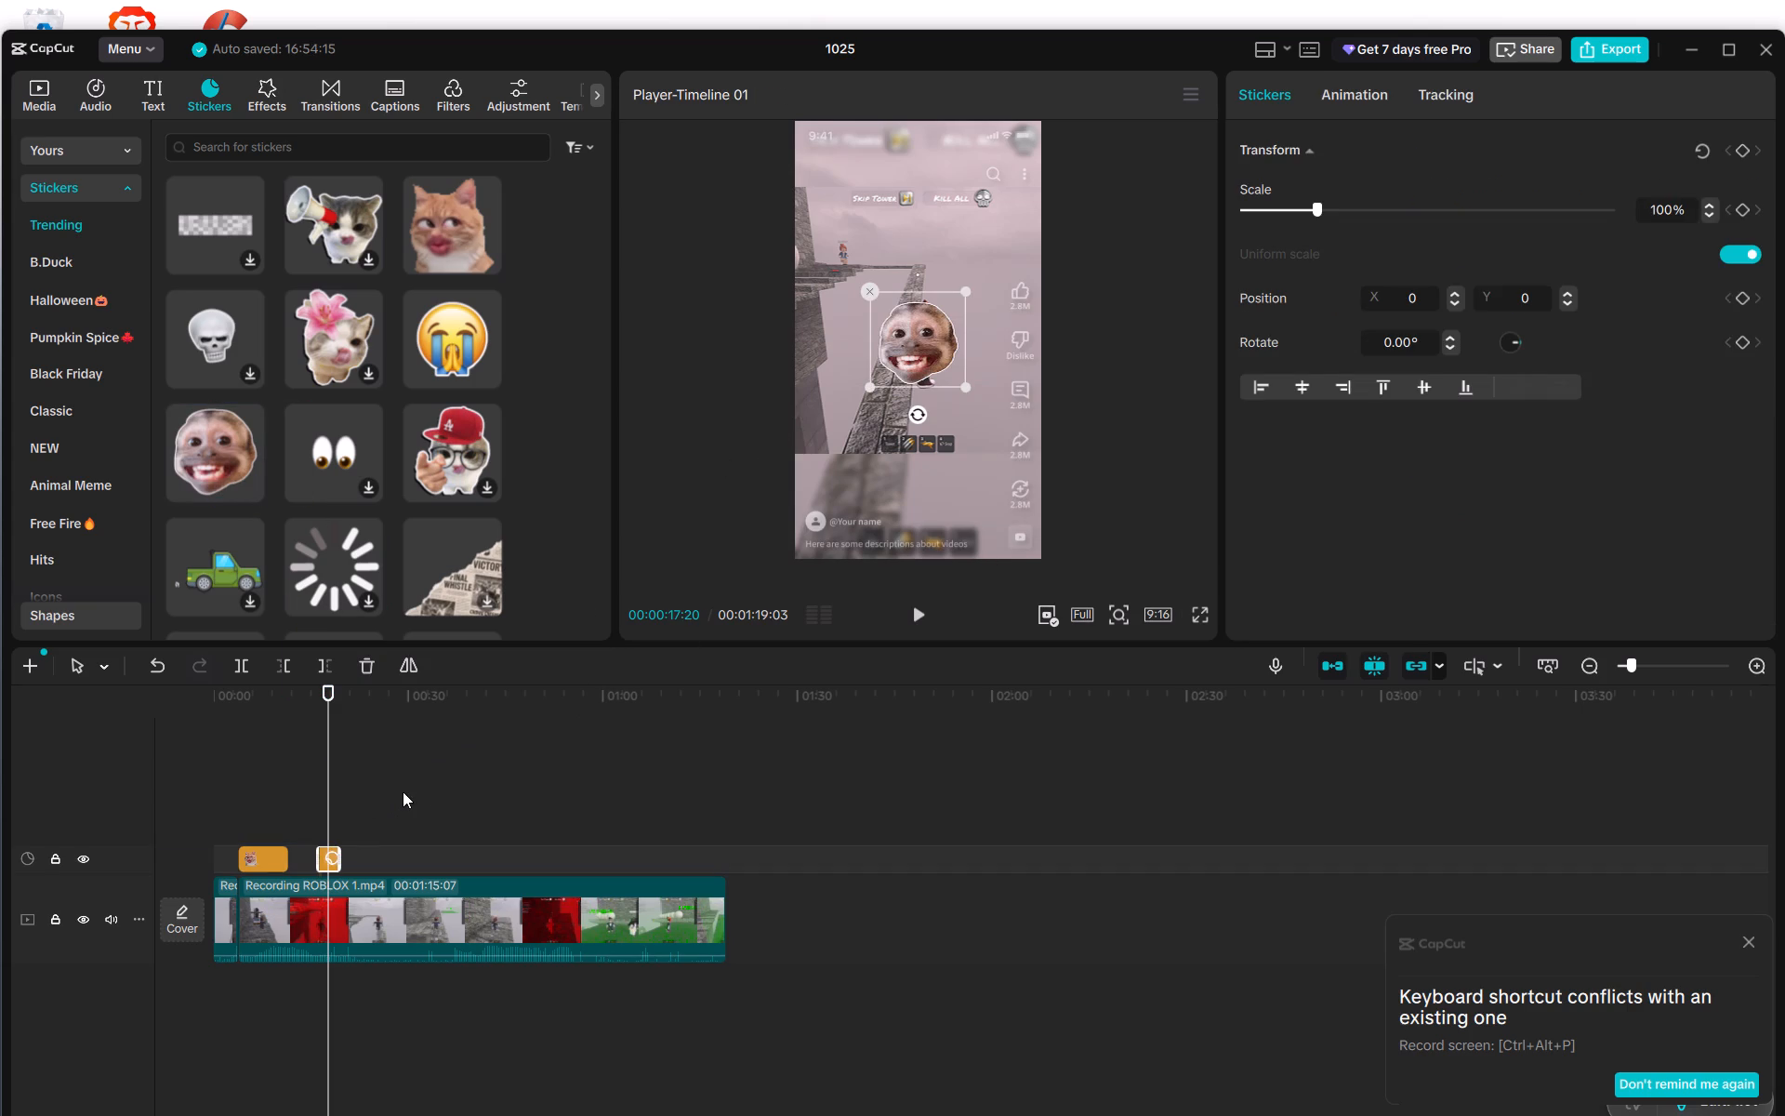
Play the video from 00:00:13:07 to 00:00:20:20 to check when the monkey sticker appears.
click(816, 699)
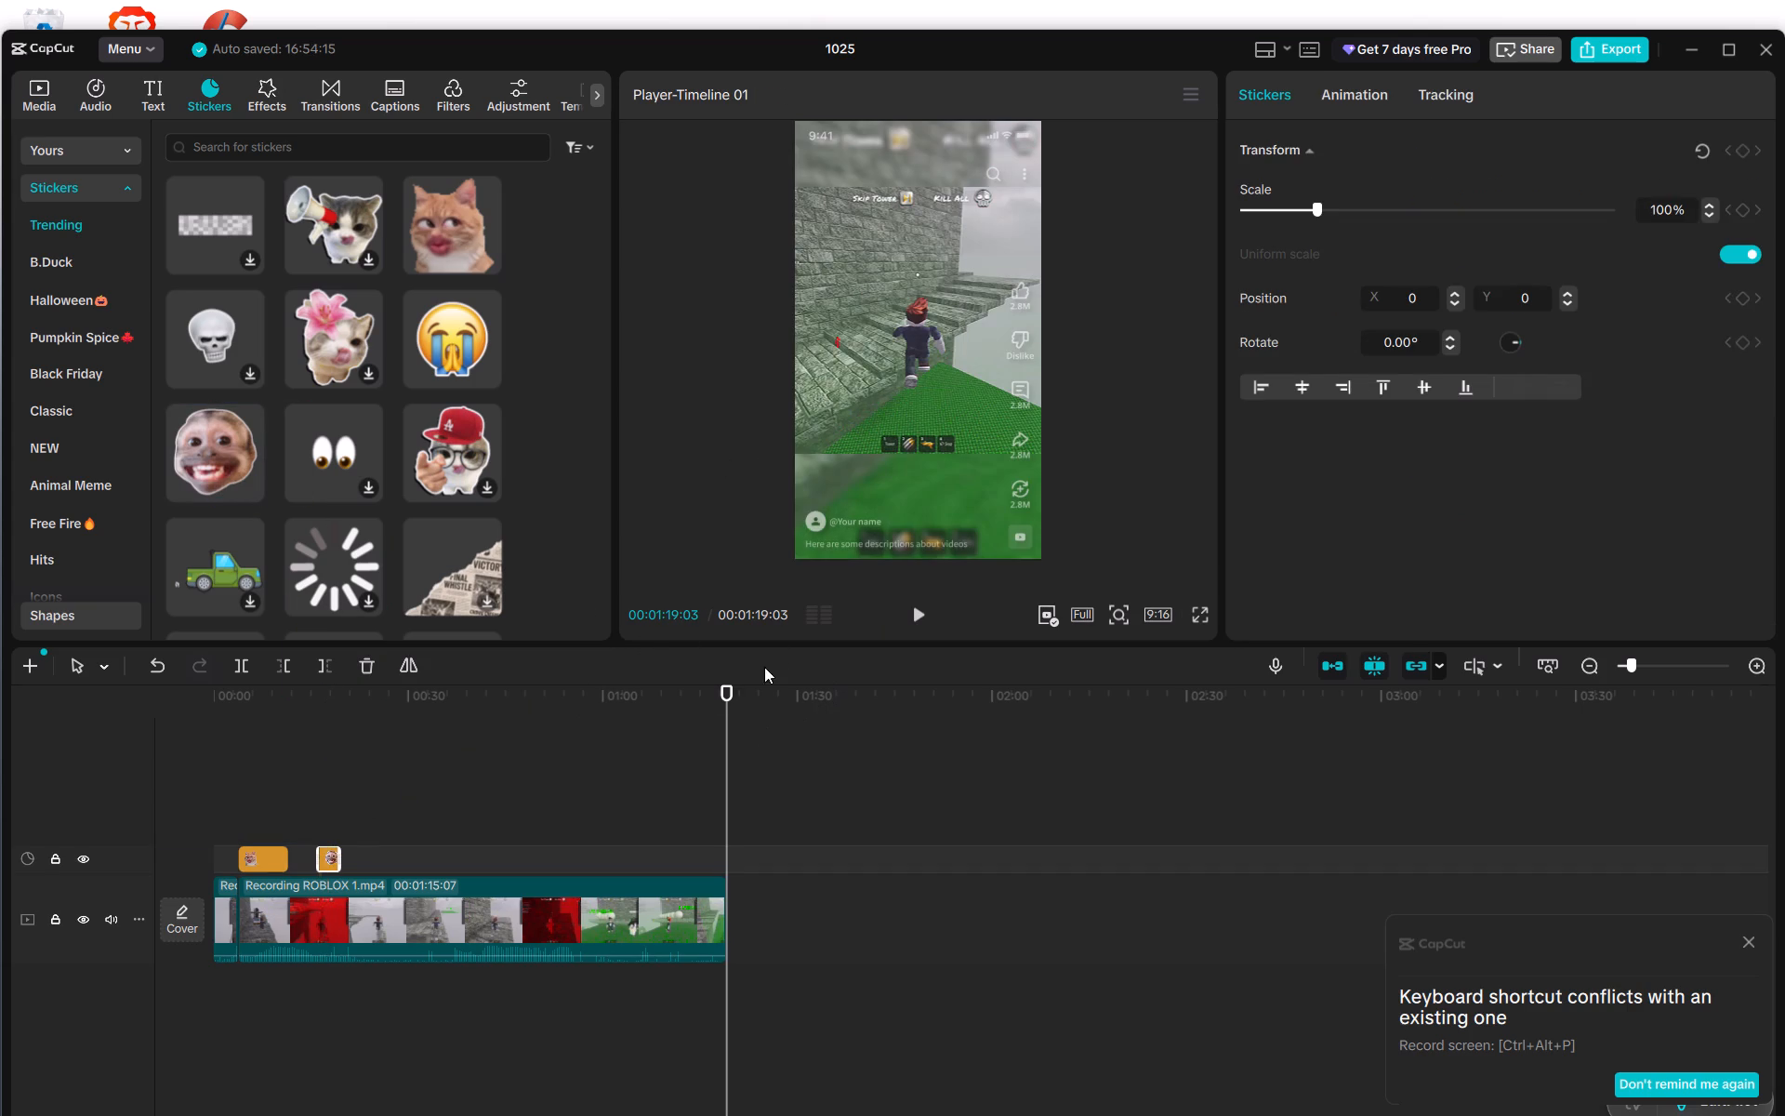
click(299, 764)
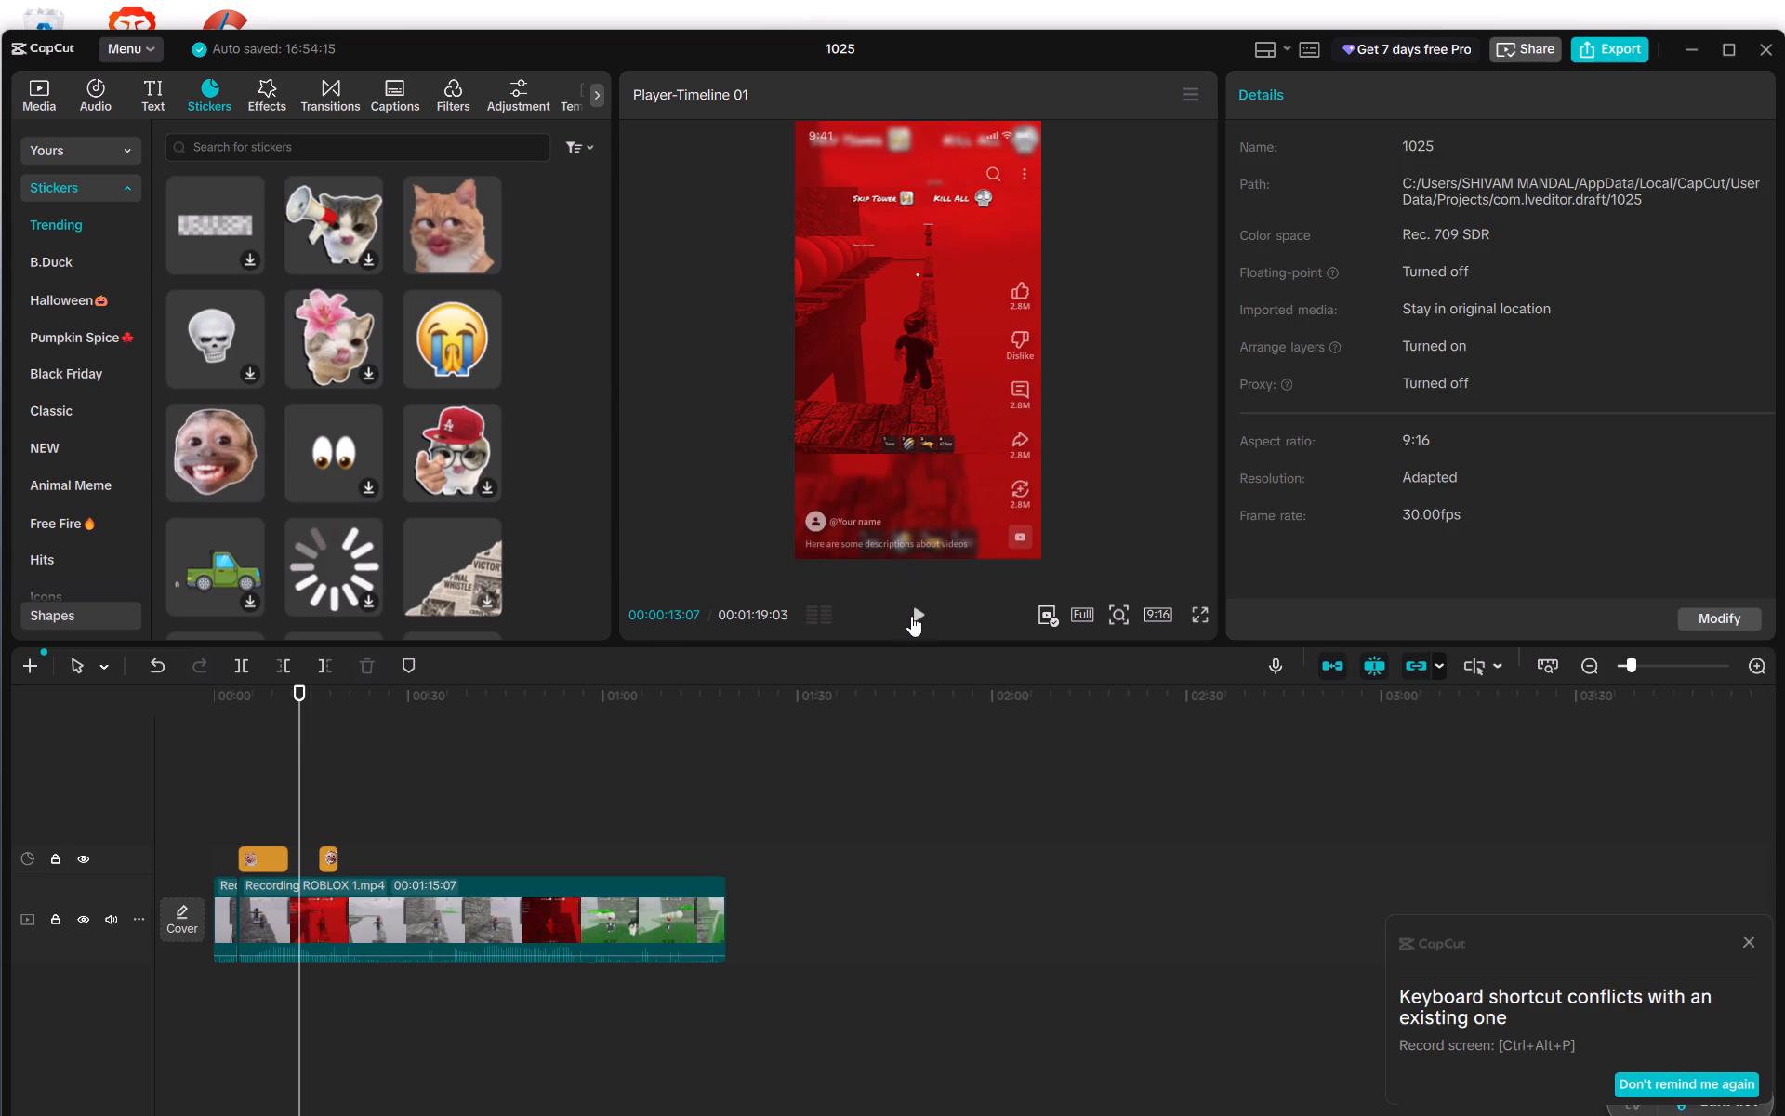
click(912, 616)
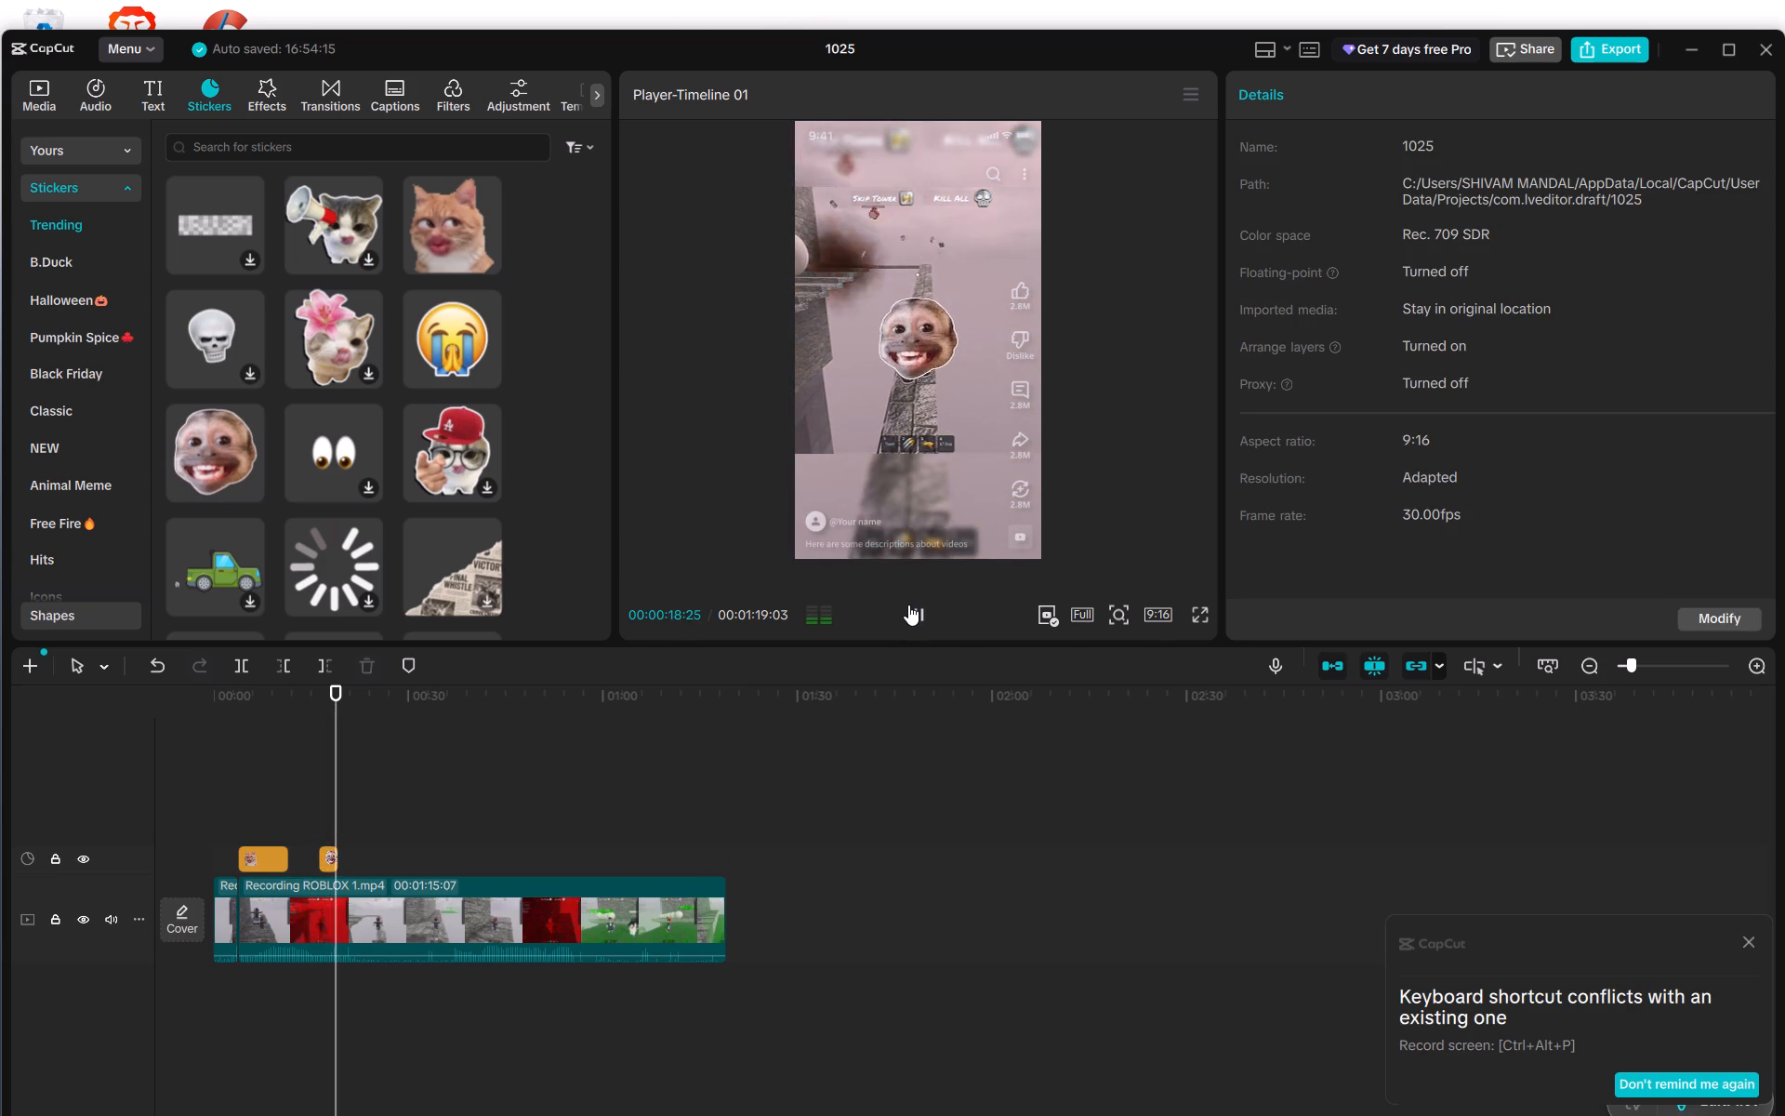
click(918, 610)
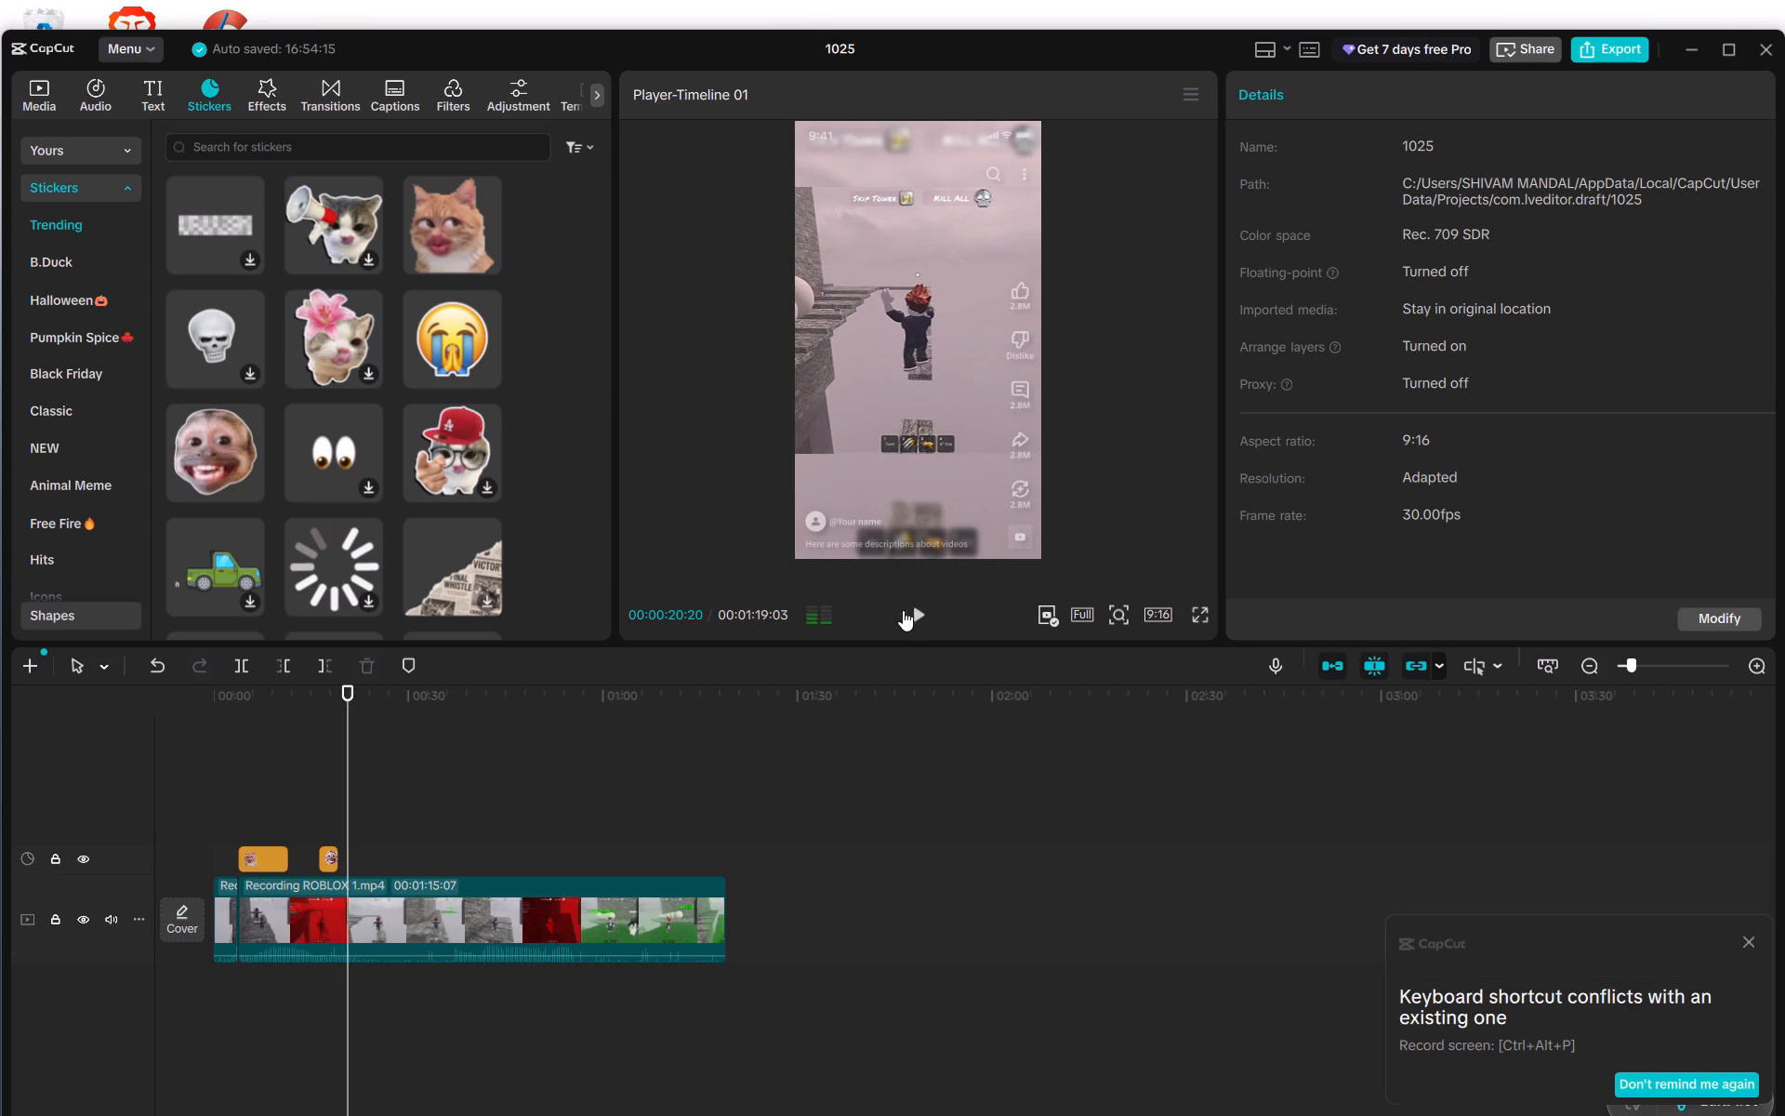
Scale the monkey face sticker to 61% and move it to about X 148, Y 820, above the character.
click(329, 777)
click(326, 777)
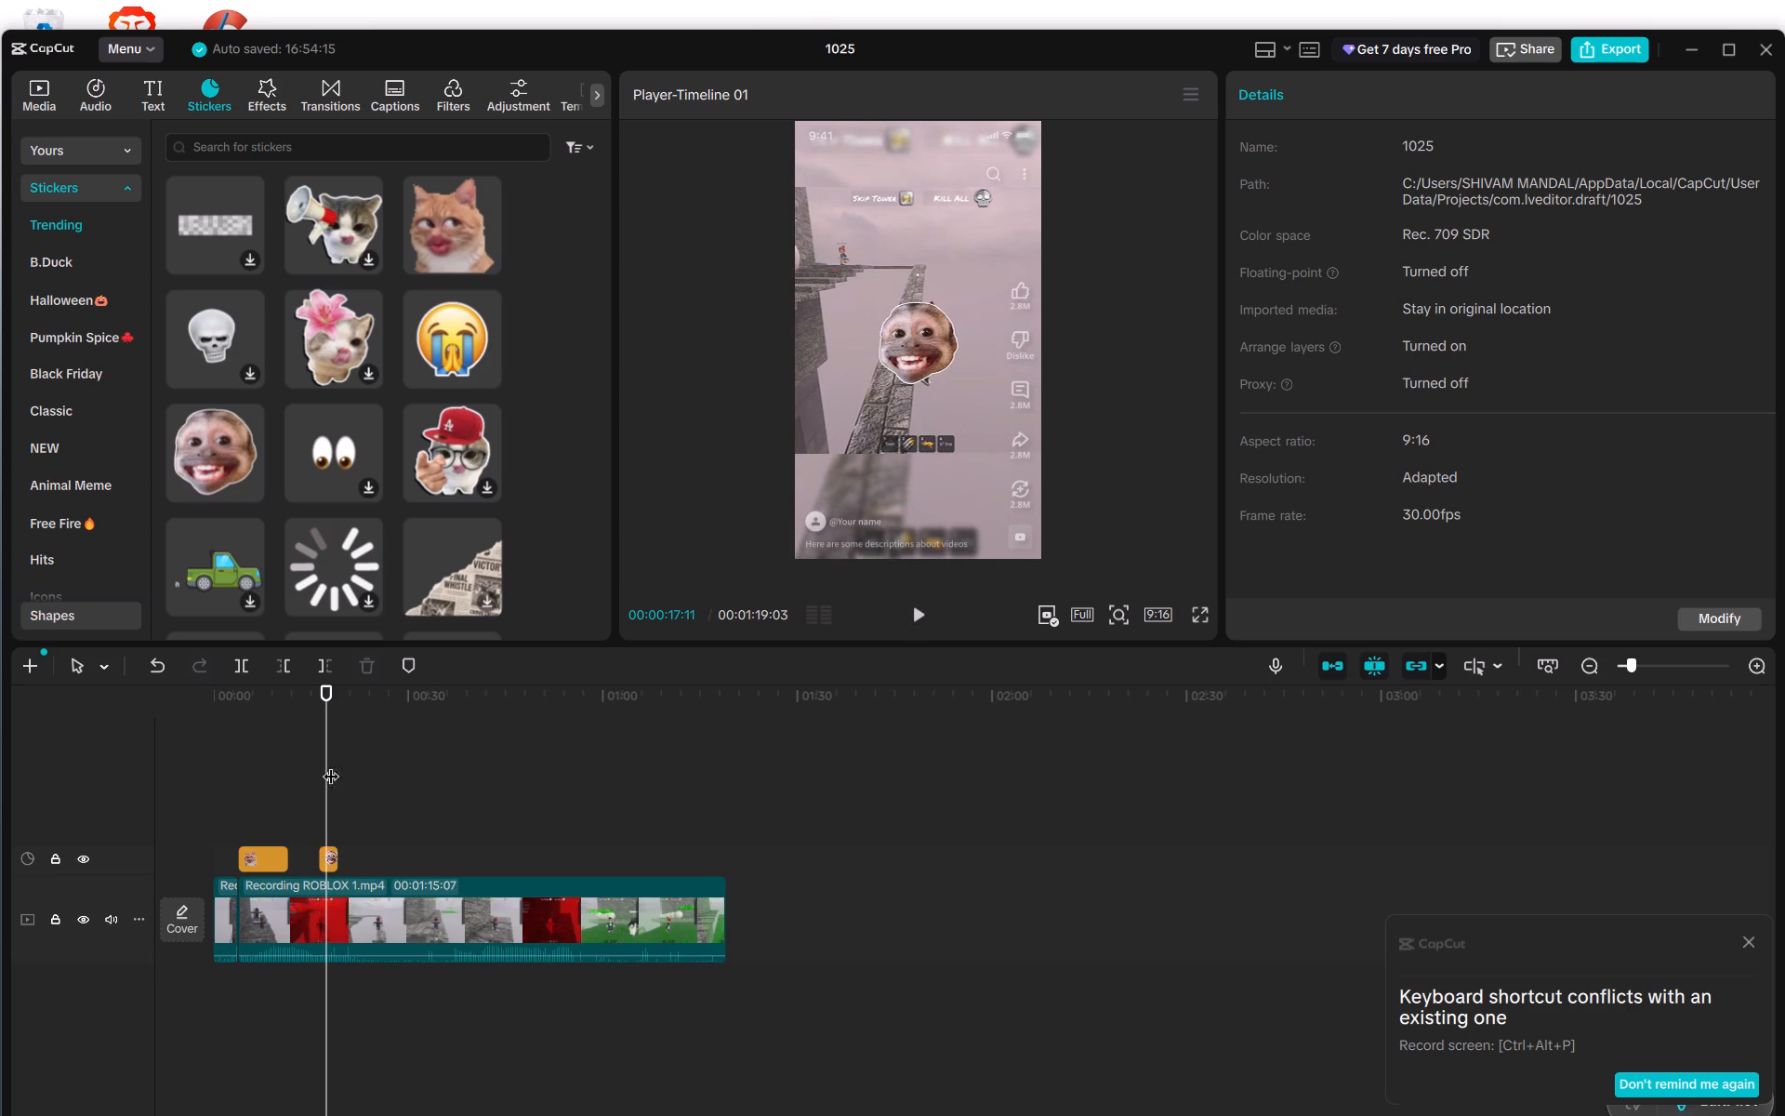
click(913, 285)
click(911, 347)
click(913, 353)
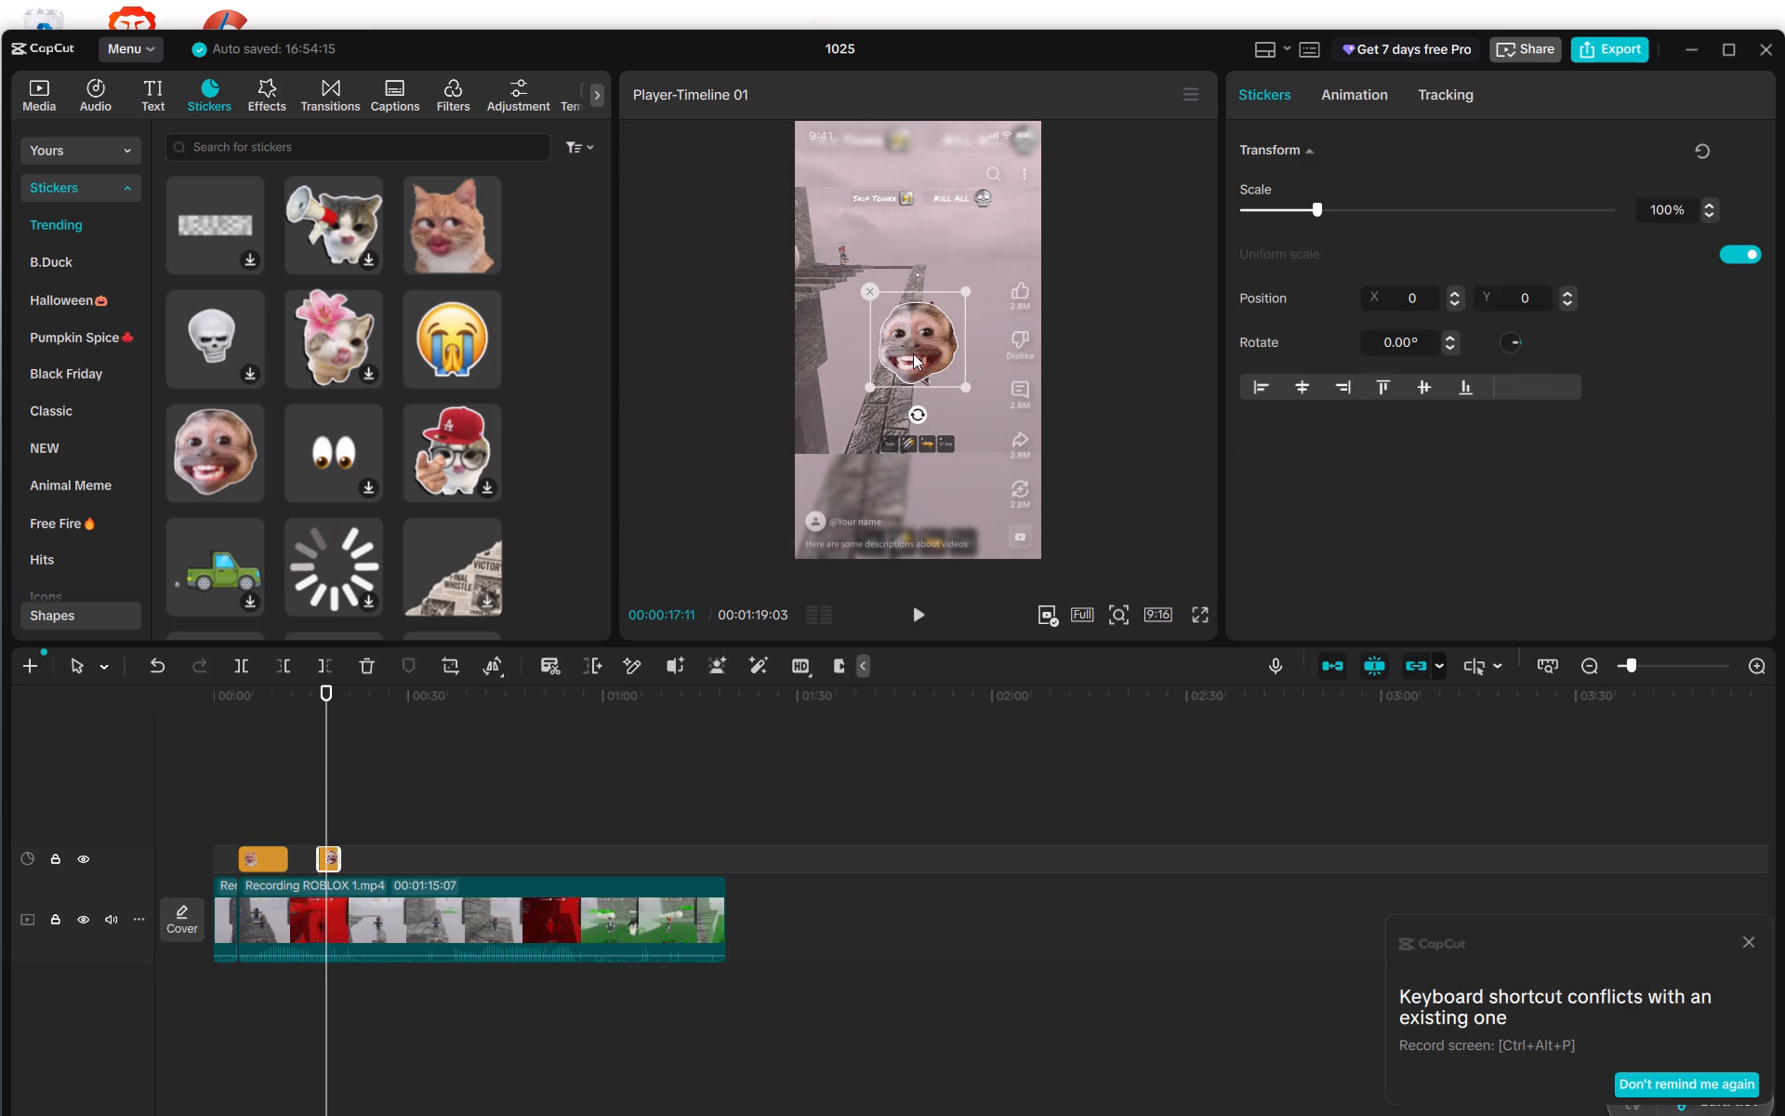
drag(965, 390, 949, 355)
drag(921, 351, 921, 348)
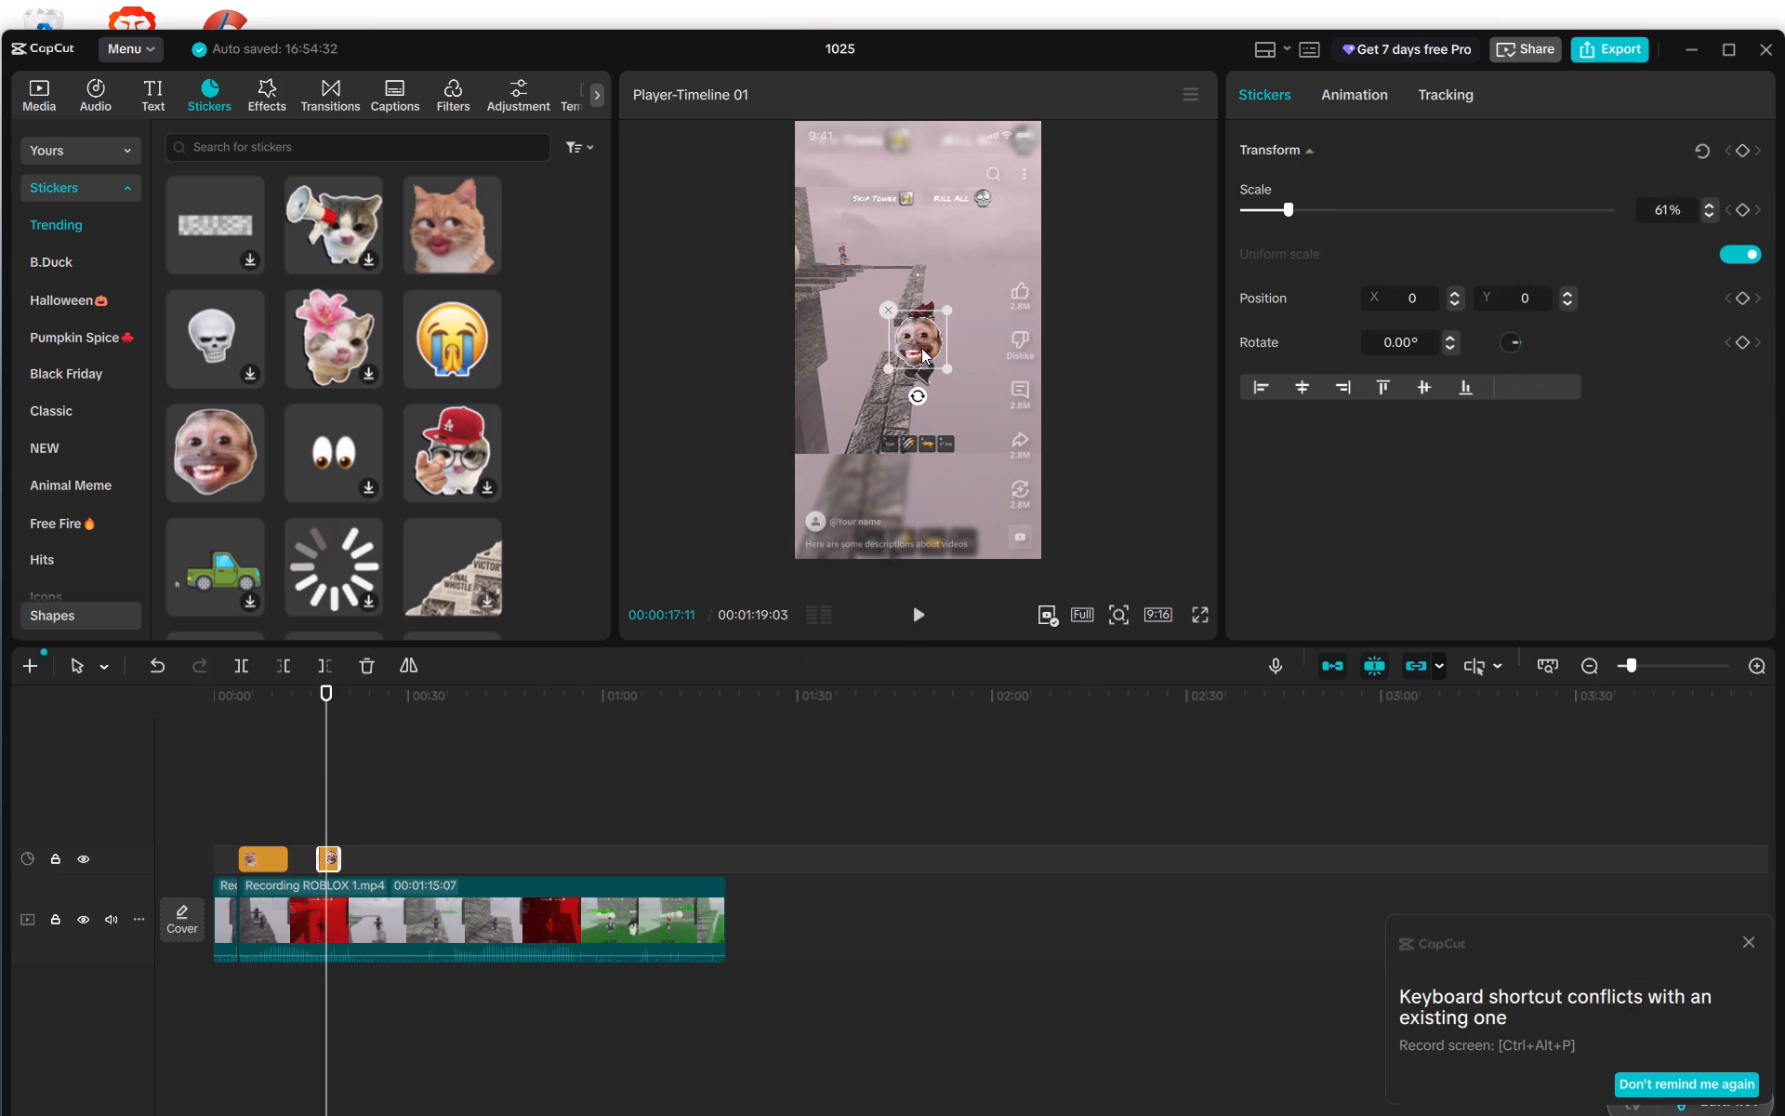
drag(921, 348, 939, 258)
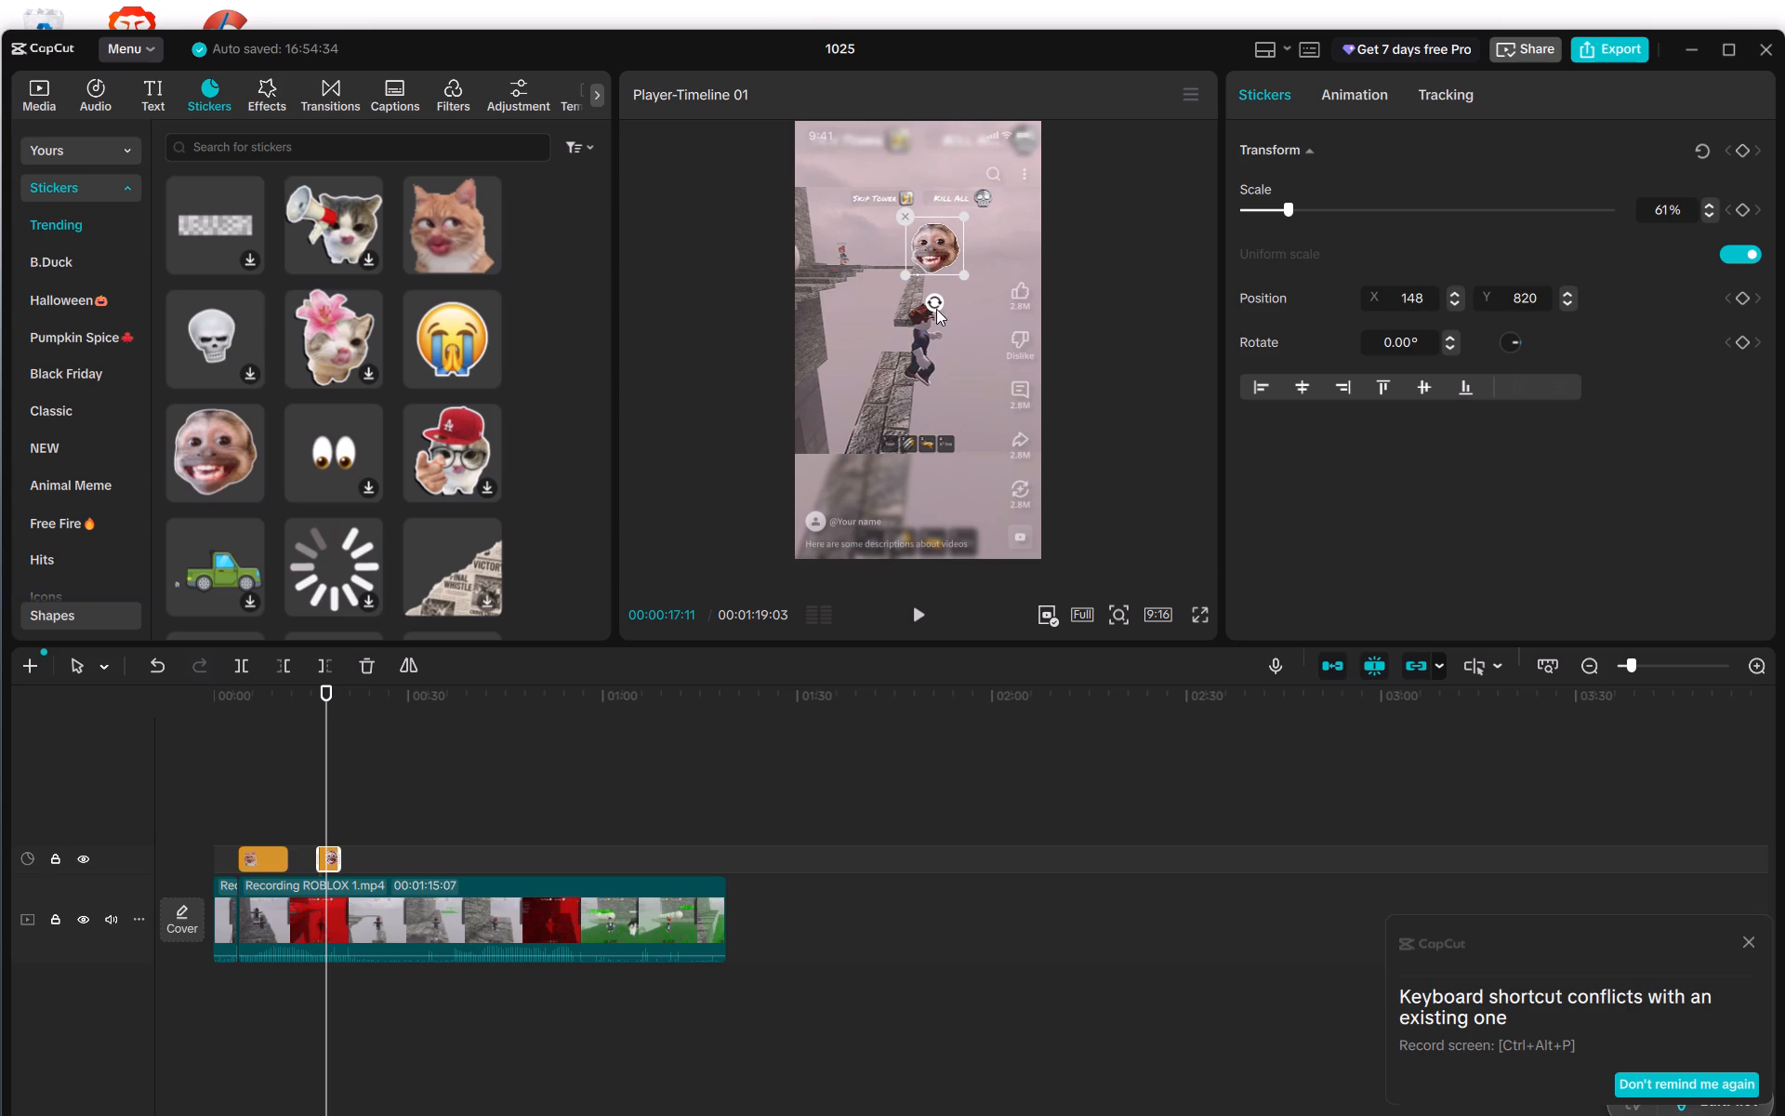
click(936, 307)
click(979, 355)
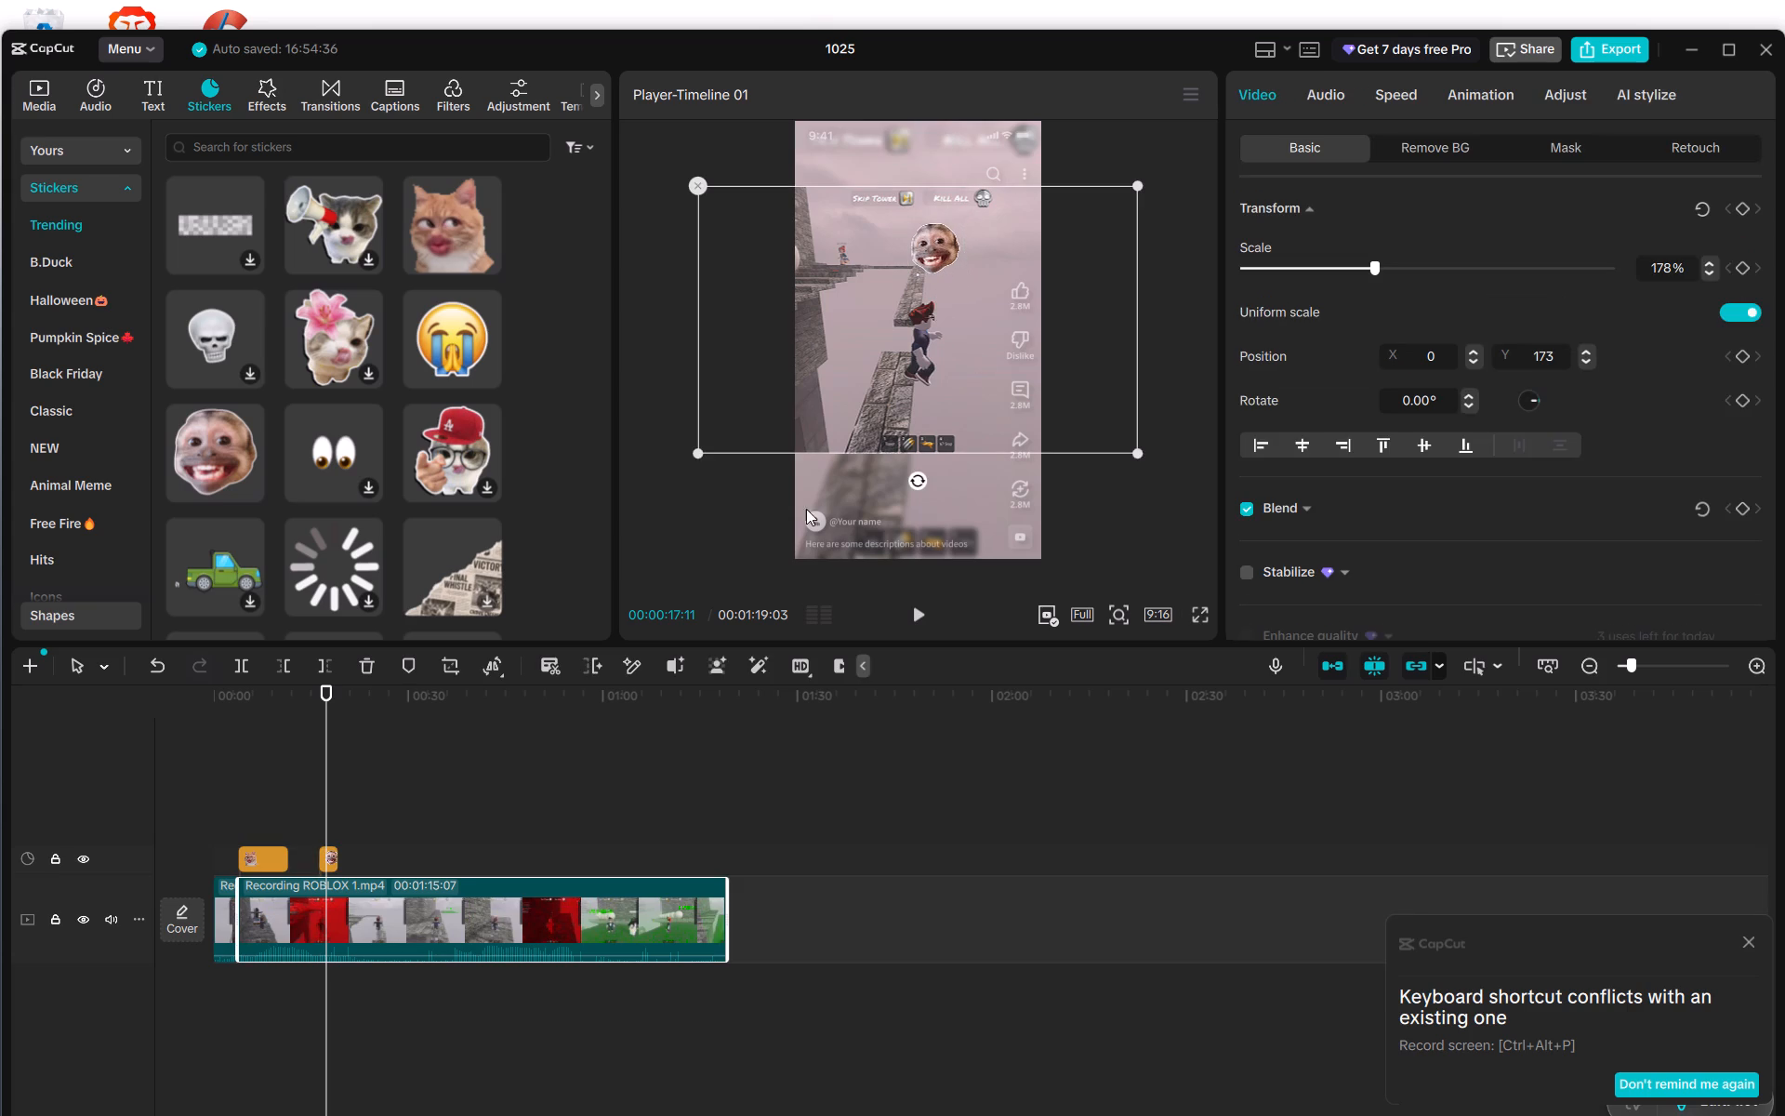
click(615, 747)
Play the video from 00:00:12:24 to about 00:00:39:16 and replay around 00:00:36 to find the next sticker moment.
click(297, 797)
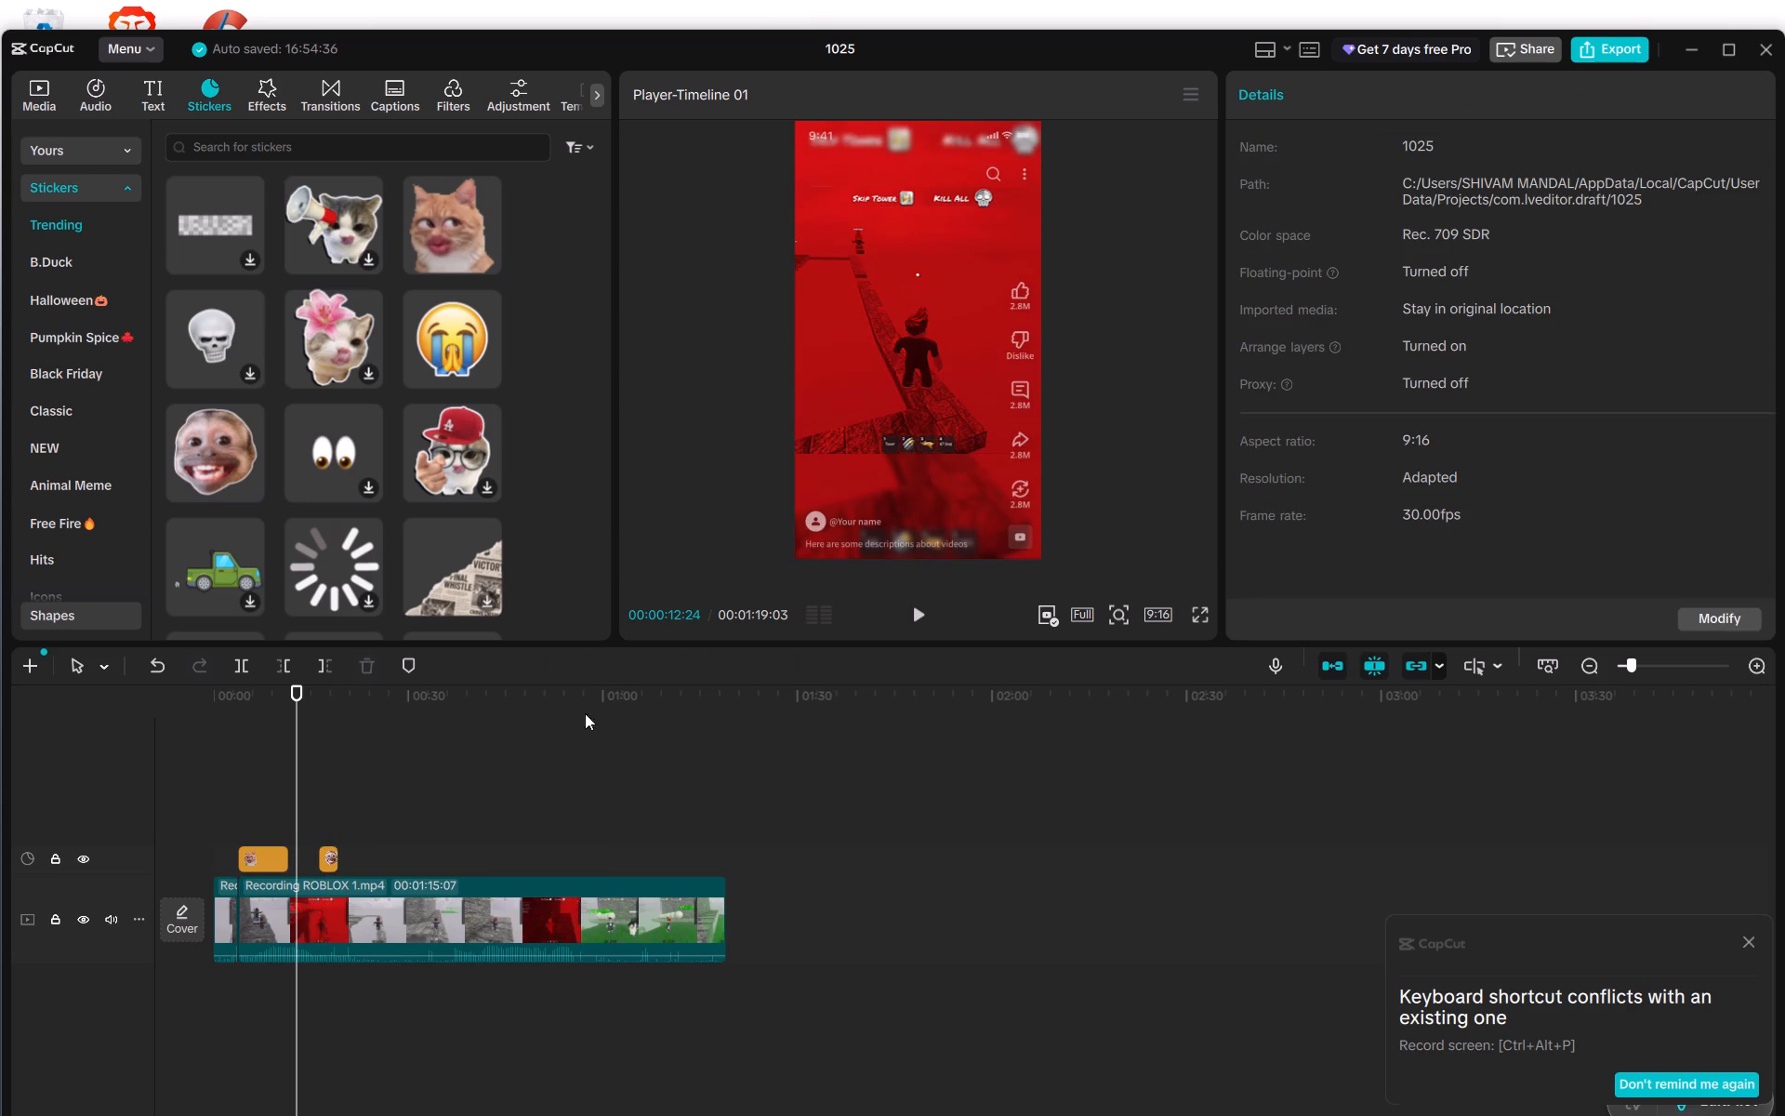
click(928, 611)
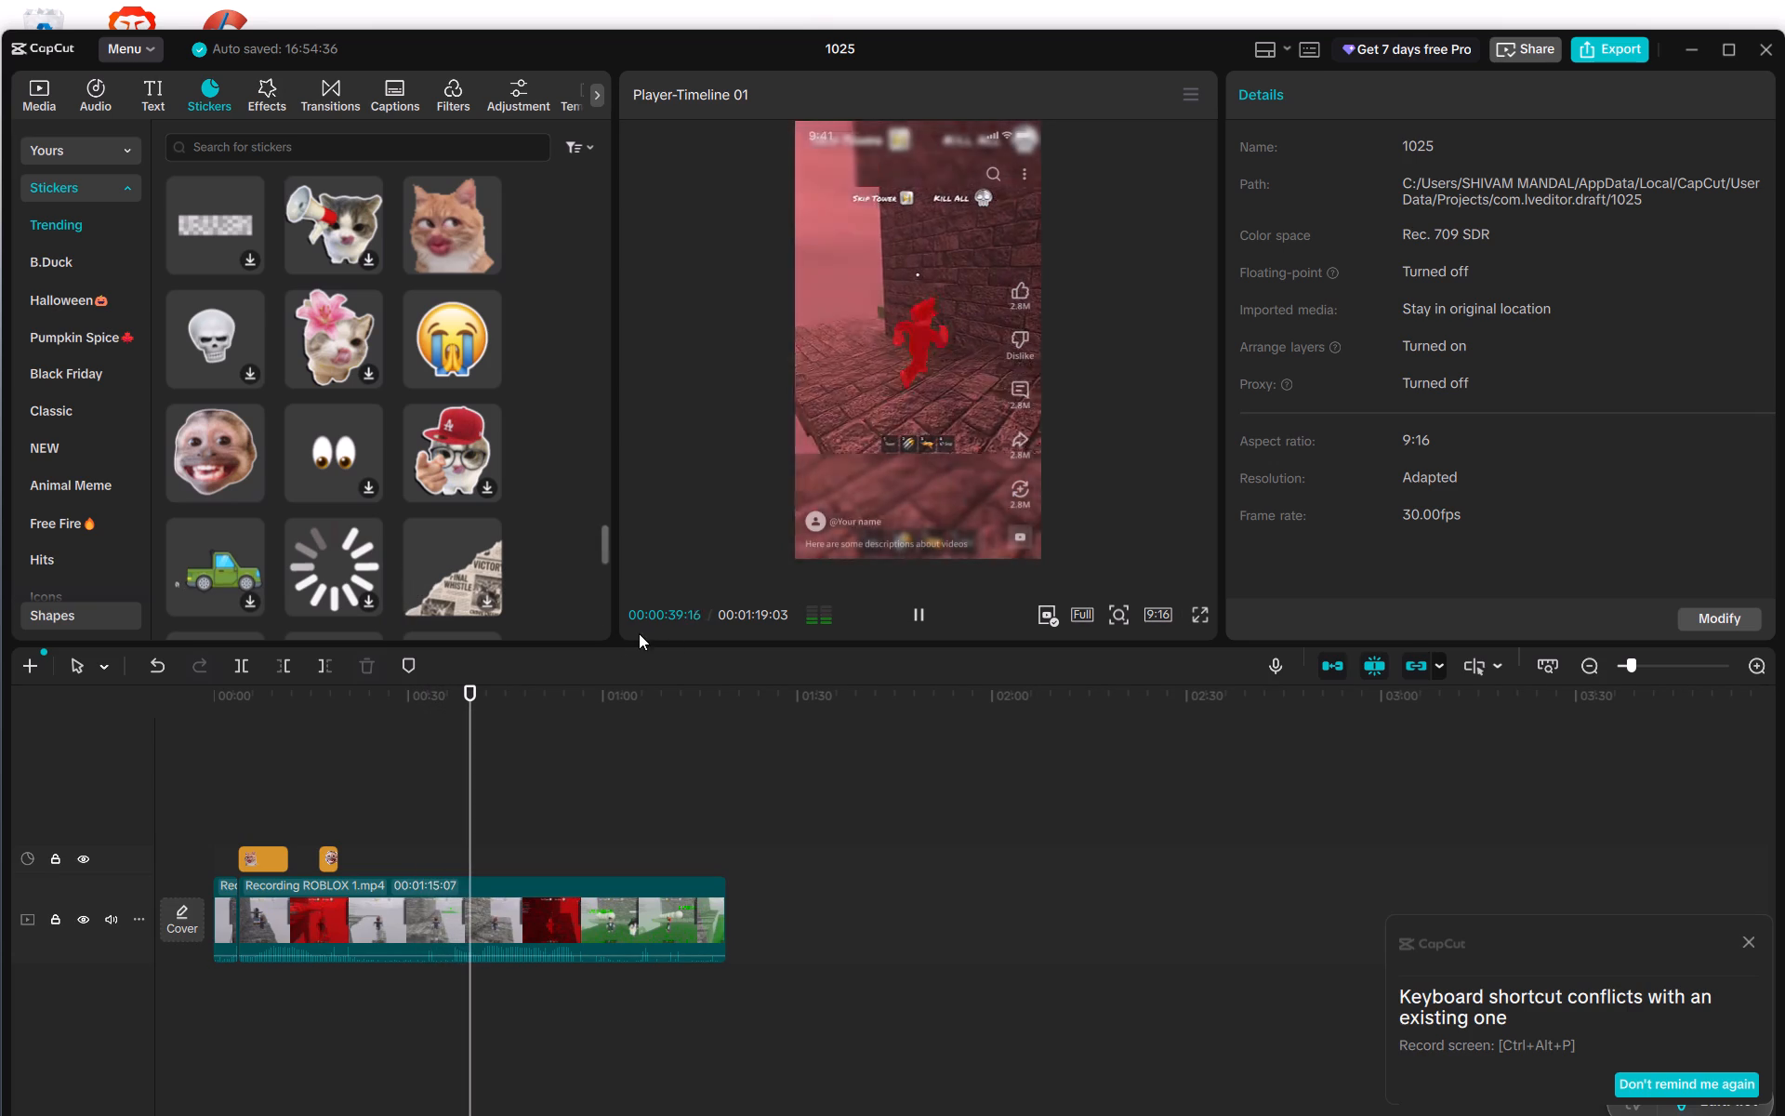
click(447, 842)
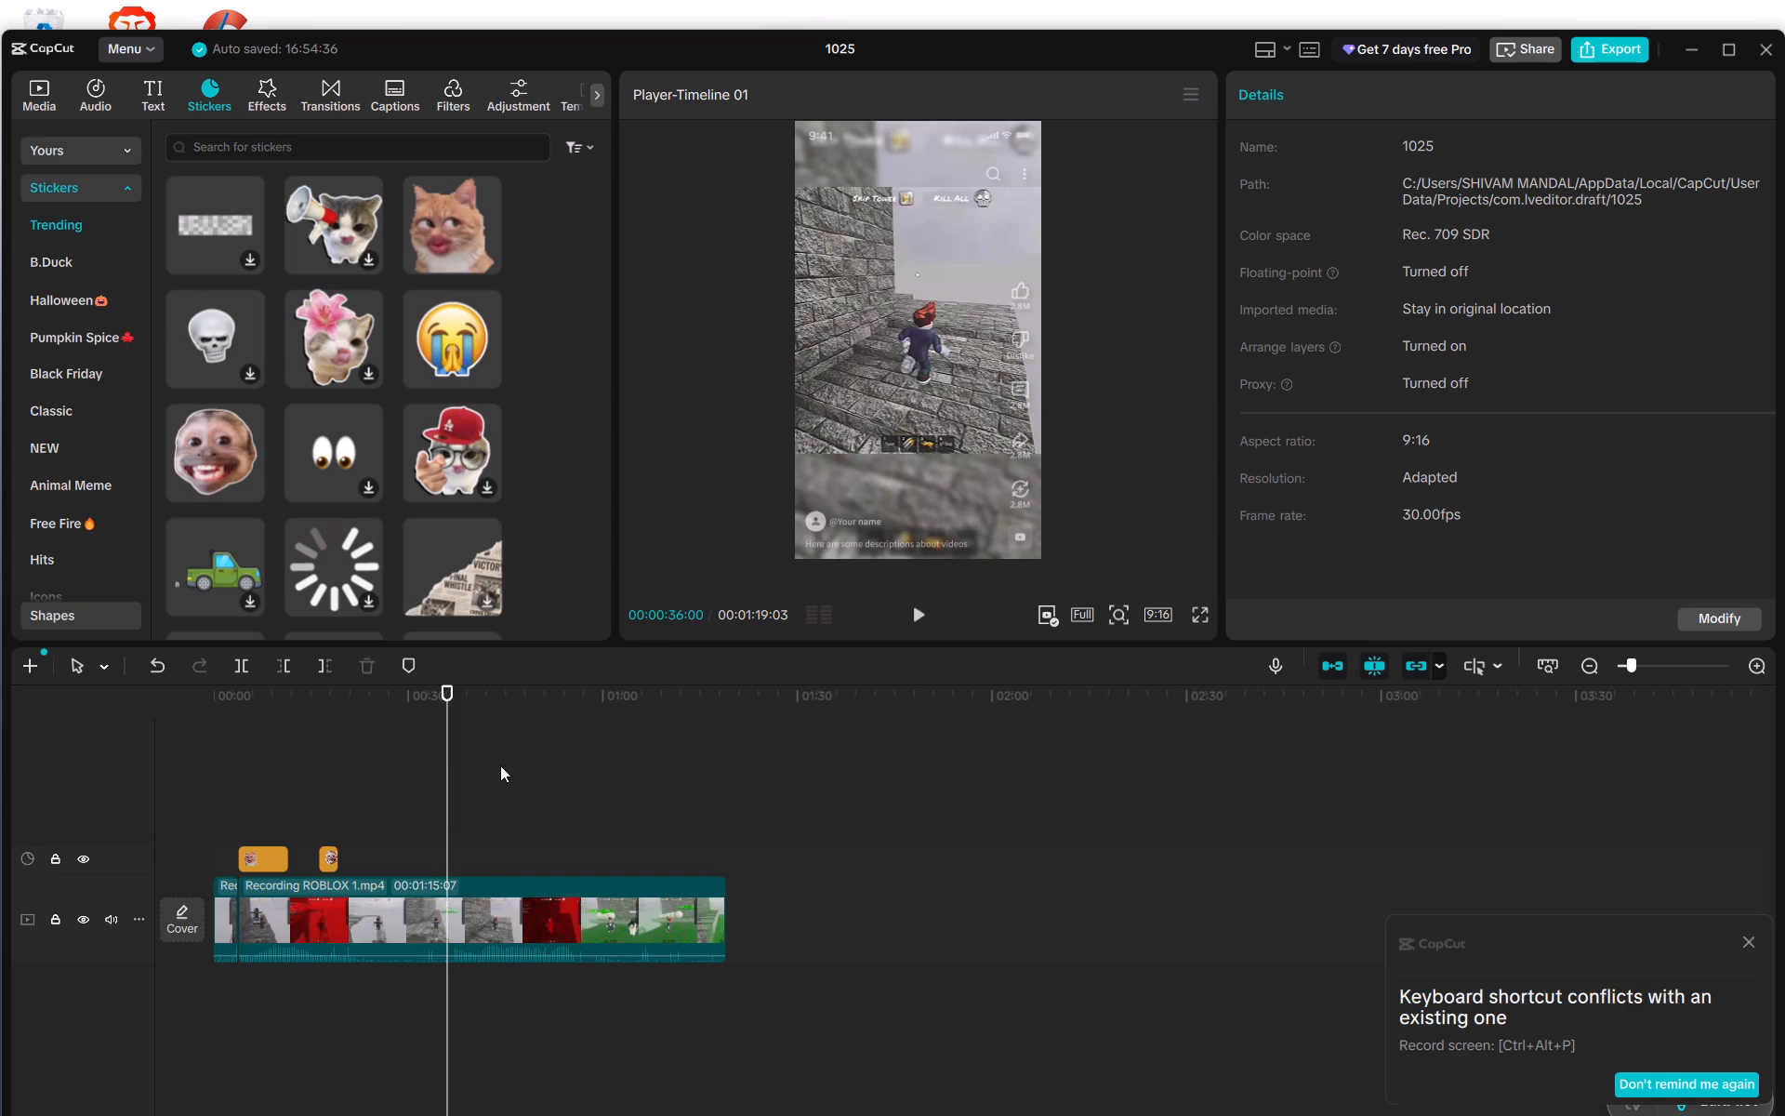
click(431, 818)
click(919, 625)
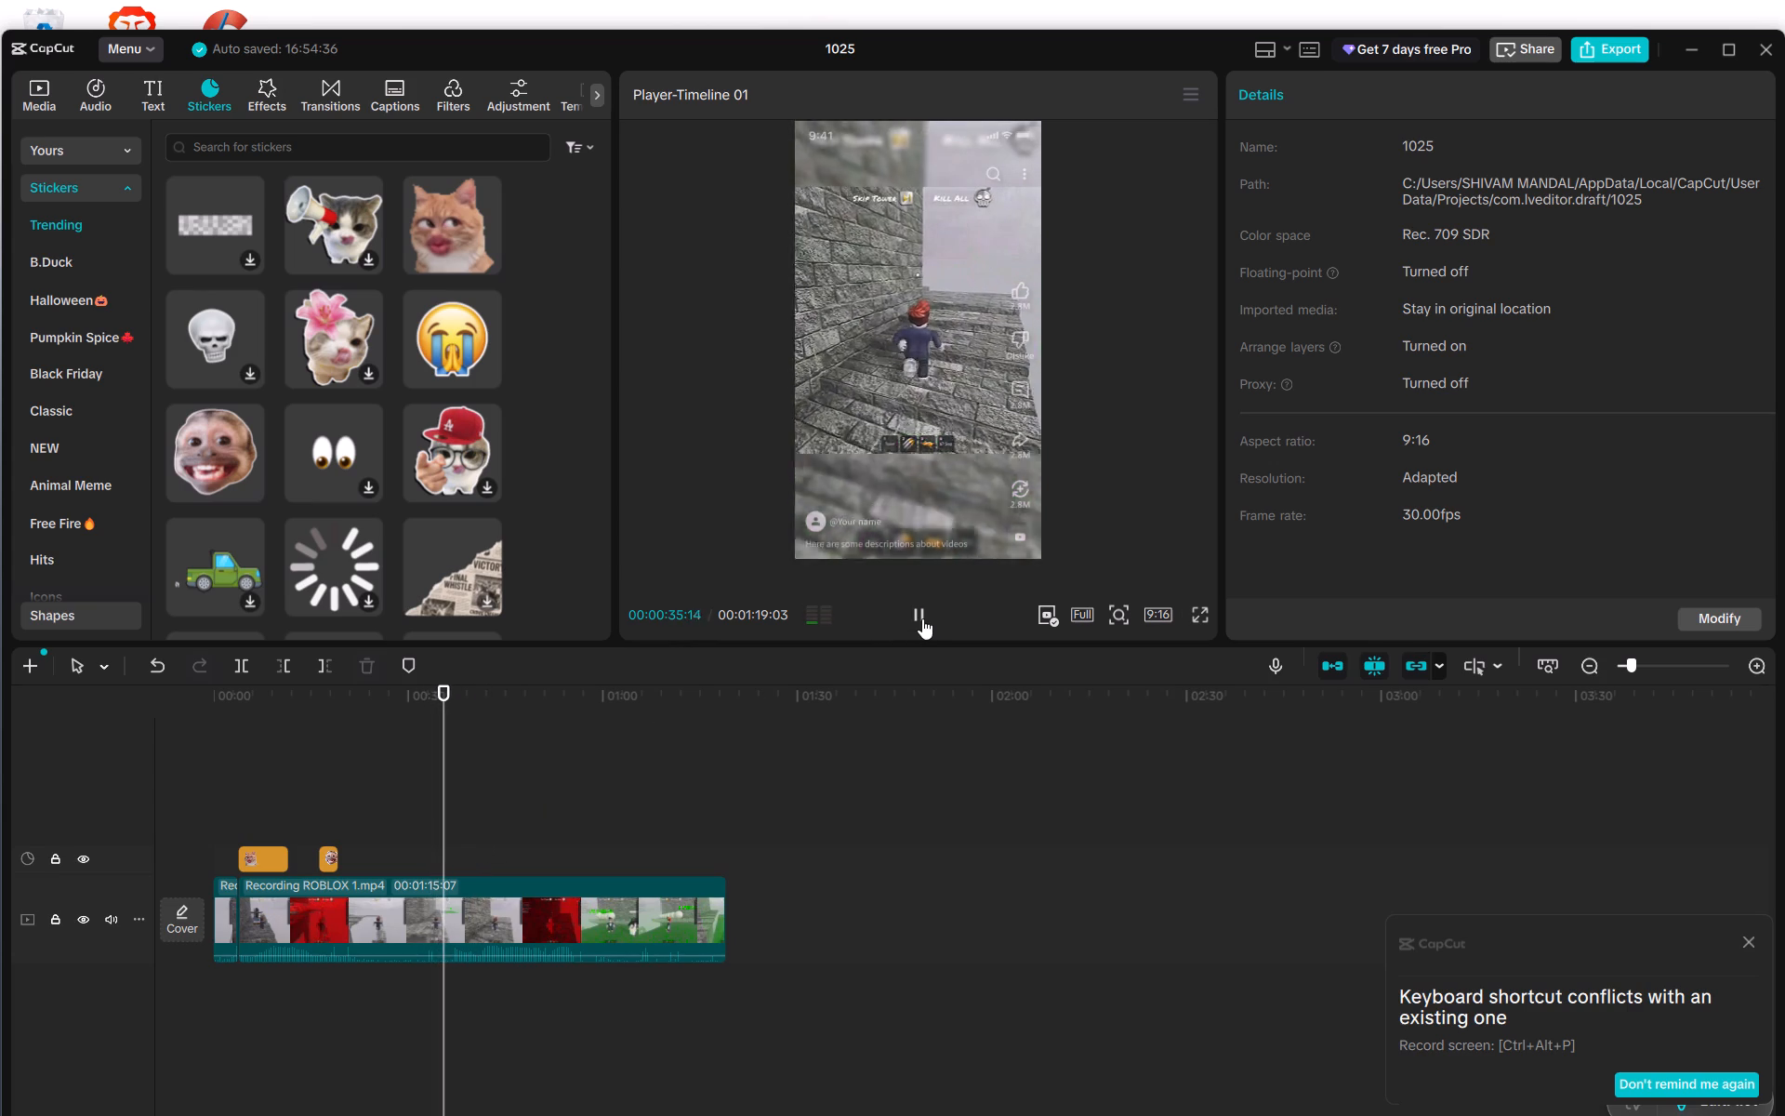
click(919, 618)
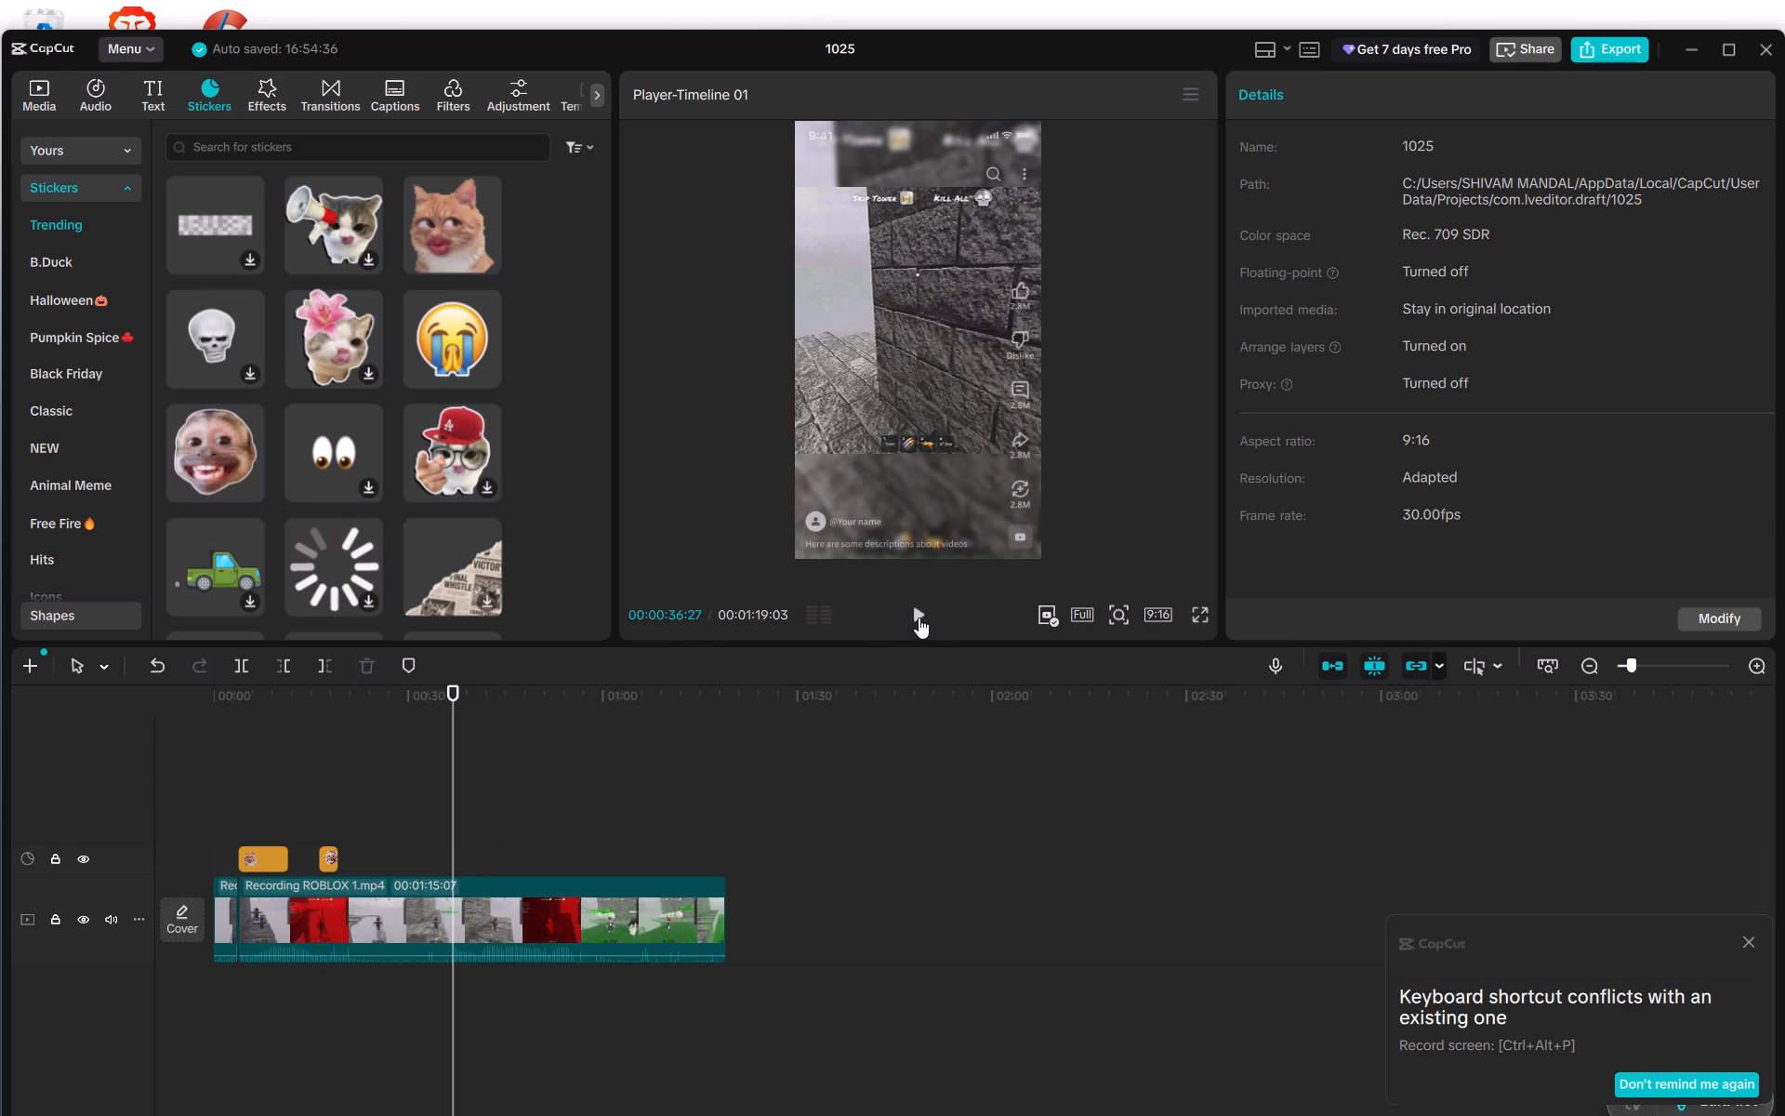
Browse the Trending stickers for one that suits the moment at 00:00:36:27, dismissing the low-battery notices.
scroll(416, 410, down, 3)
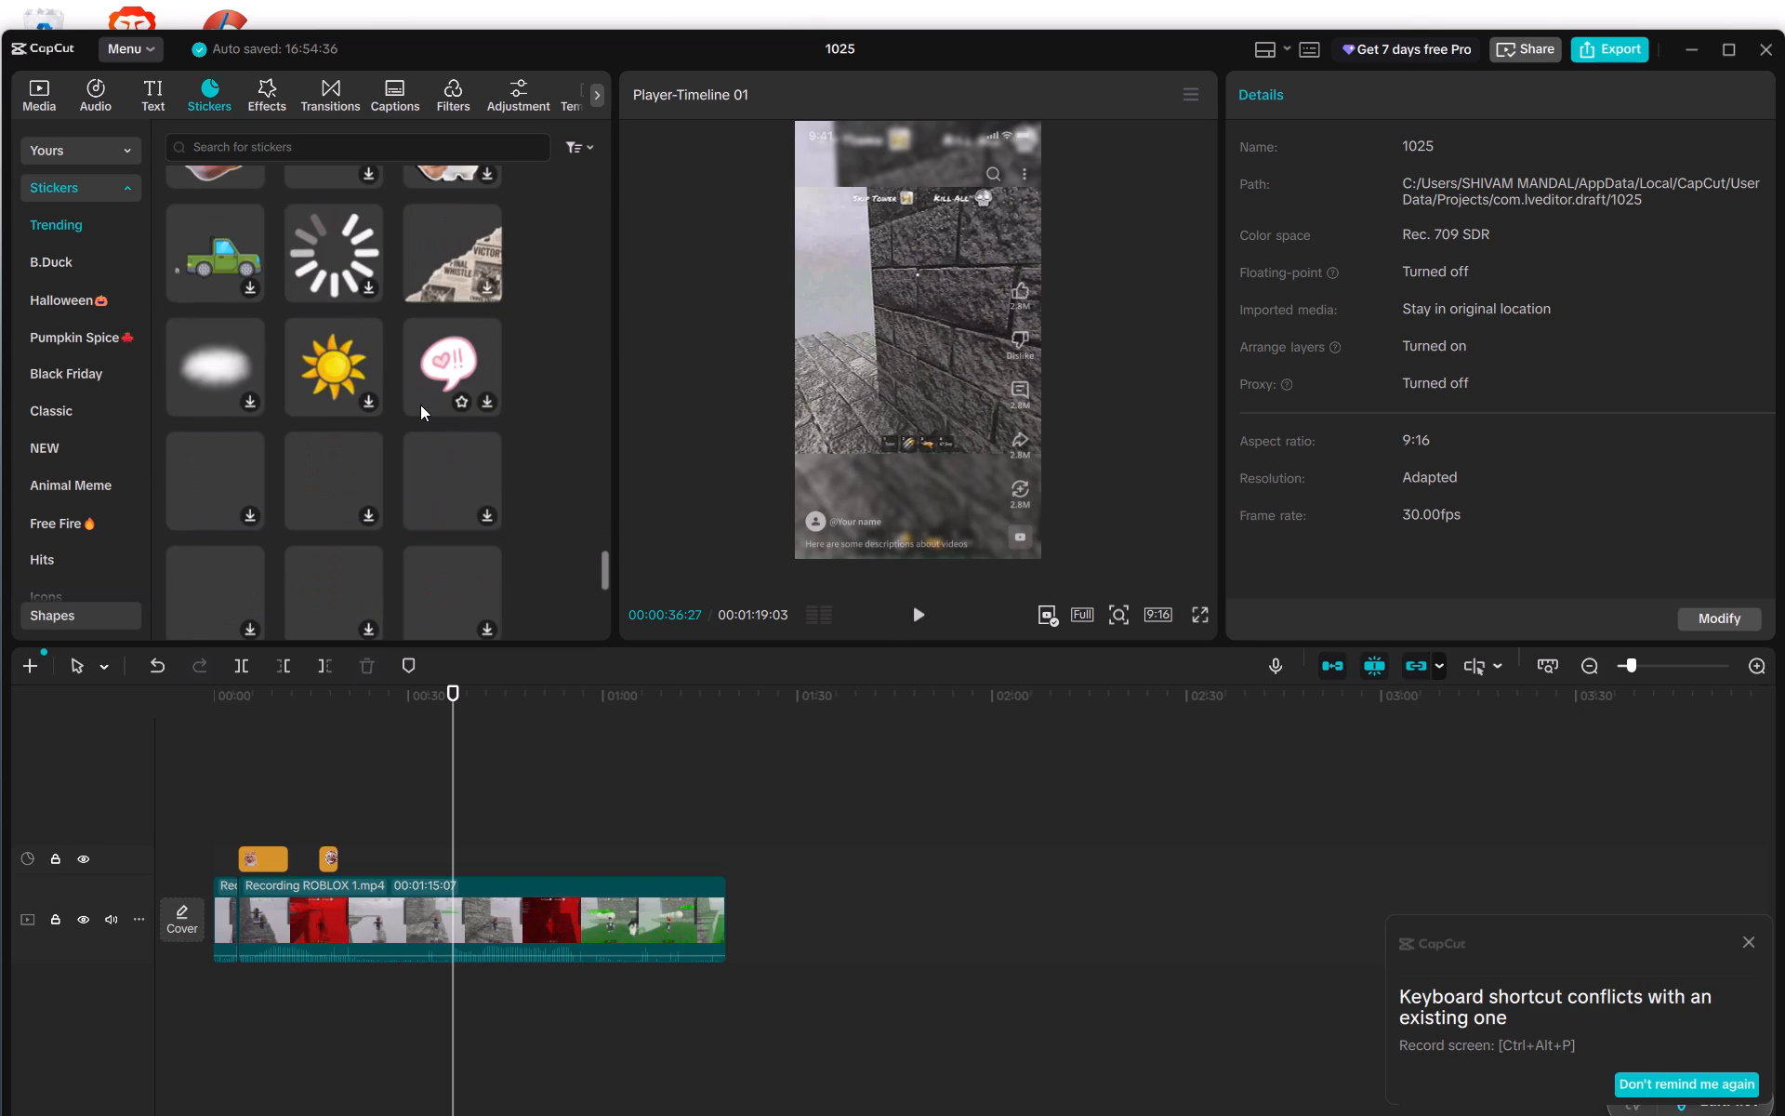
scroll(364, 392, down, 1)
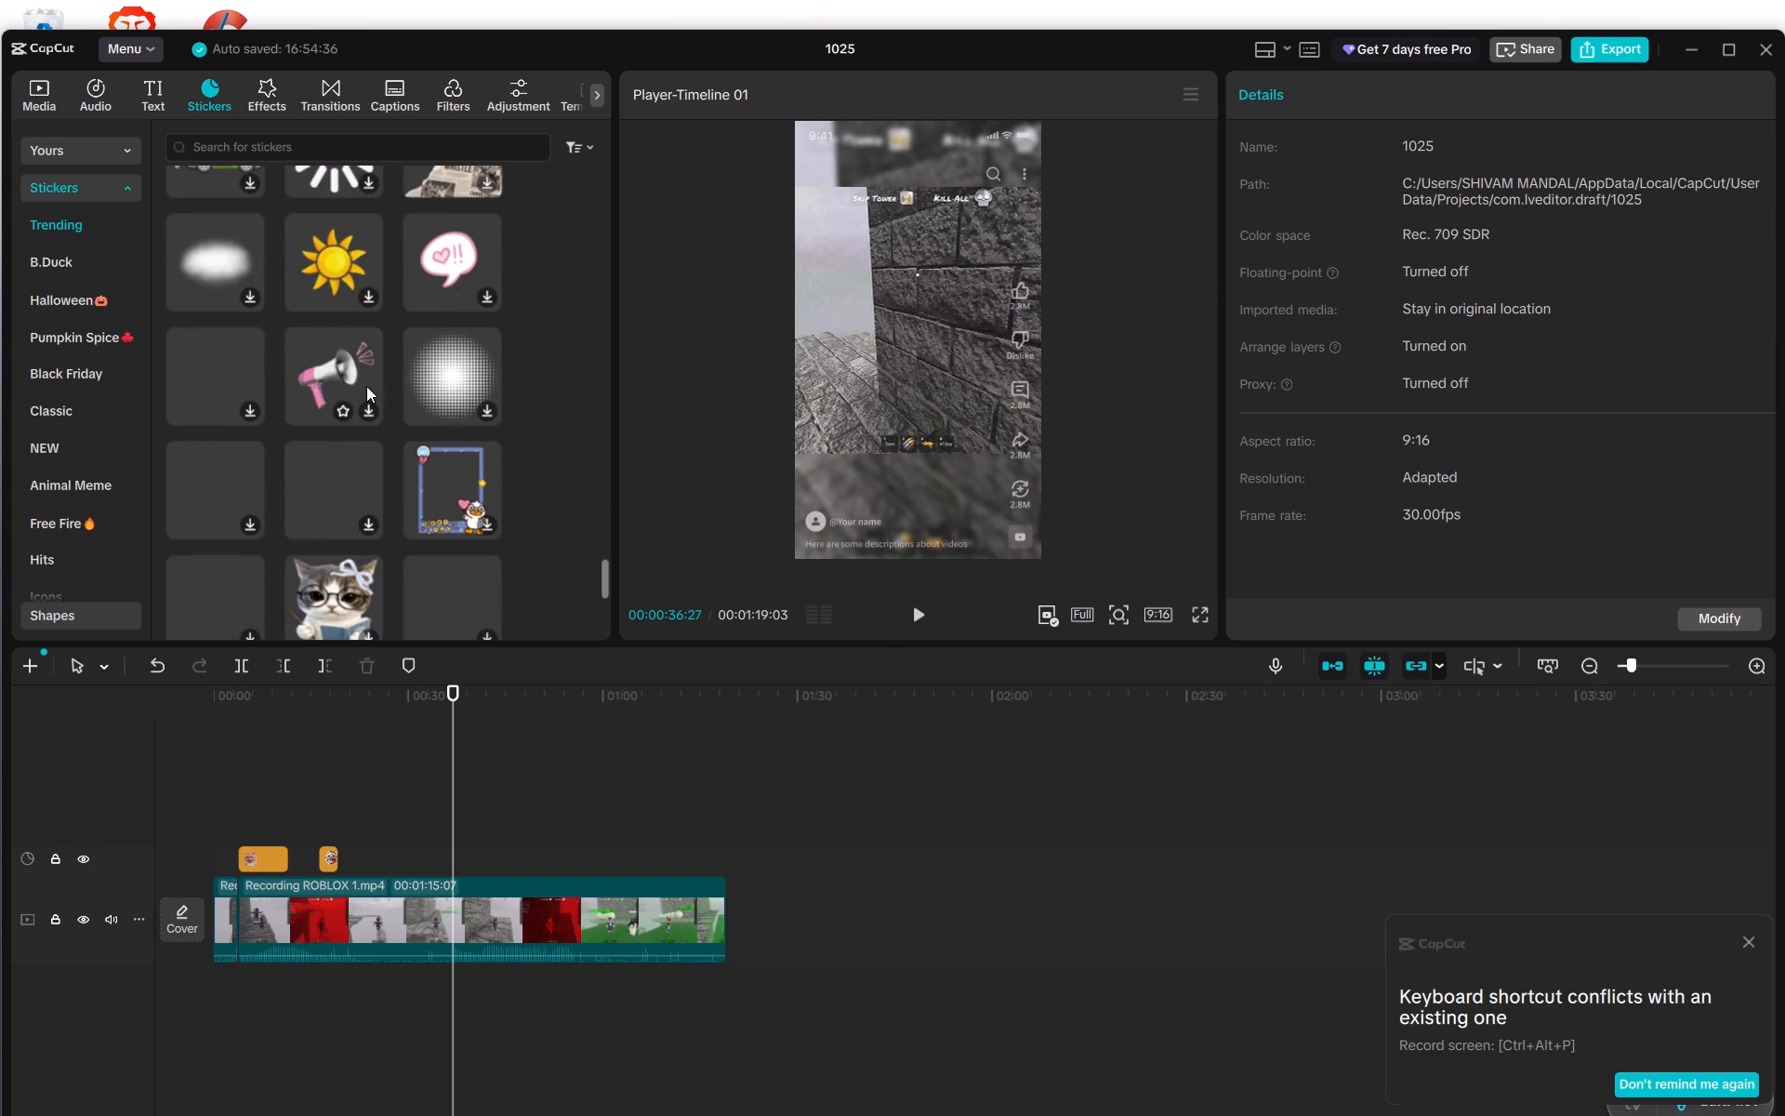
scroll(366, 386, down, 1)
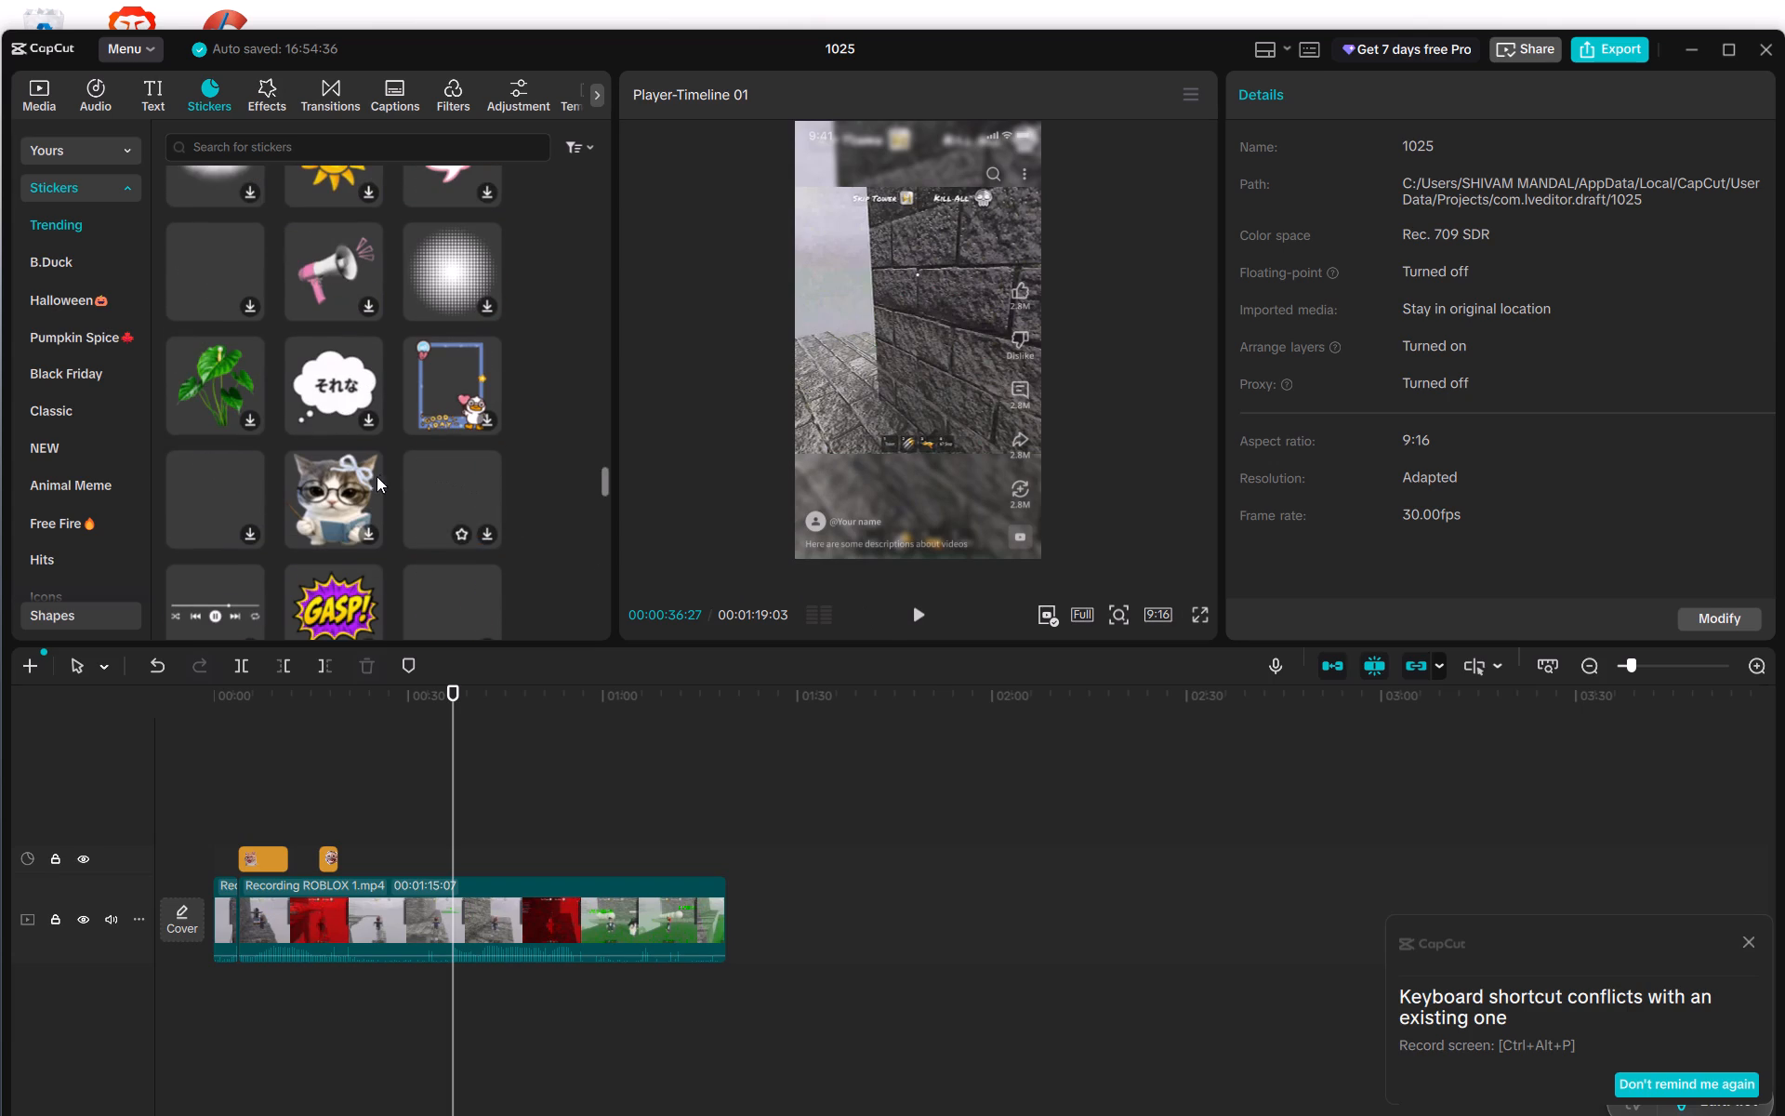
scroll(372, 477, down, 8)
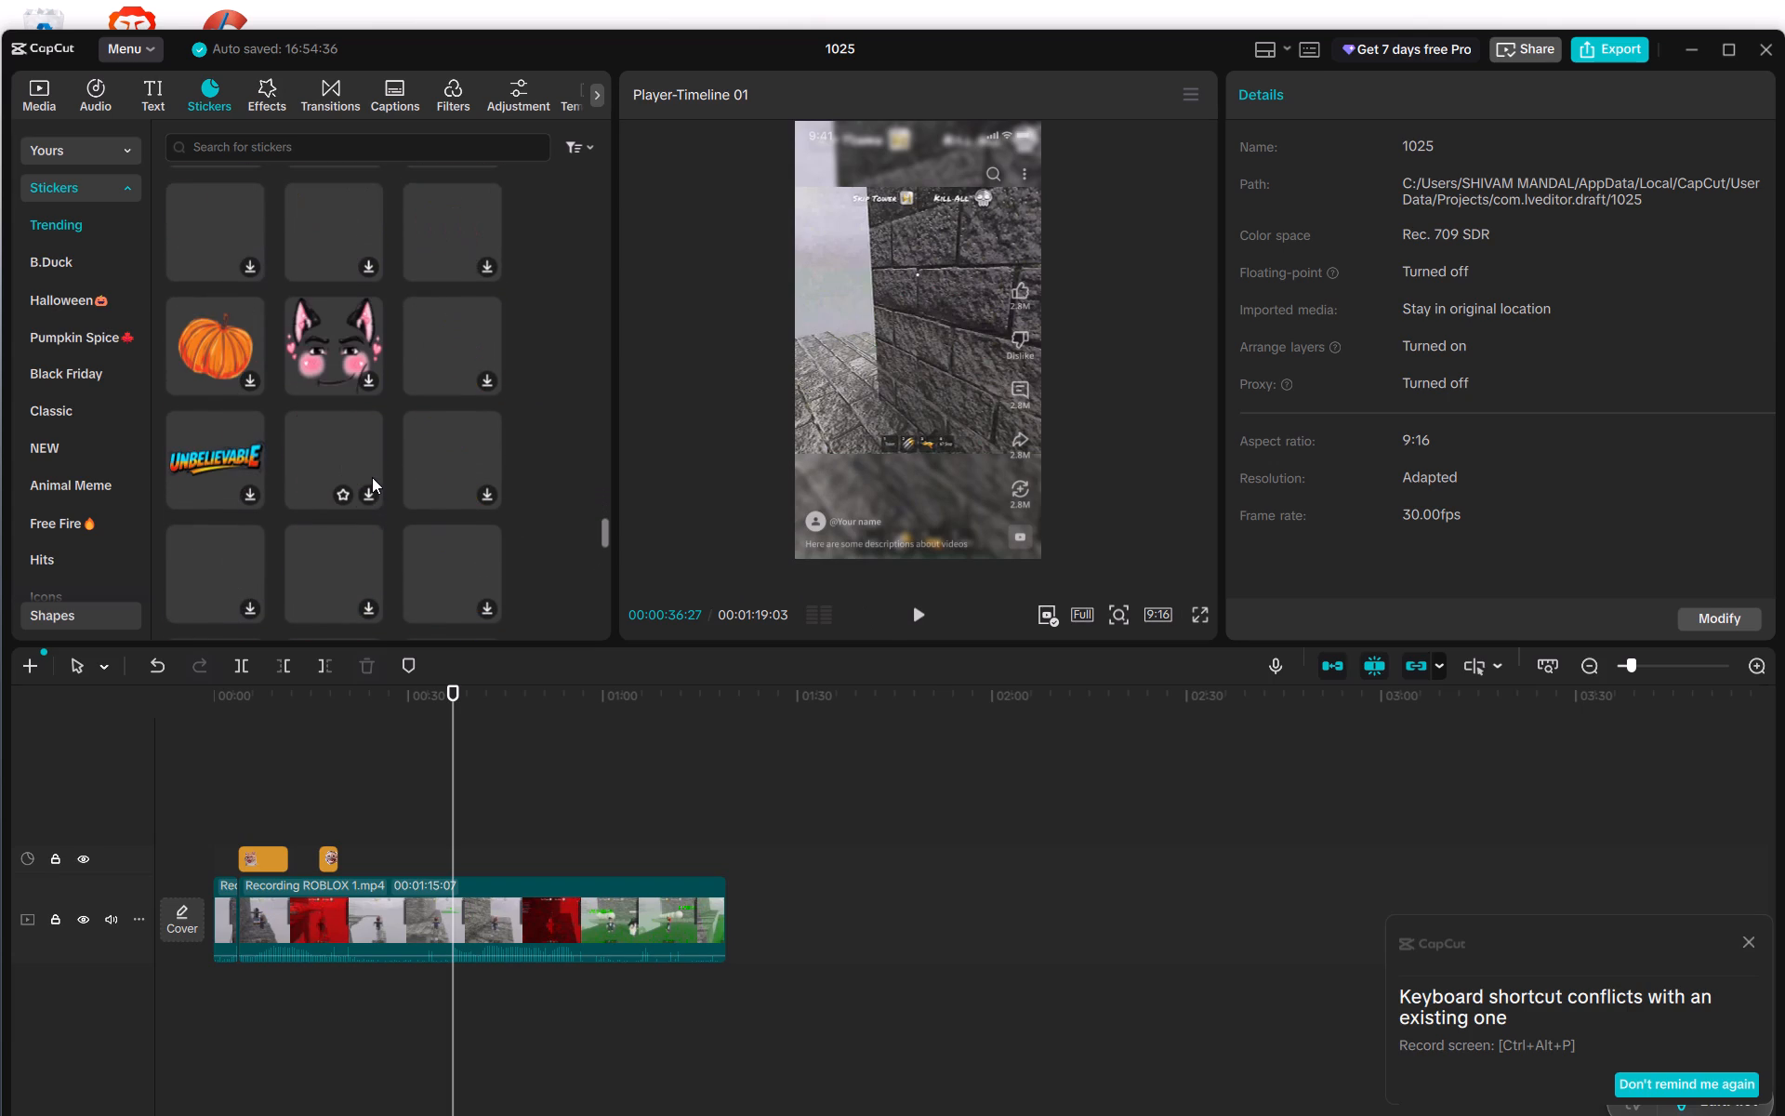
scroll(372, 477, down, 4)
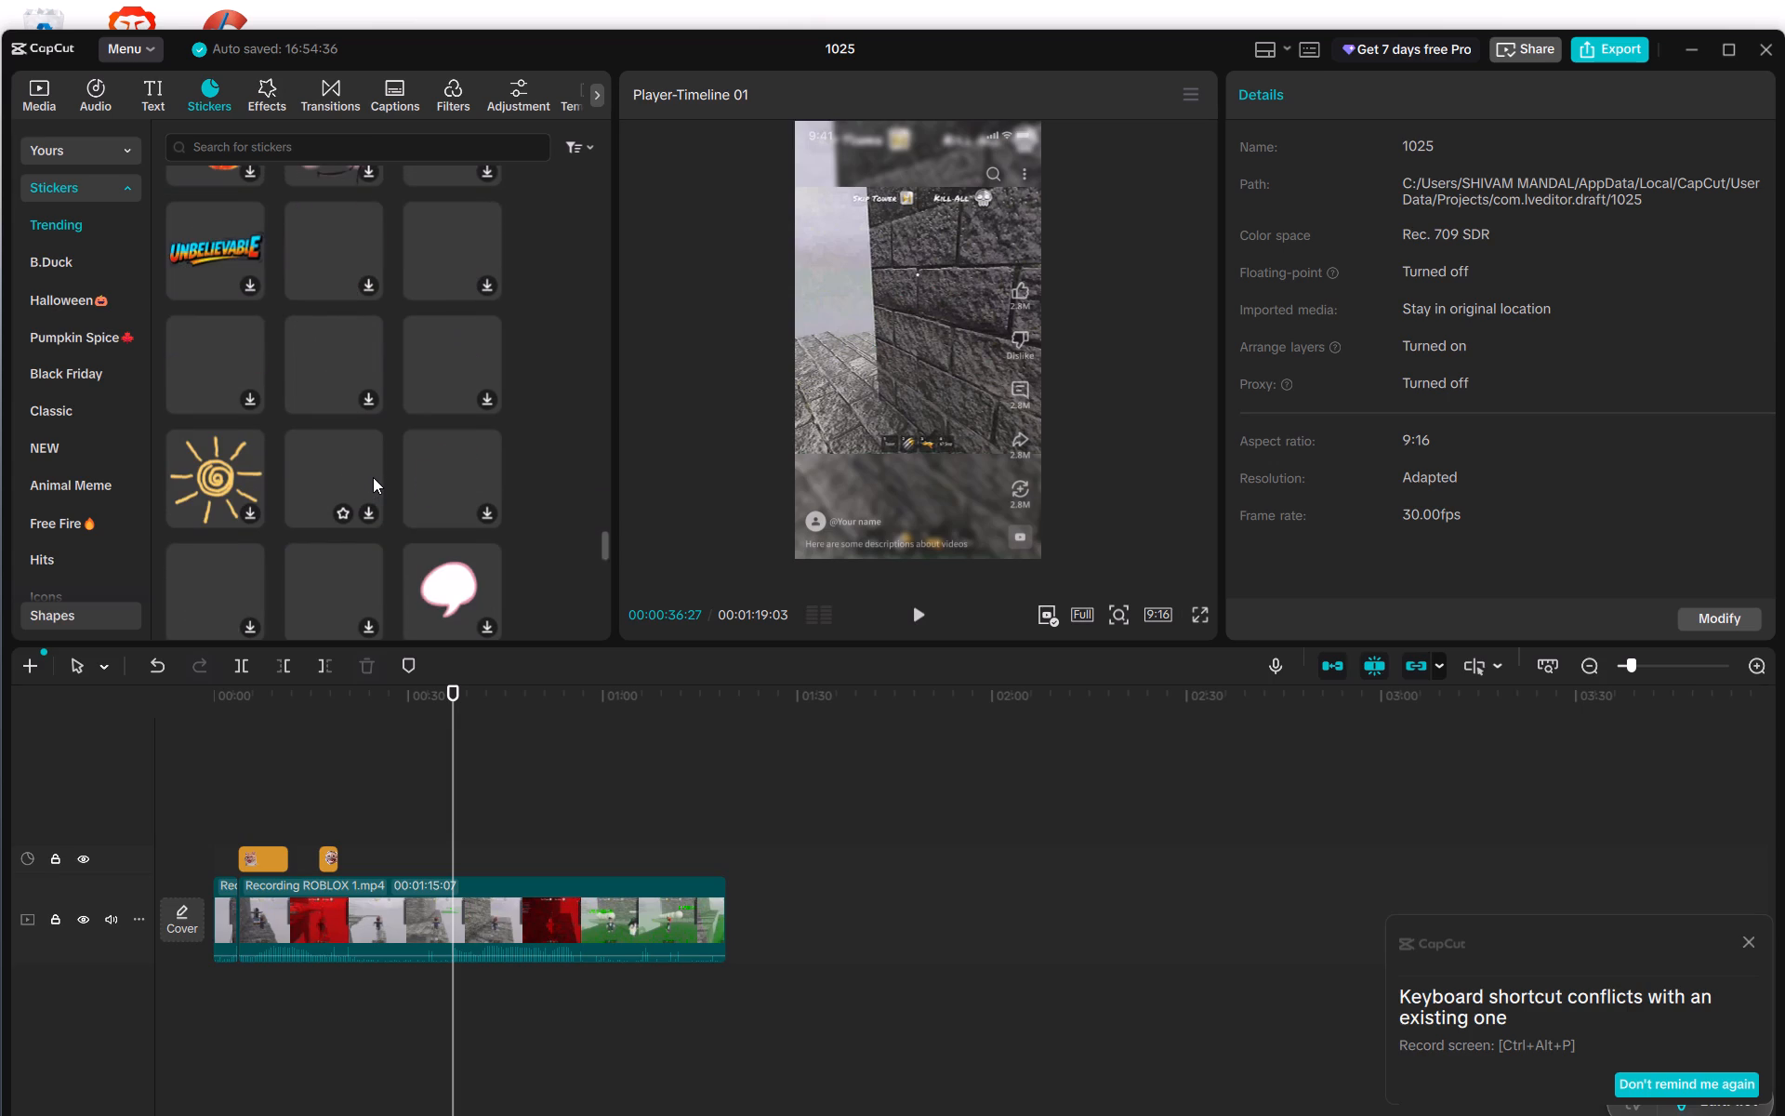
scroll(373, 477, down, 3)
scroll(378, 479, up, 1)
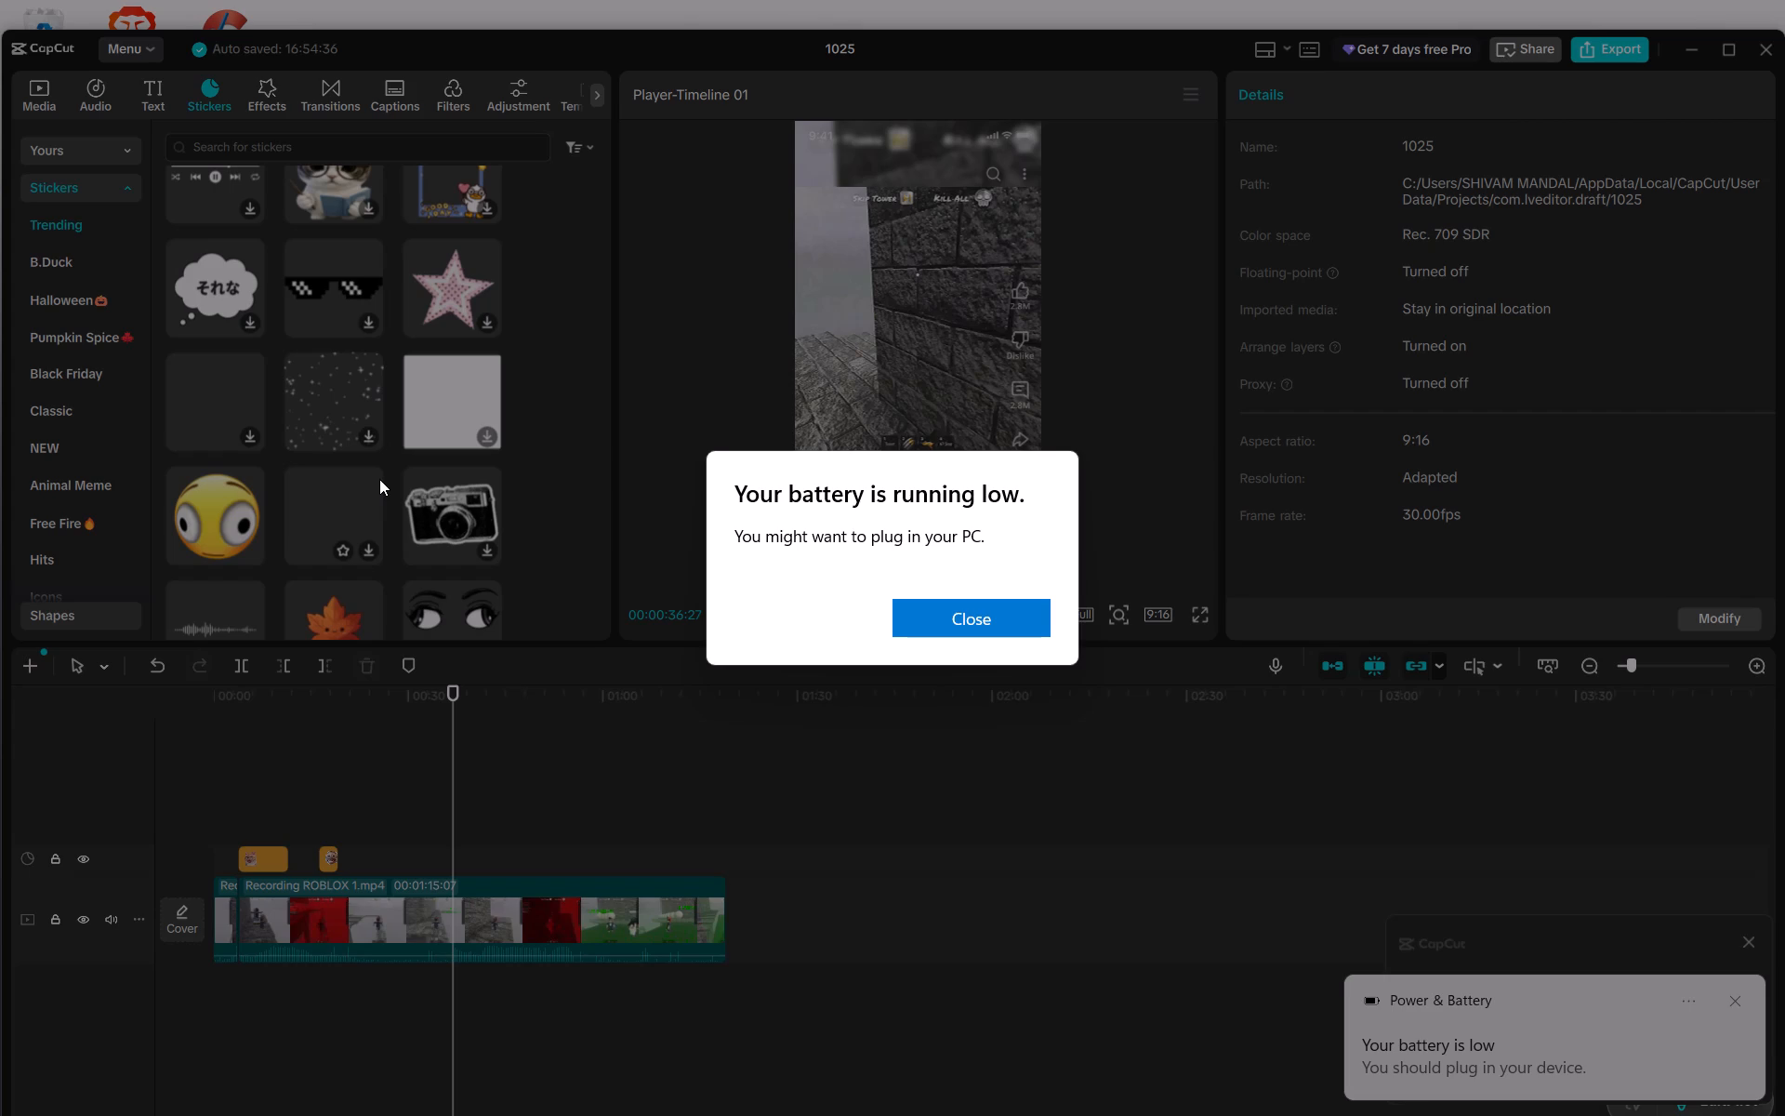
click(1015, 628)
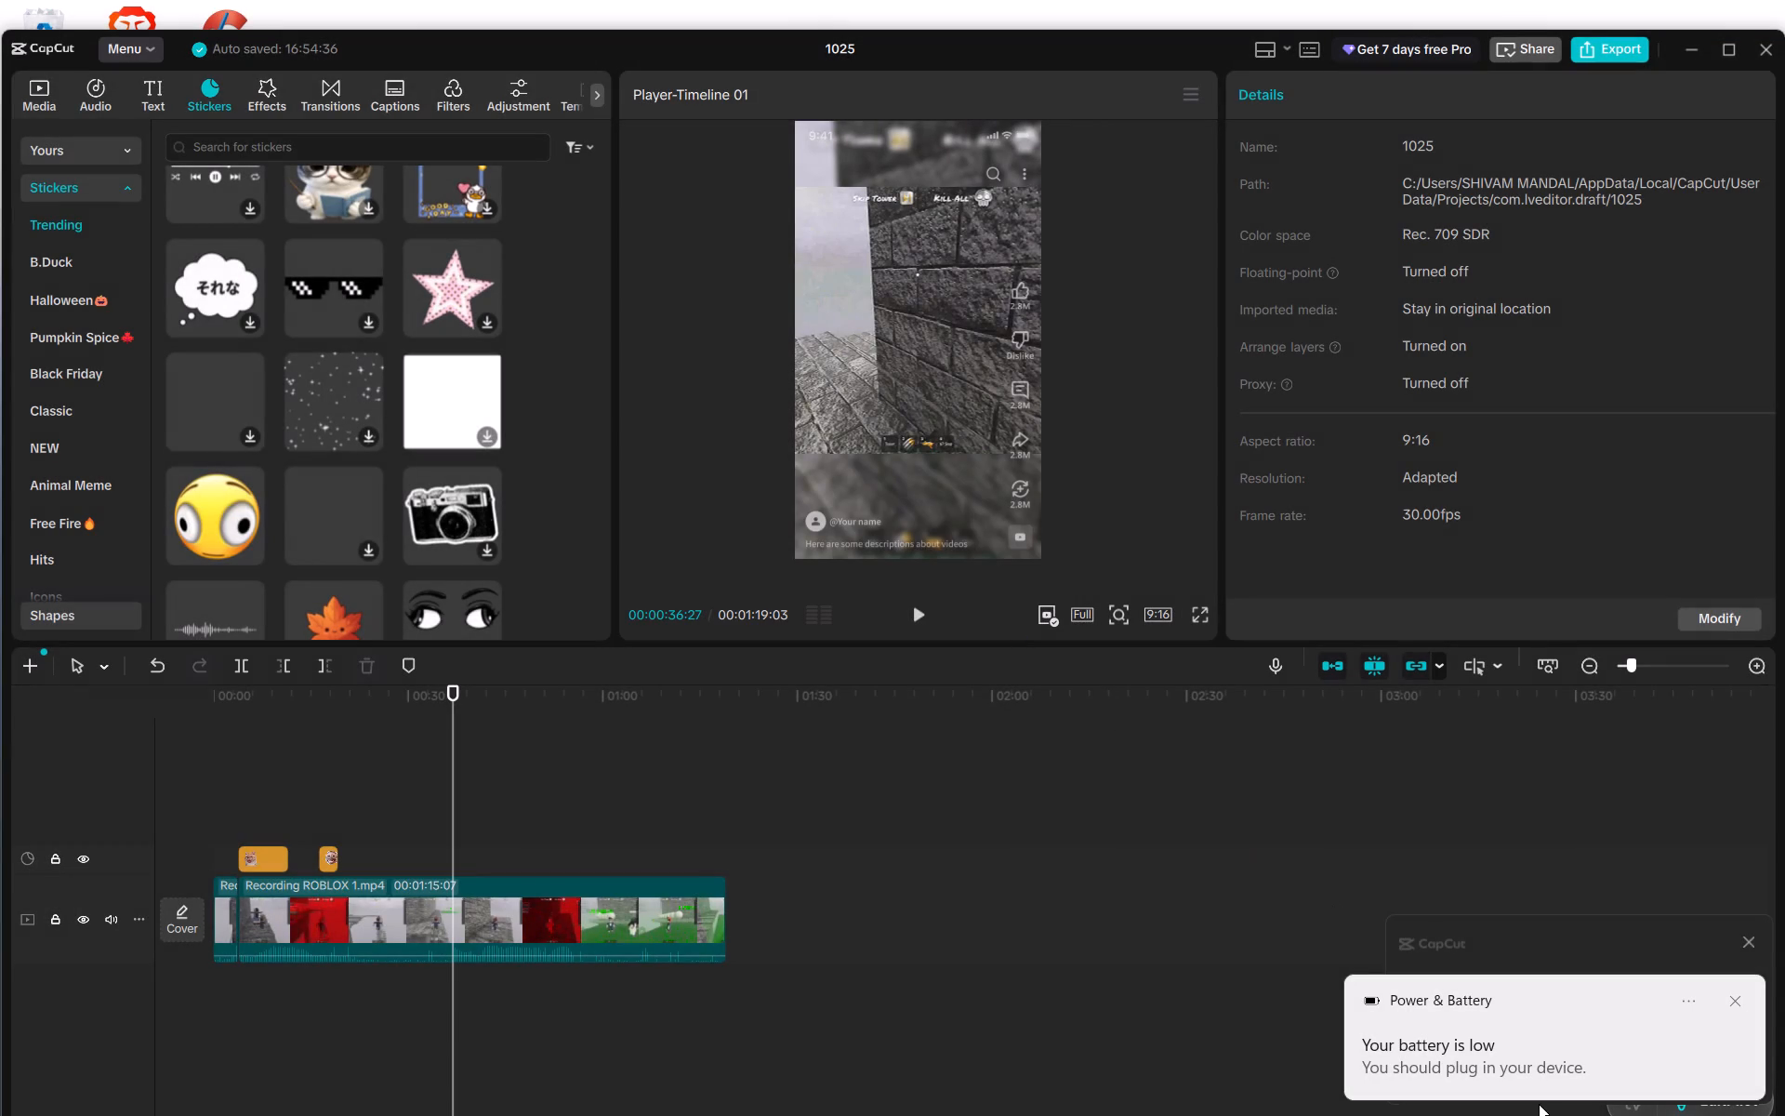
click(1741, 1003)
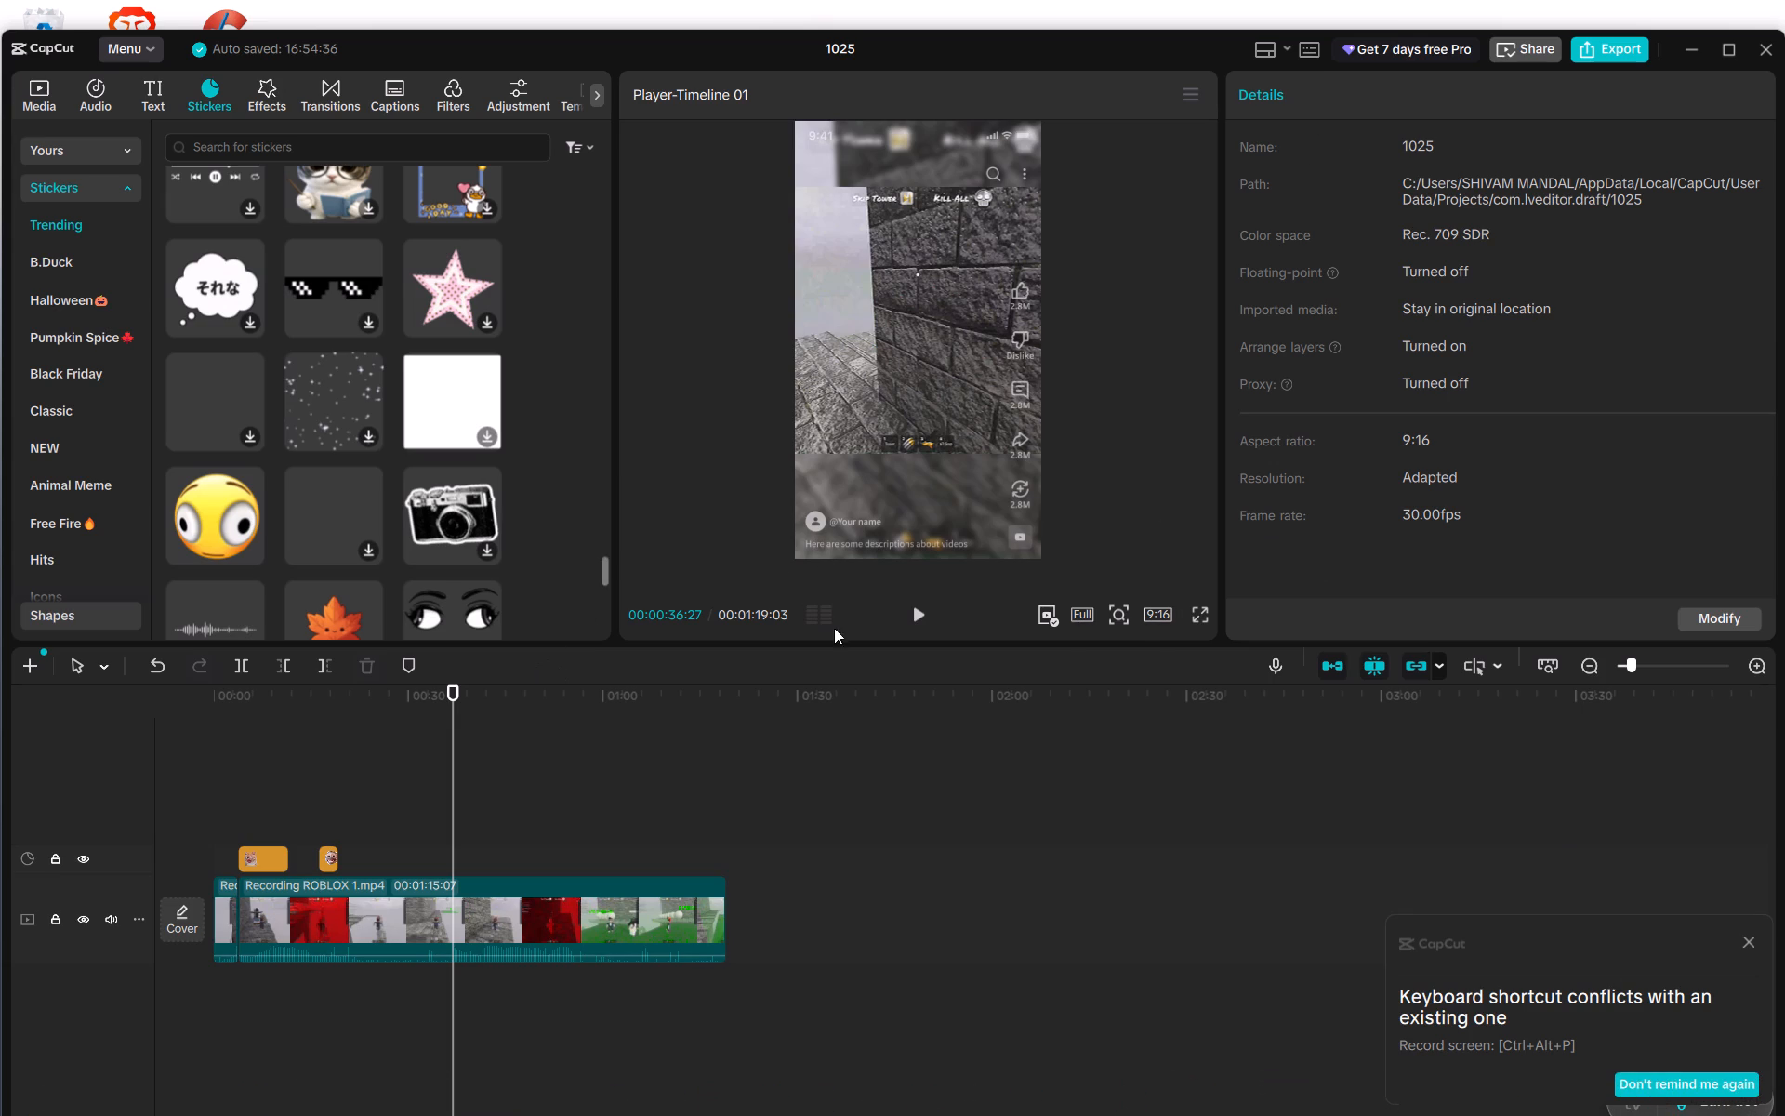
Play the gameplay from 00:00:36:27 and around the safe zone scene up to 00:01:02:03 to find an ending point.
click(919, 615)
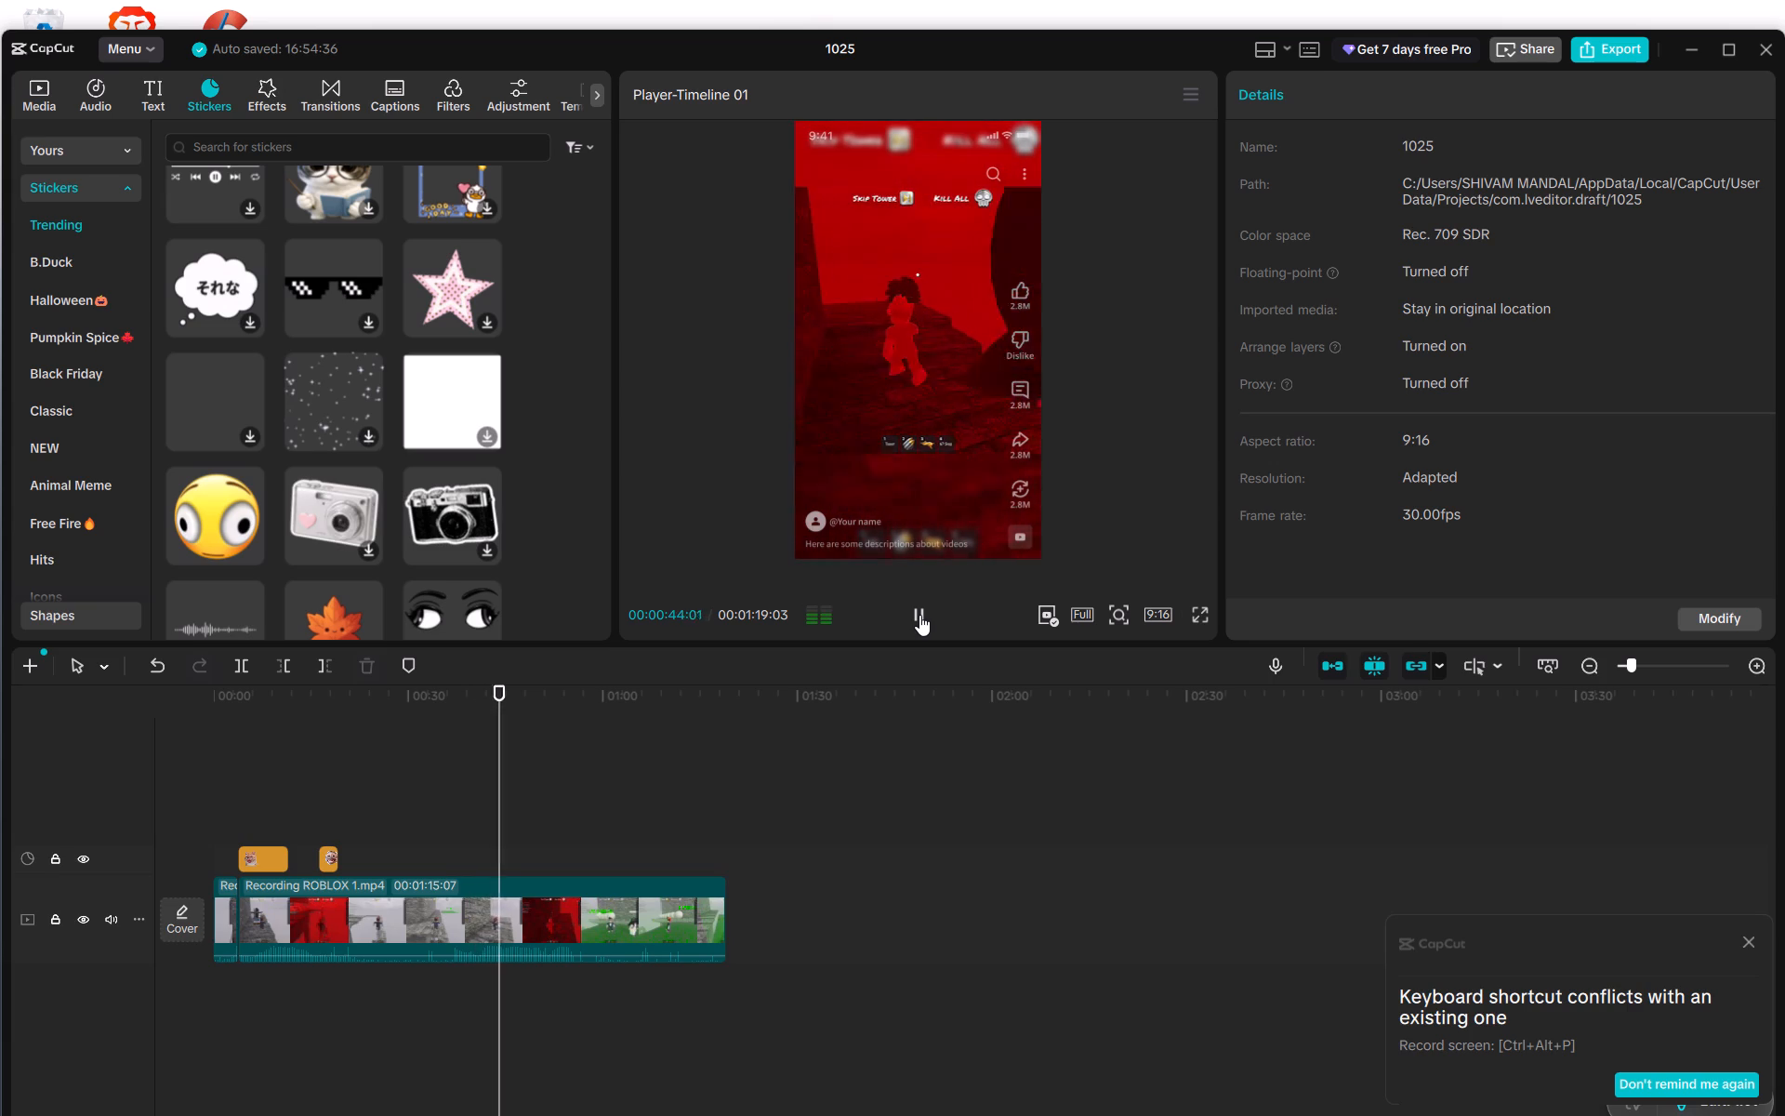
click(919, 615)
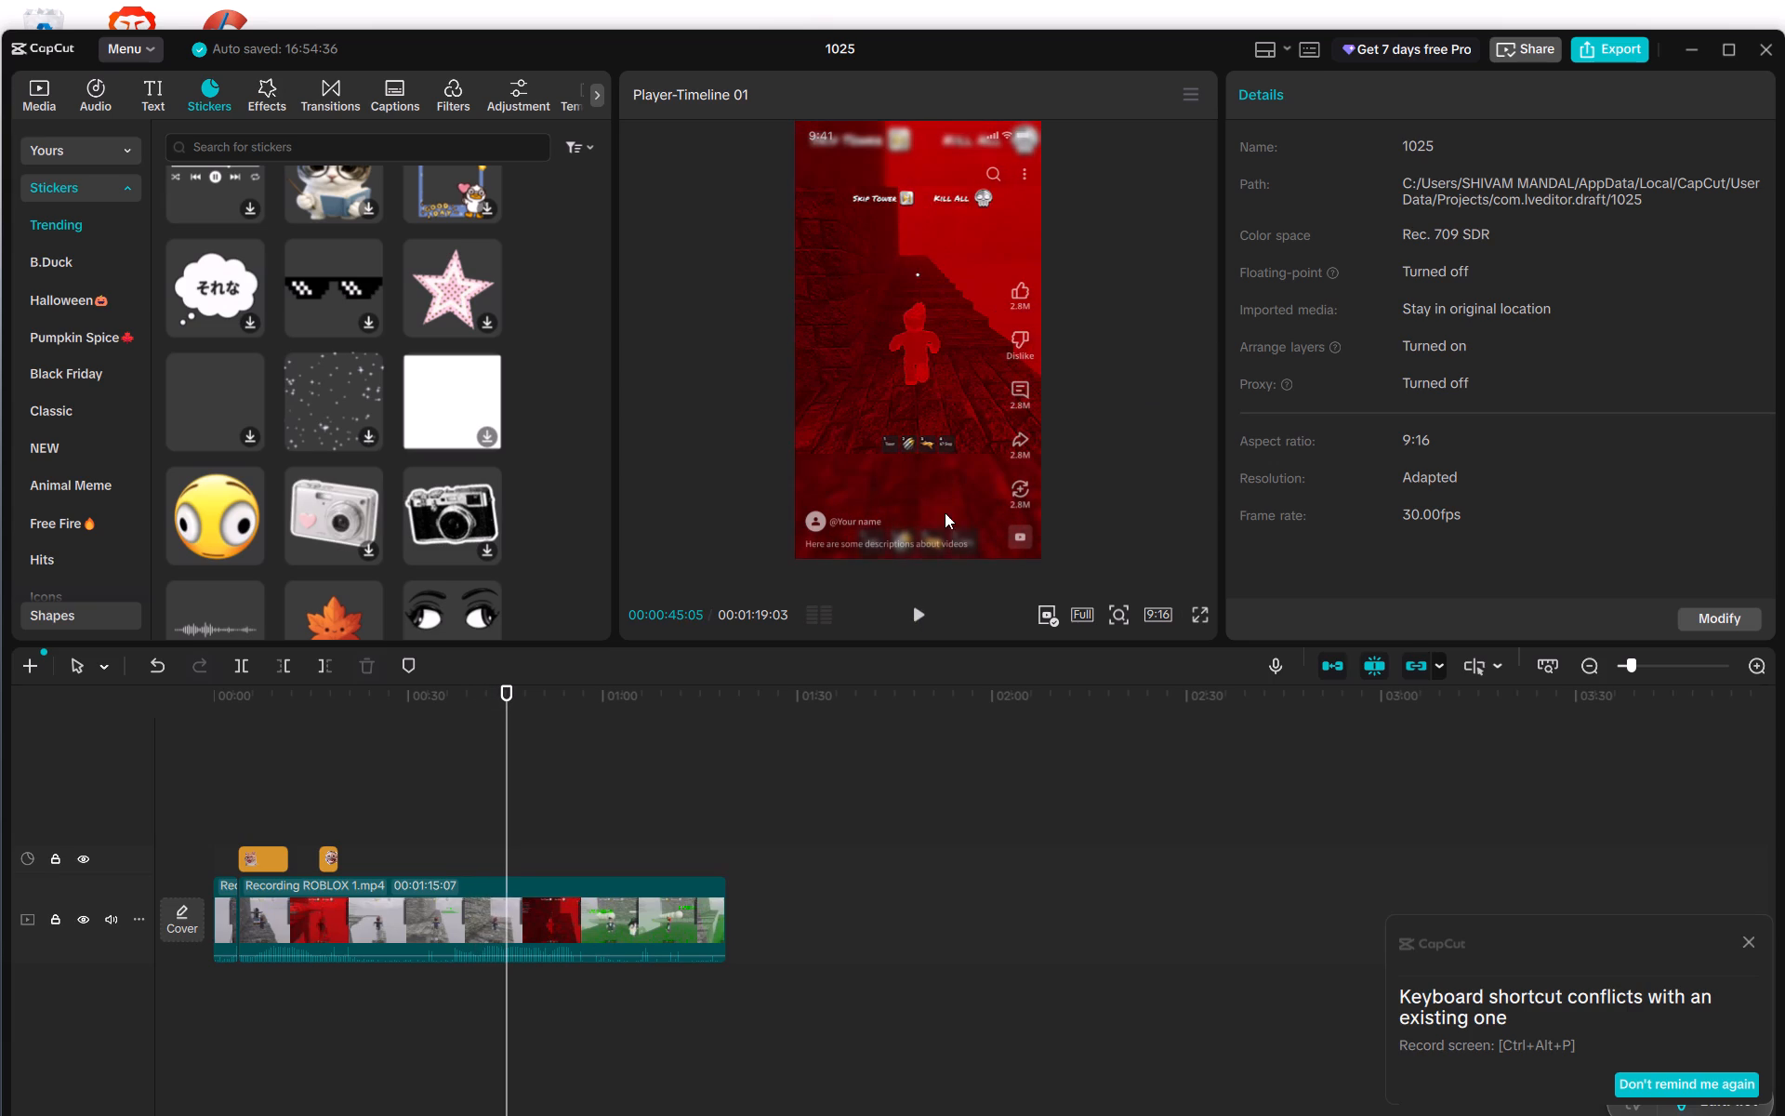
click(595, 887)
click(907, 612)
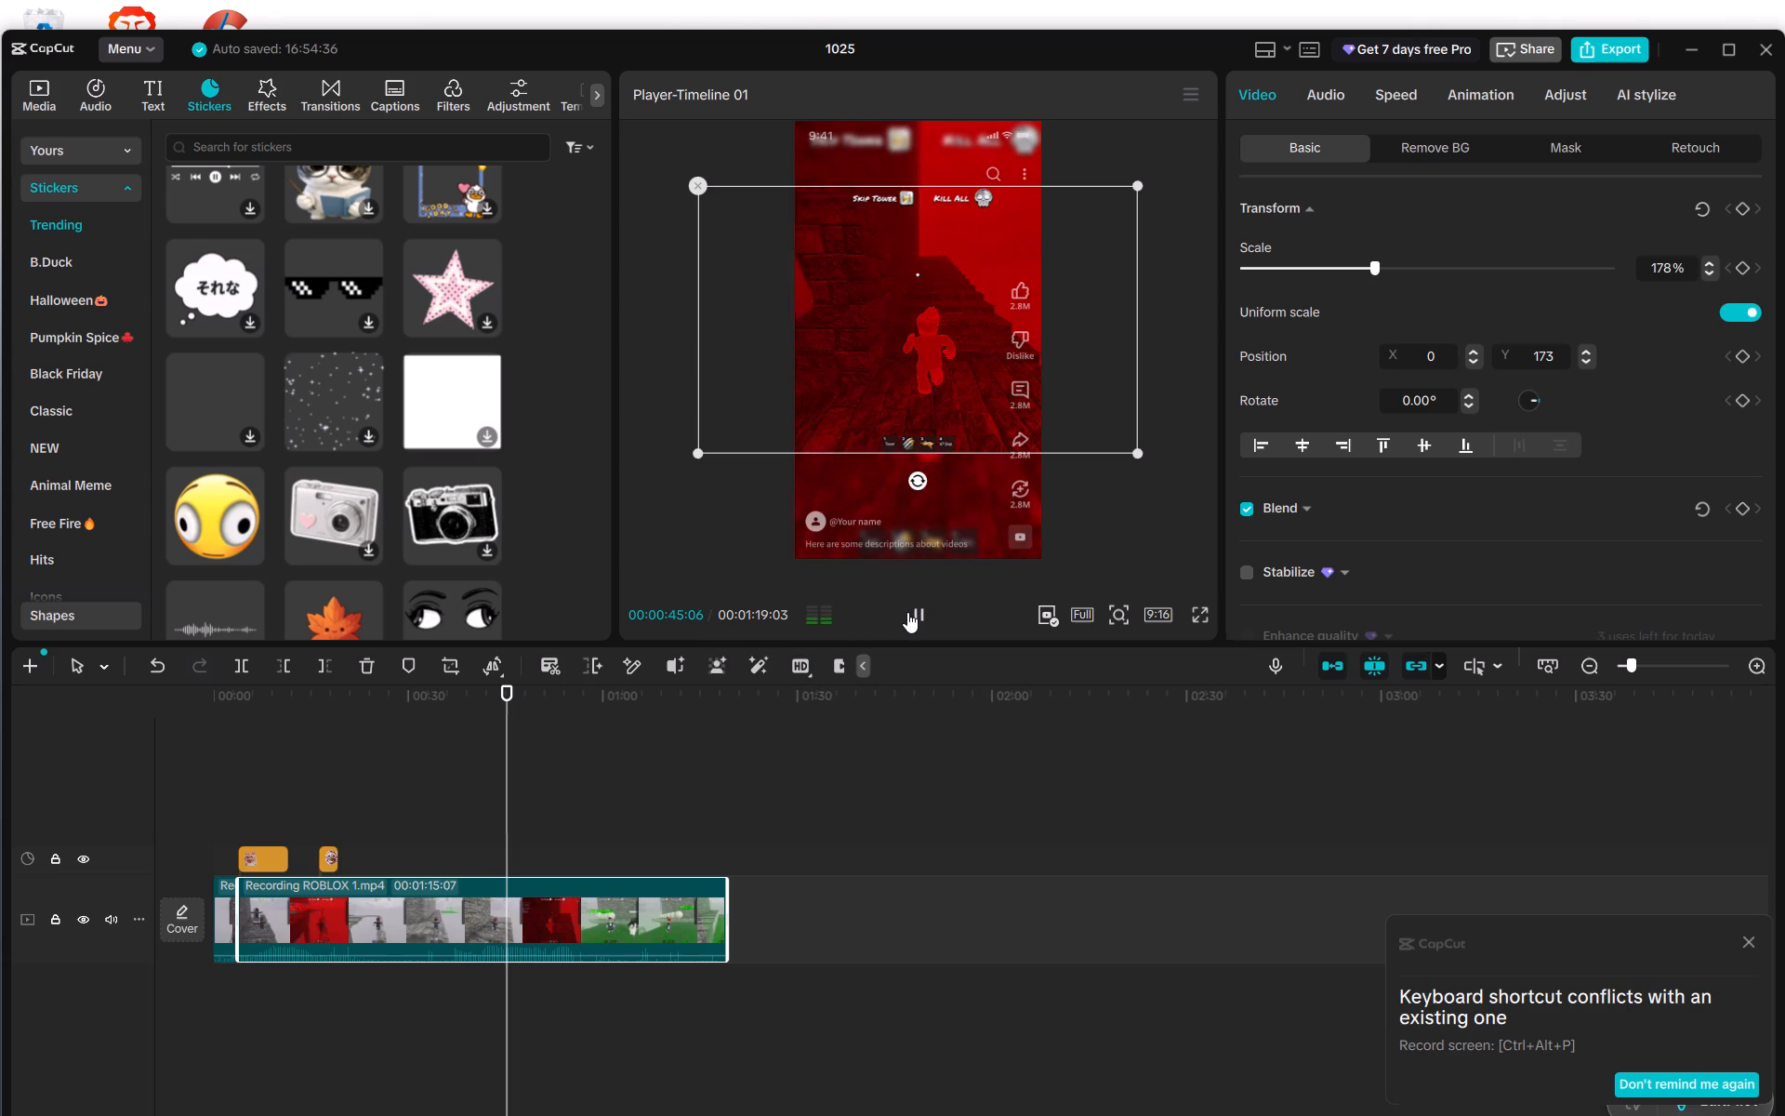
click(597, 844)
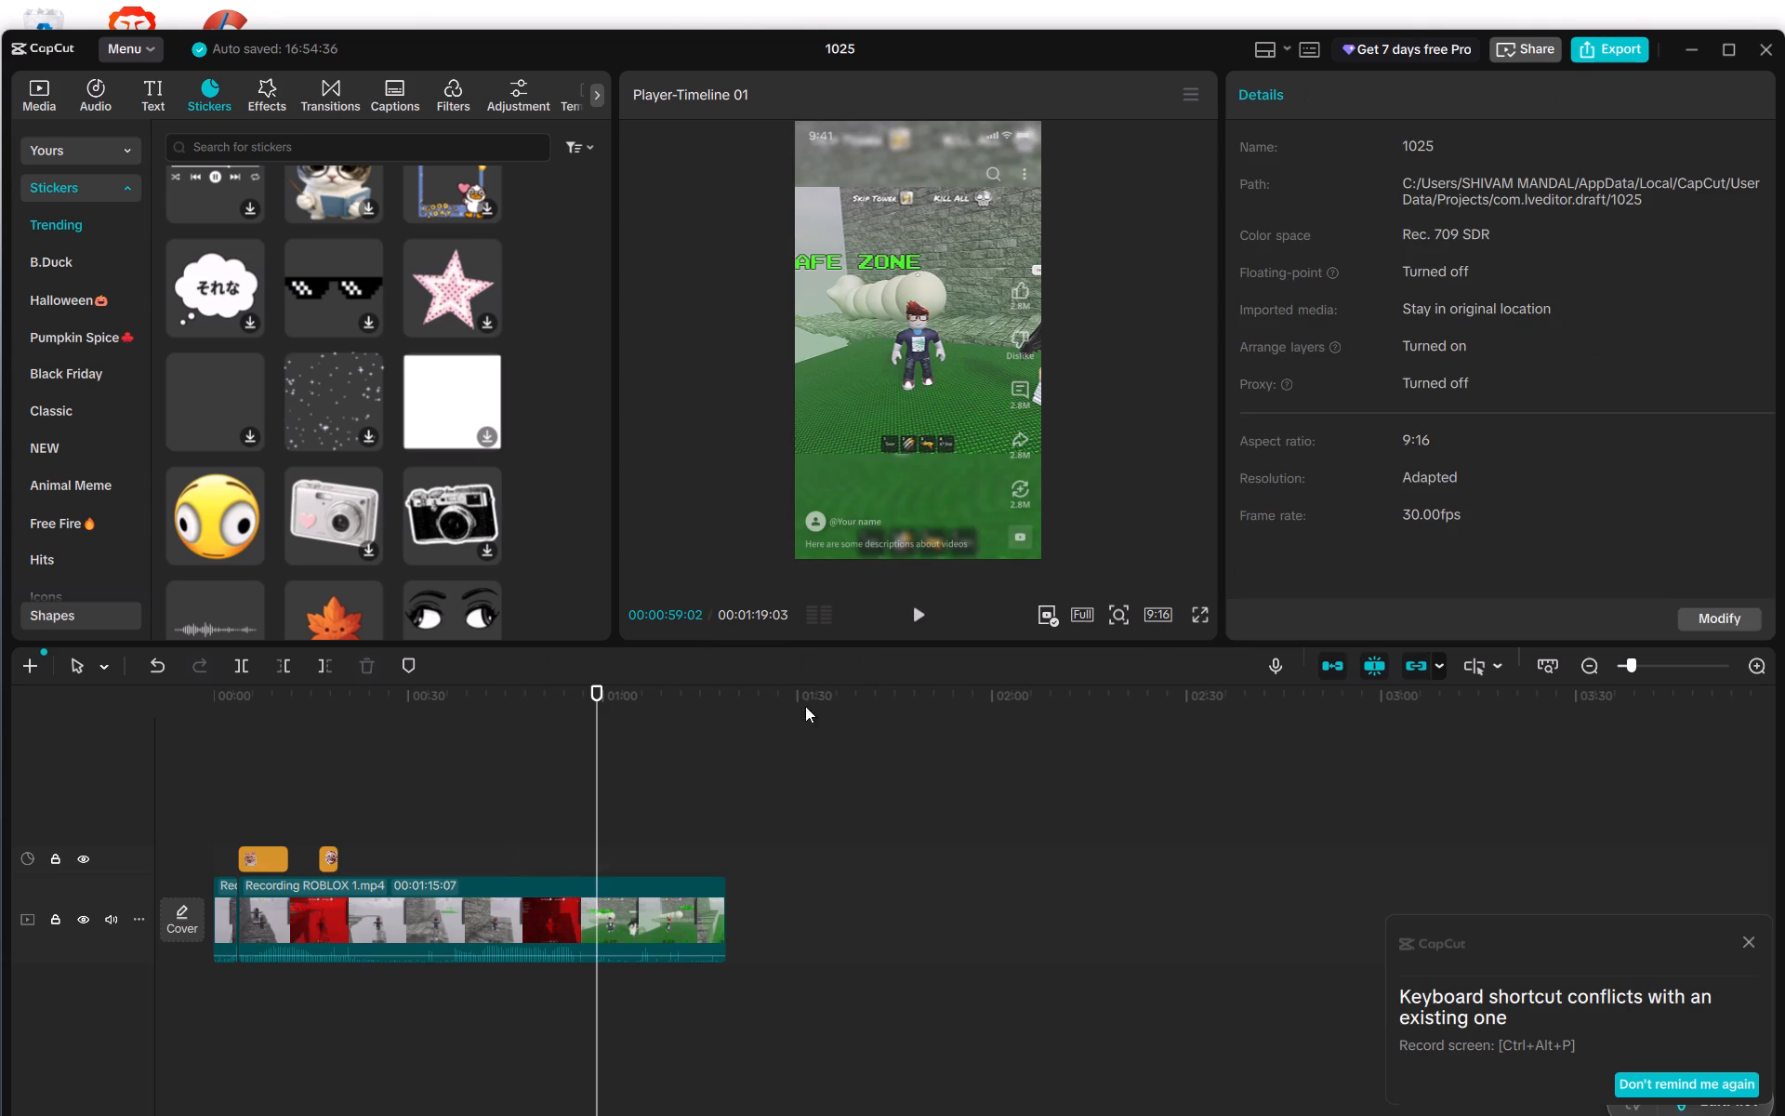
click(921, 613)
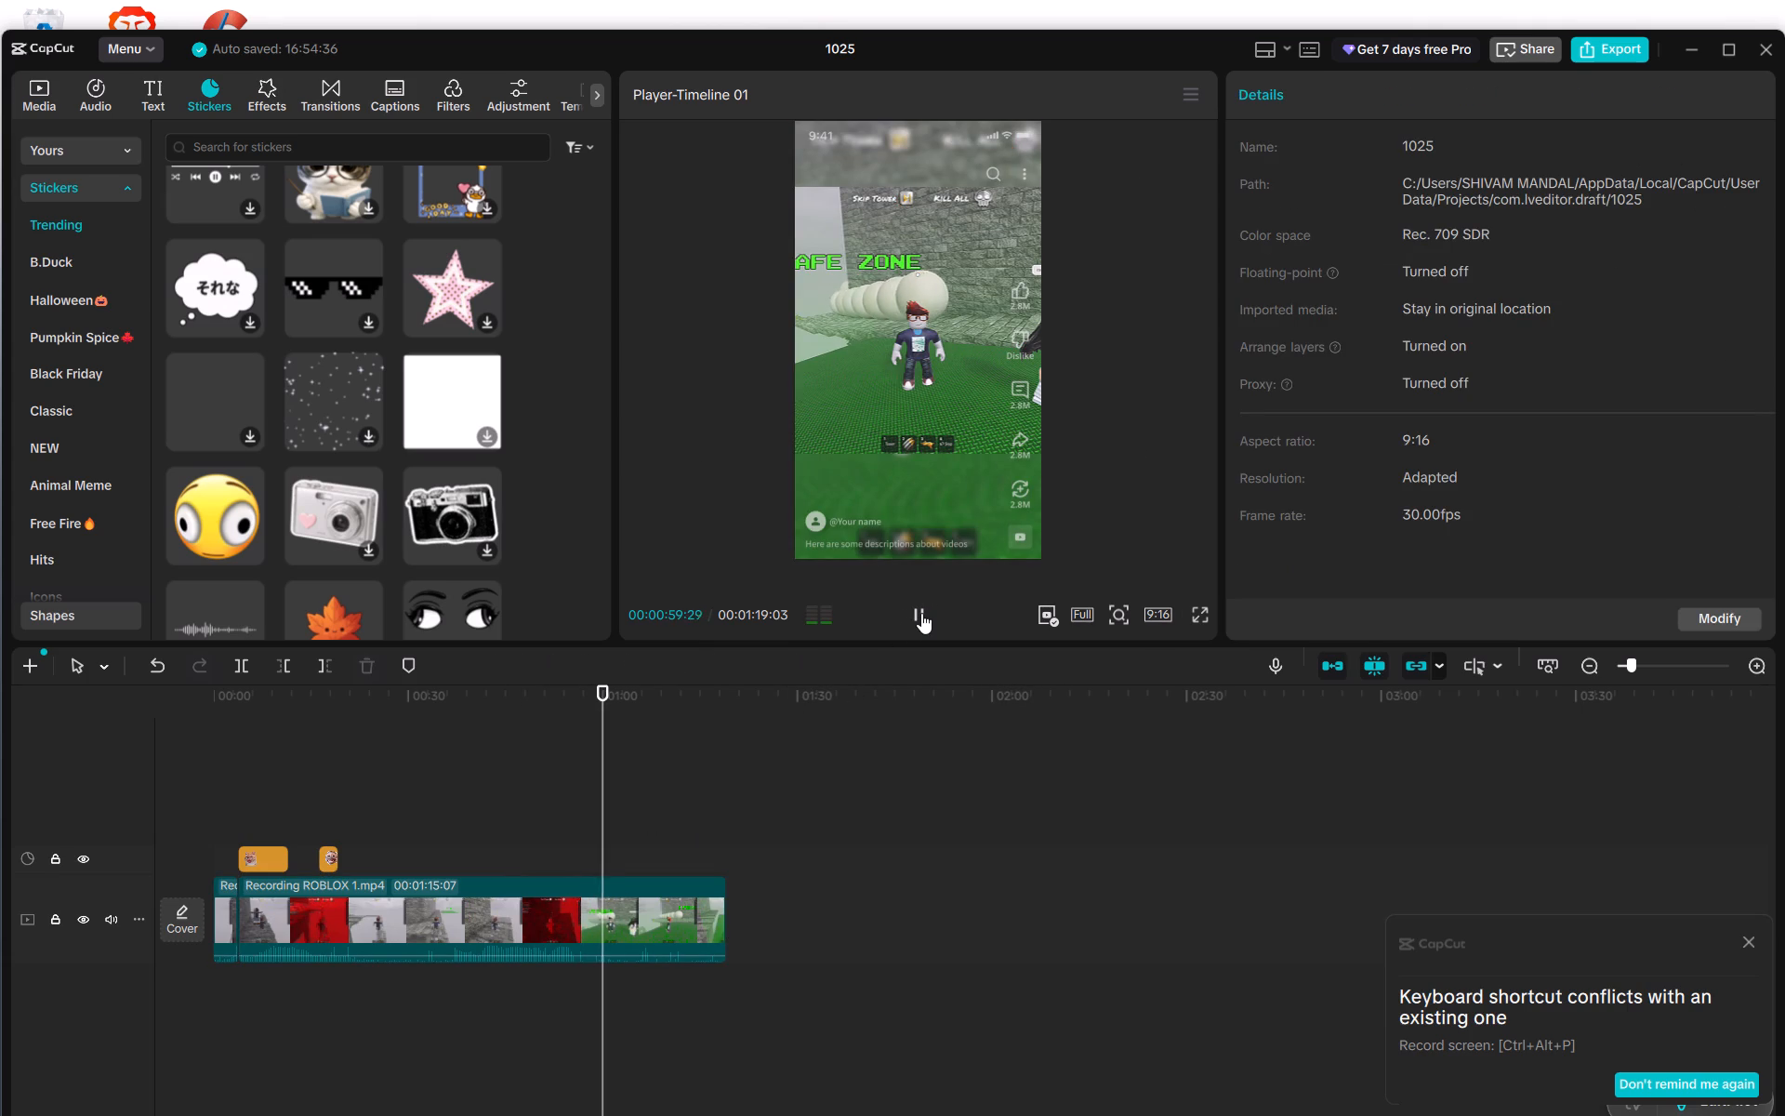
click(921, 613)
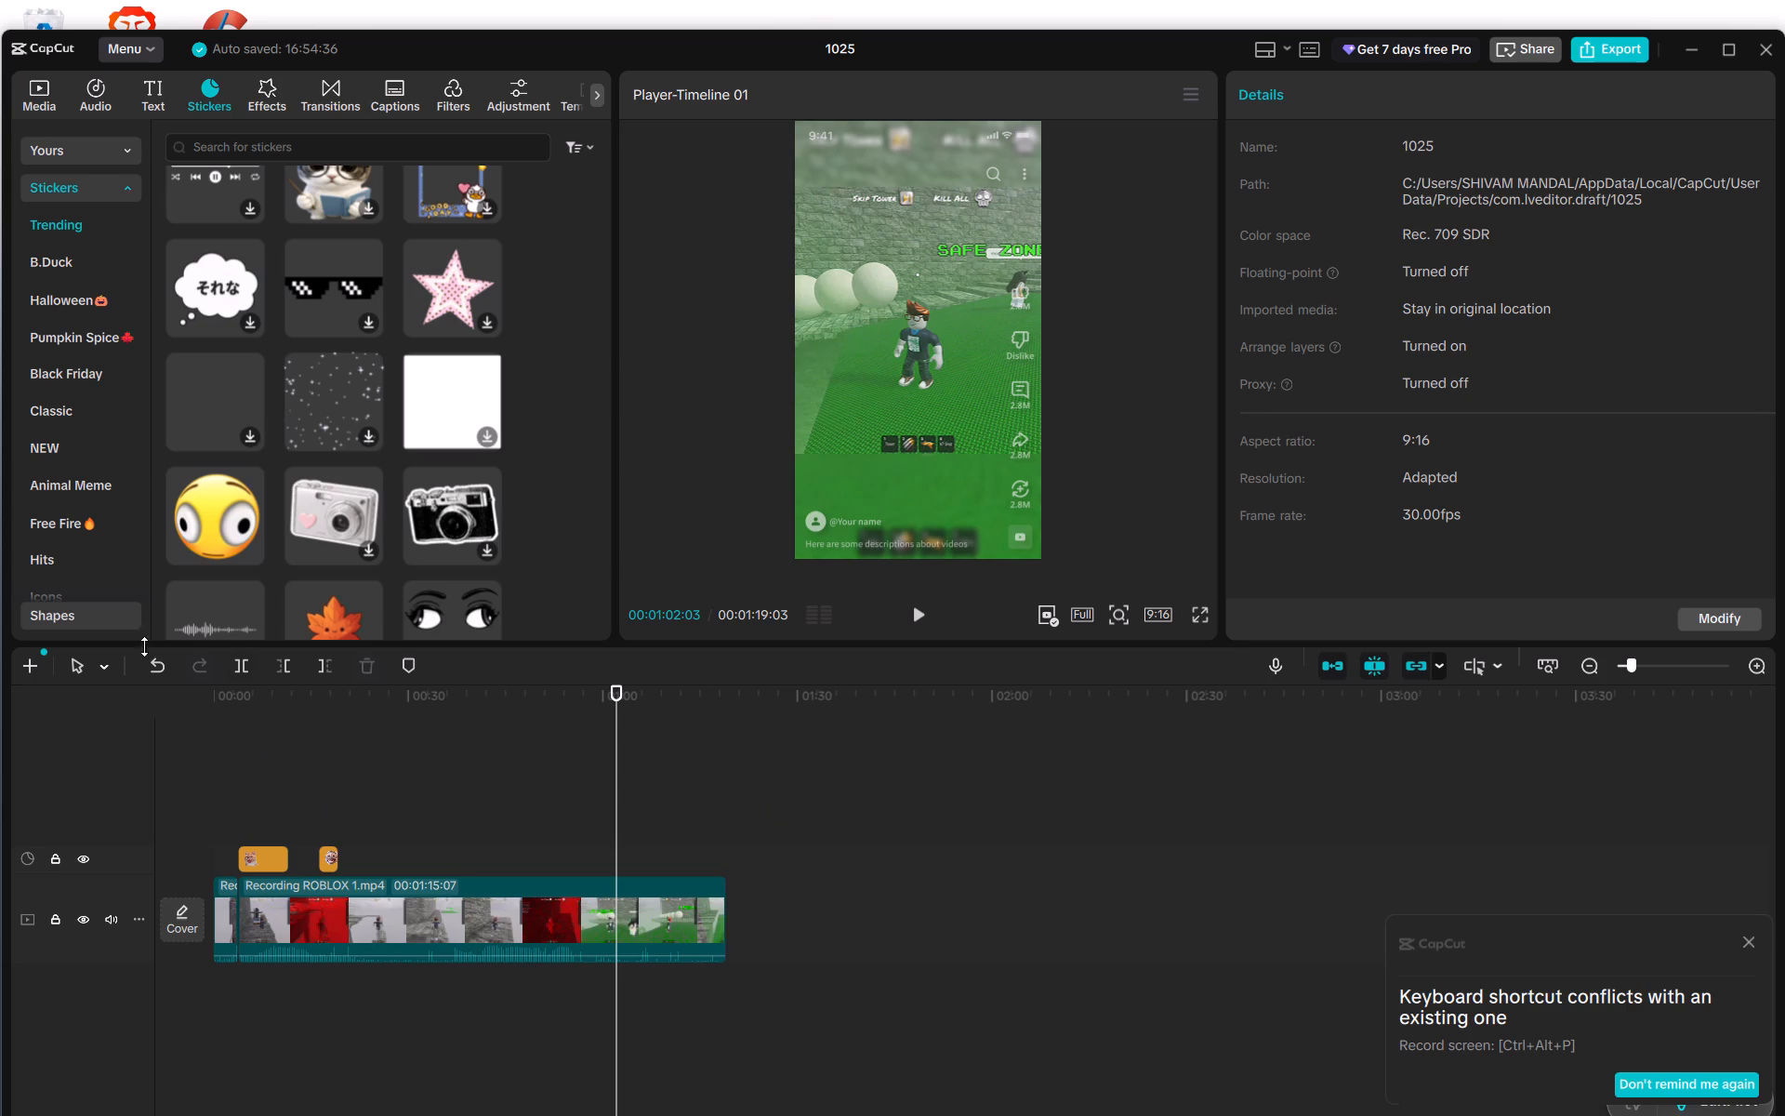
Split the gameplay clip at 00:01:02:03 and delete everything after the cut.
click(245, 664)
click(648, 897)
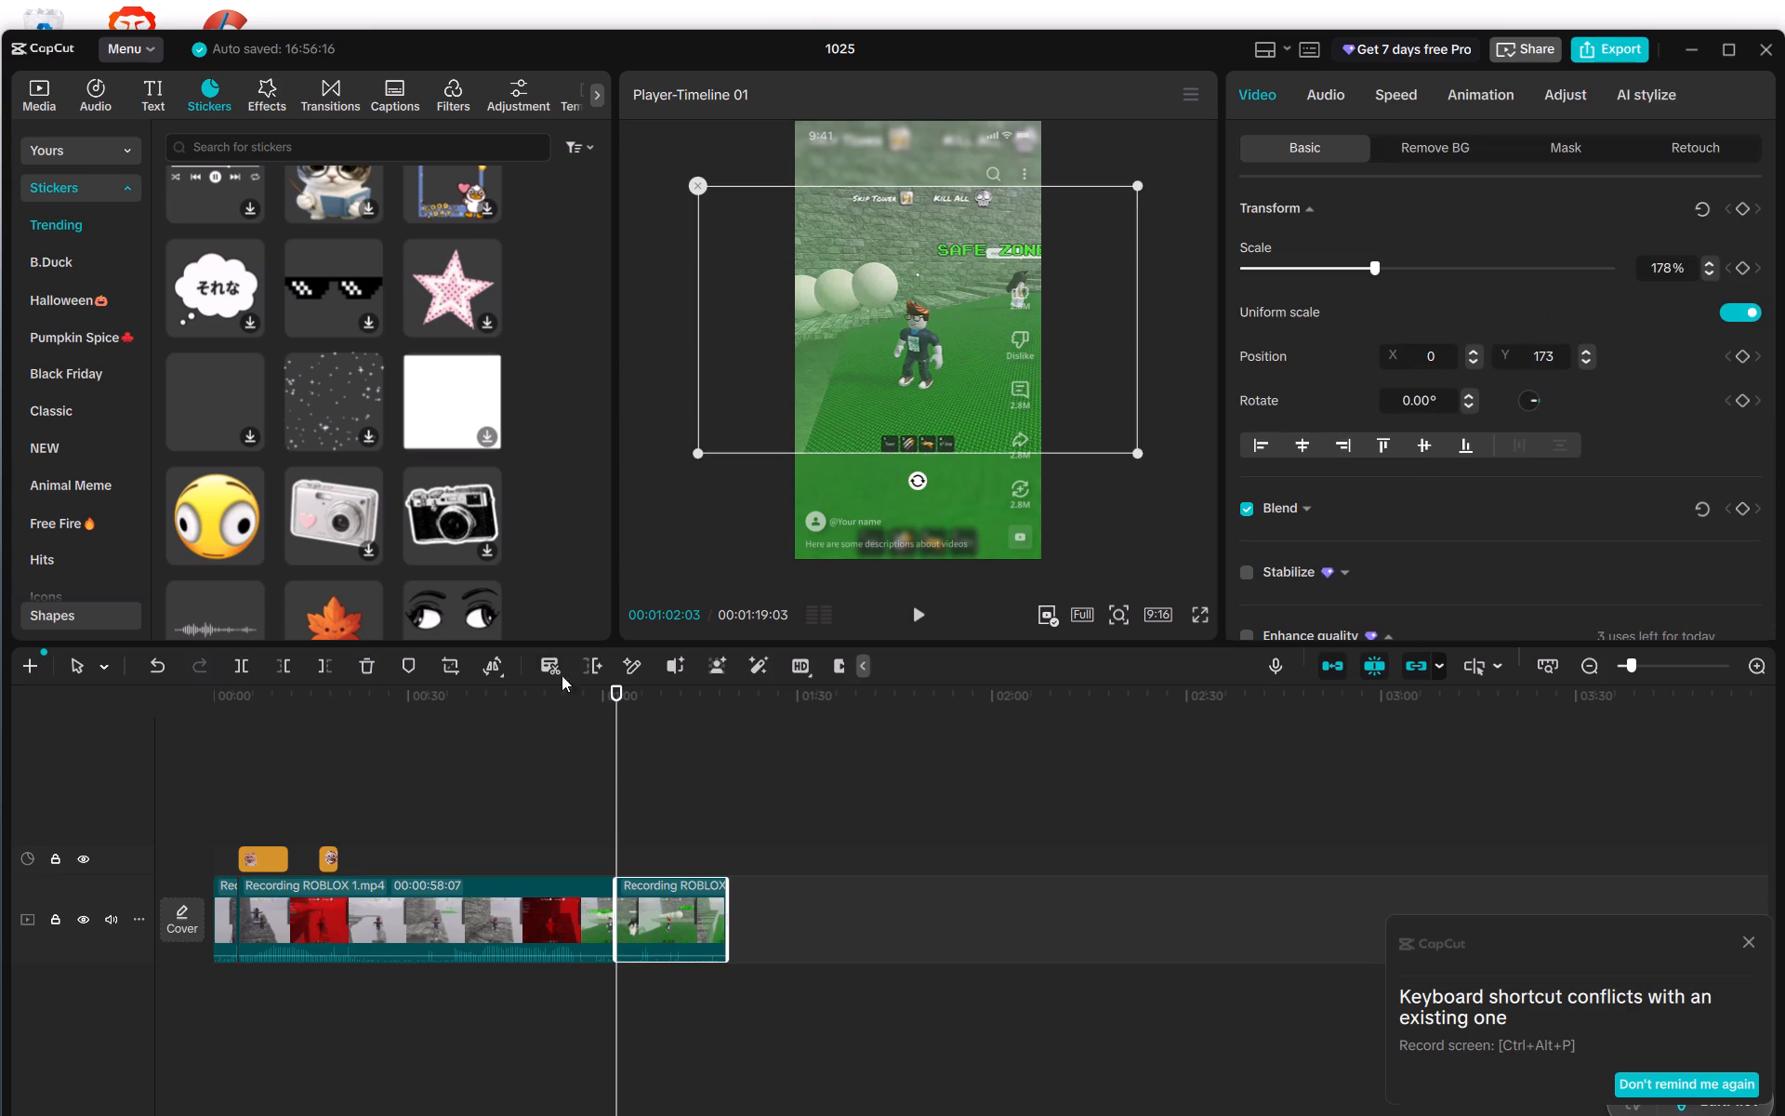
click(369, 668)
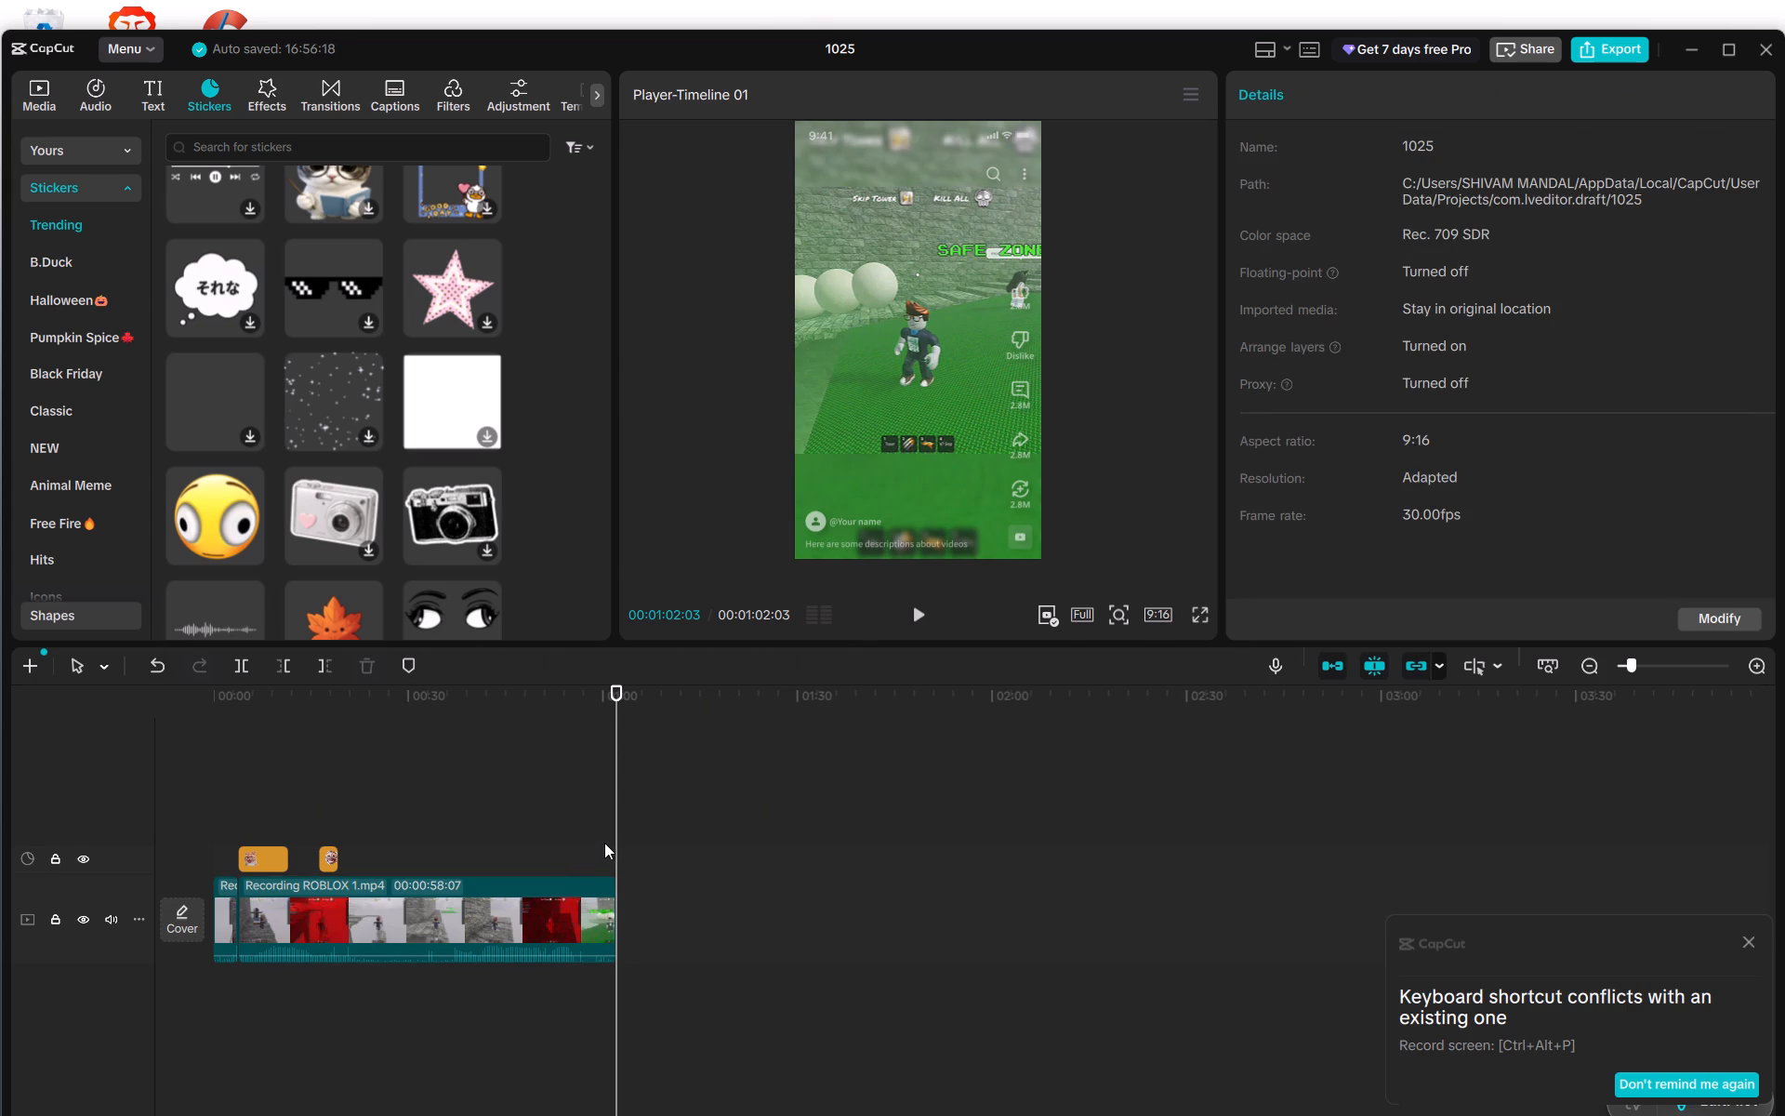
Split the gameplay clip at 00:00:59:15 and delete the short remainder so the video lasts under one minute.
drag(612, 840, 600, 840)
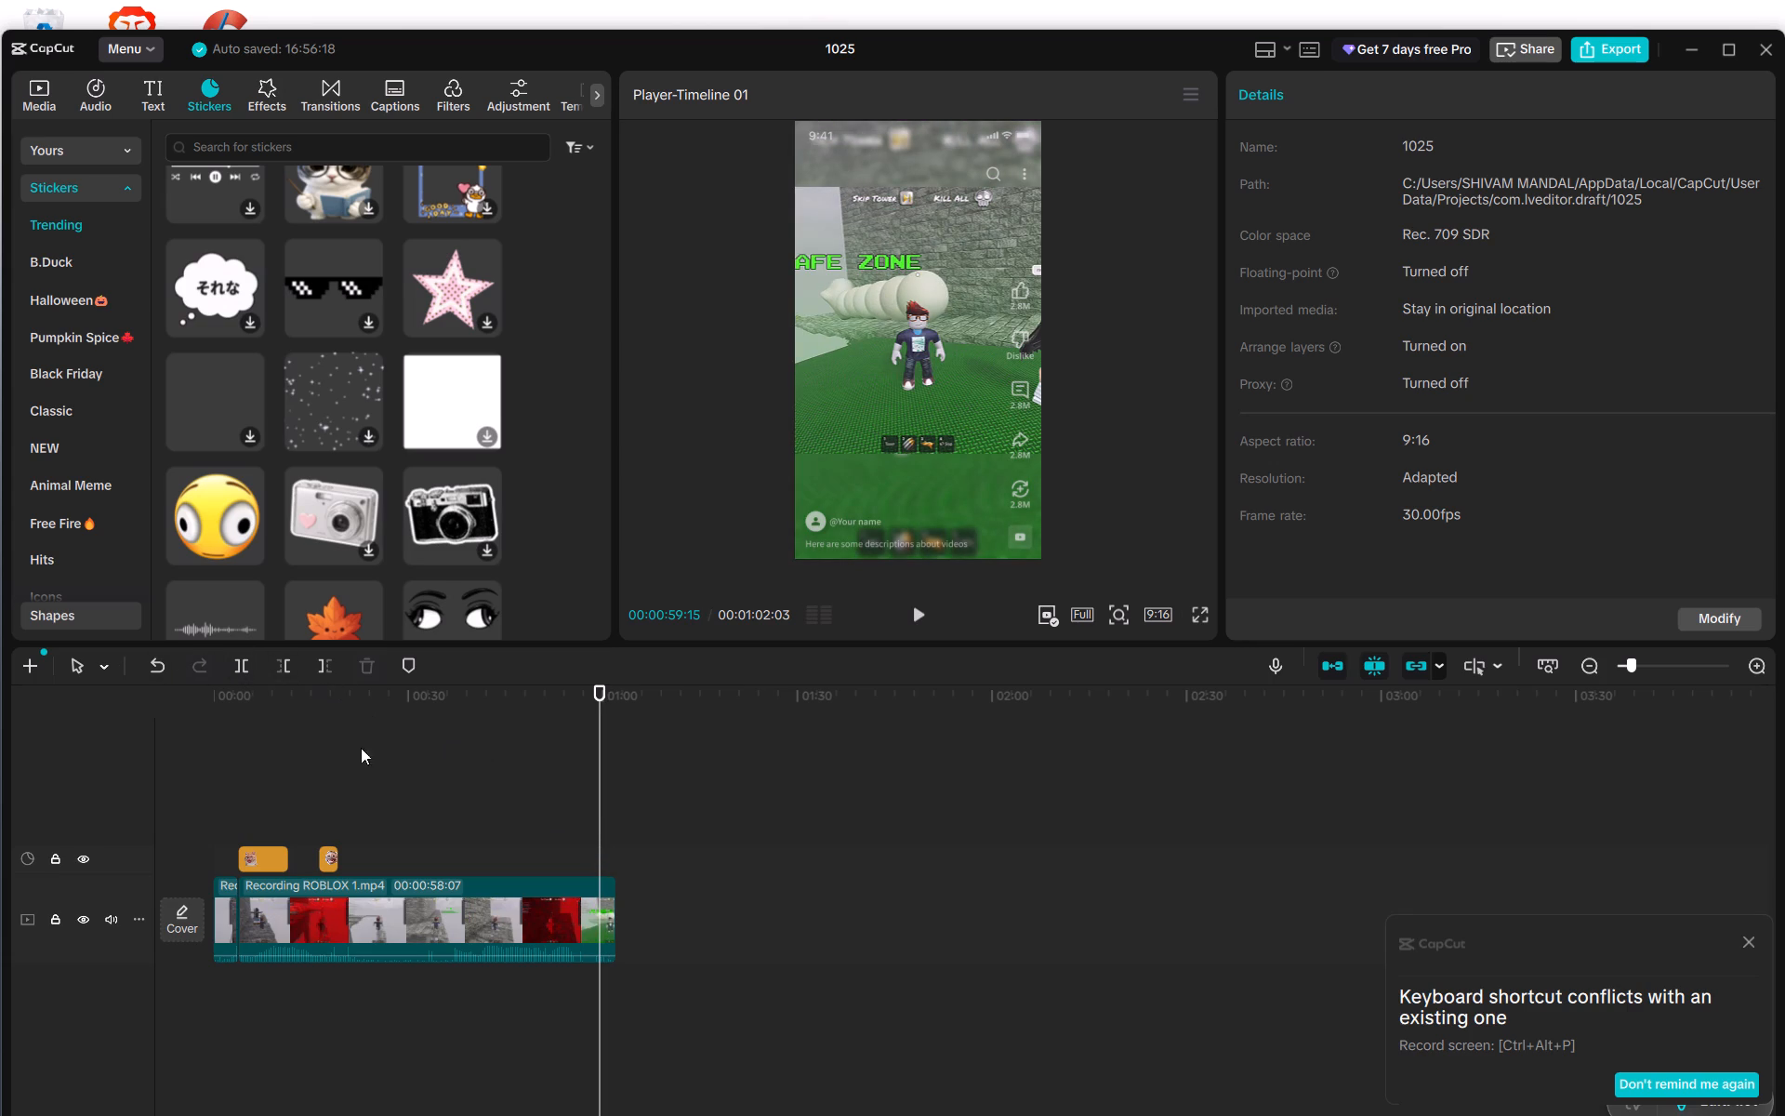
click(246, 665)
click(612, 906)
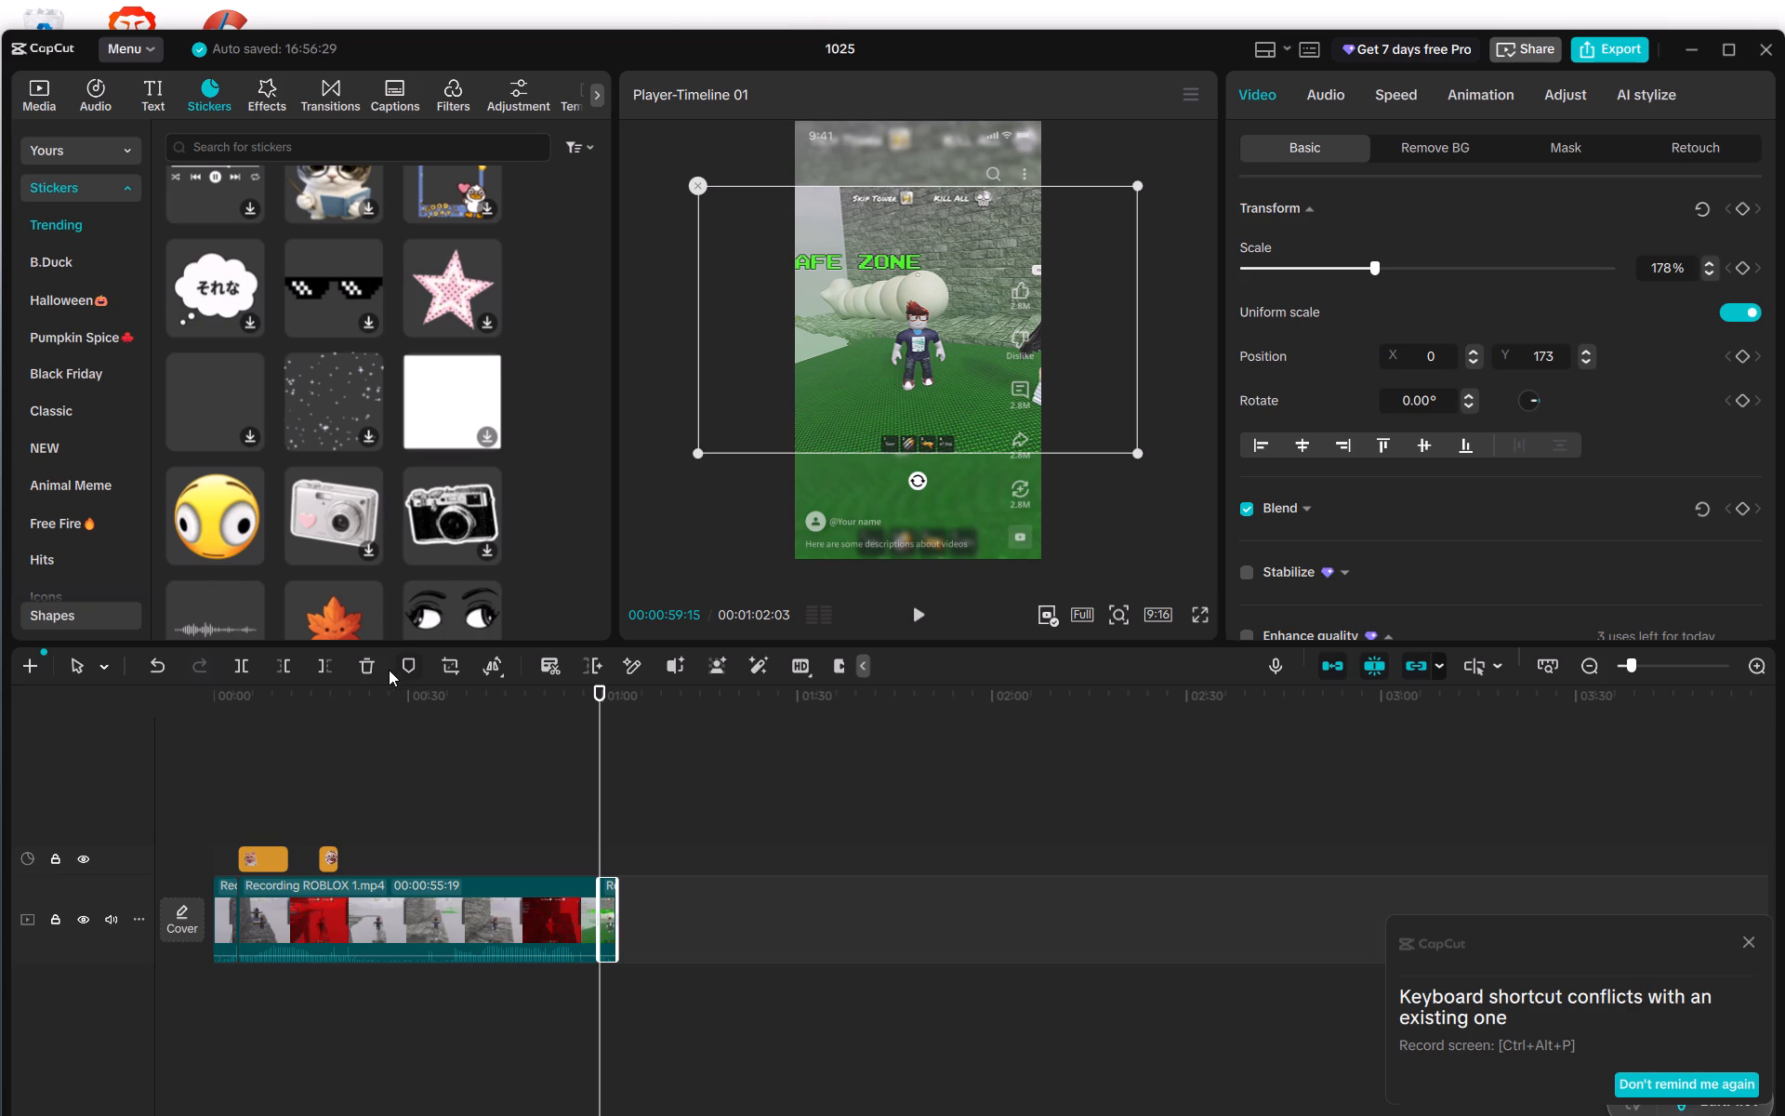
click(364, 667)
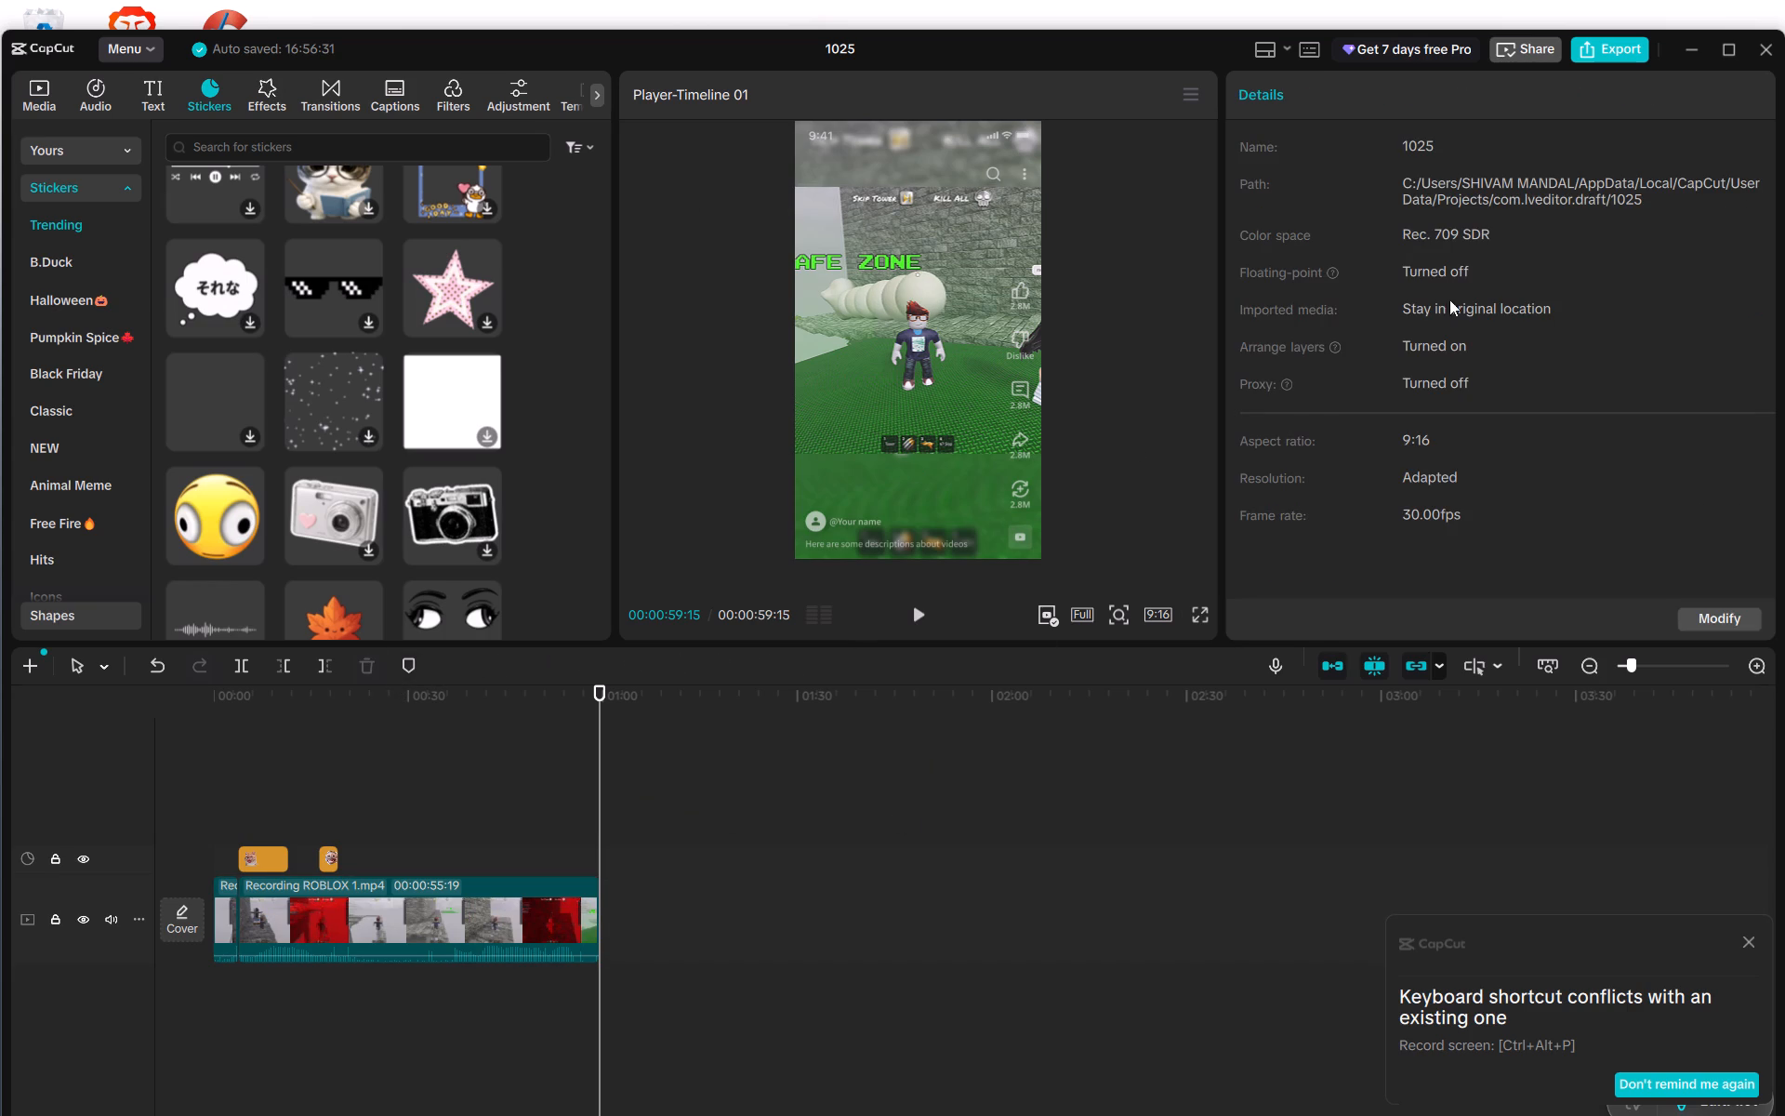
Open the export settings for project 1025.
click(1632, 60)
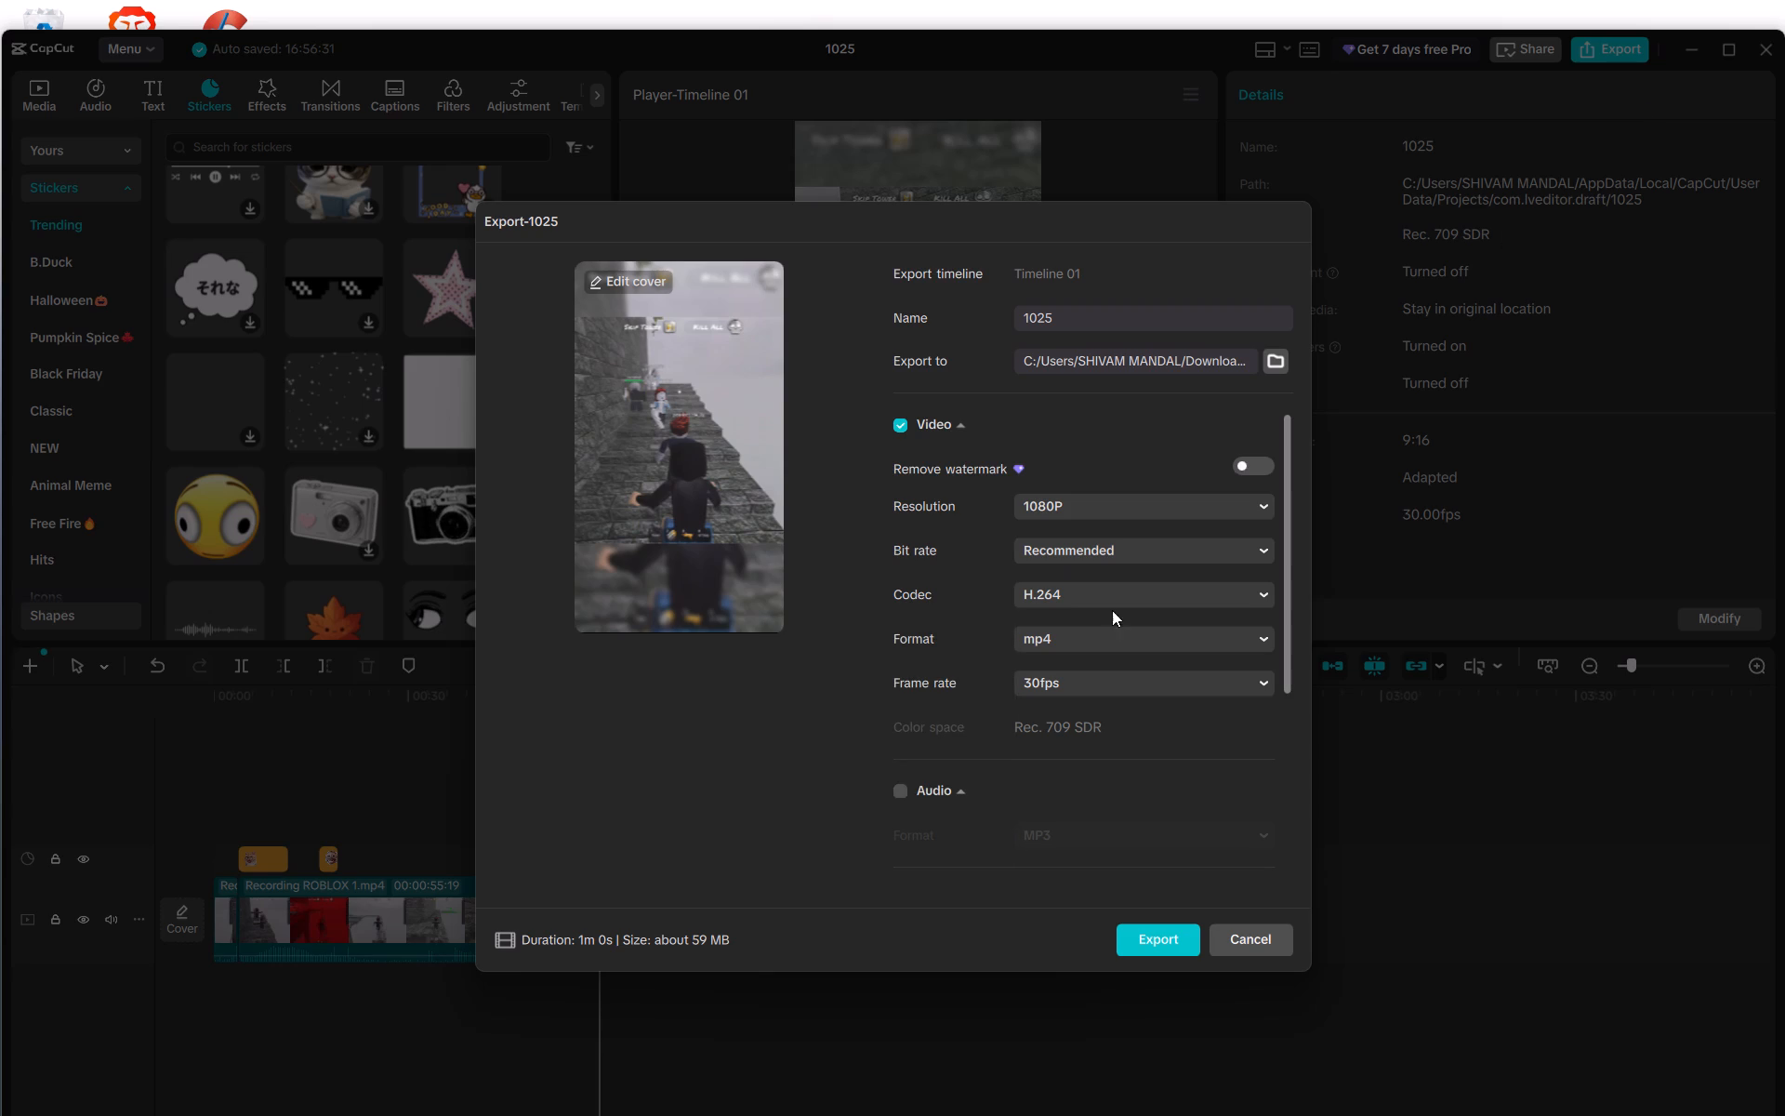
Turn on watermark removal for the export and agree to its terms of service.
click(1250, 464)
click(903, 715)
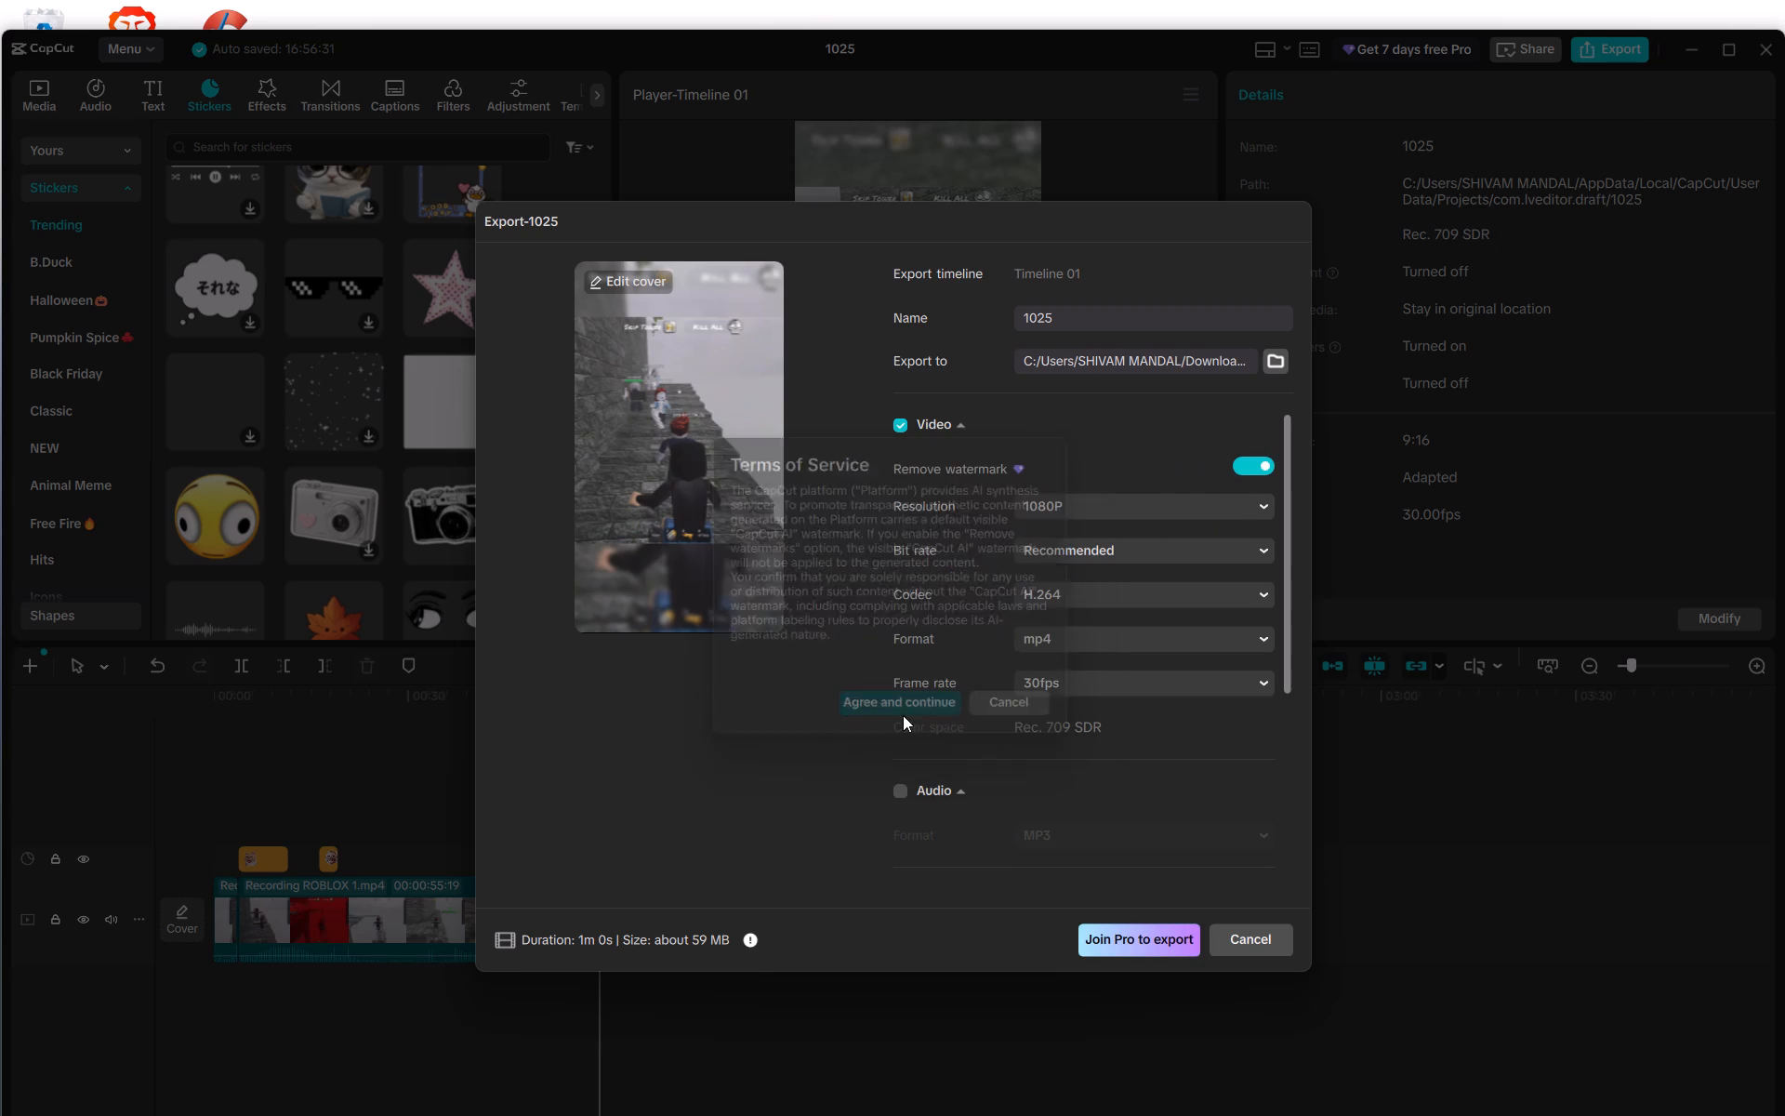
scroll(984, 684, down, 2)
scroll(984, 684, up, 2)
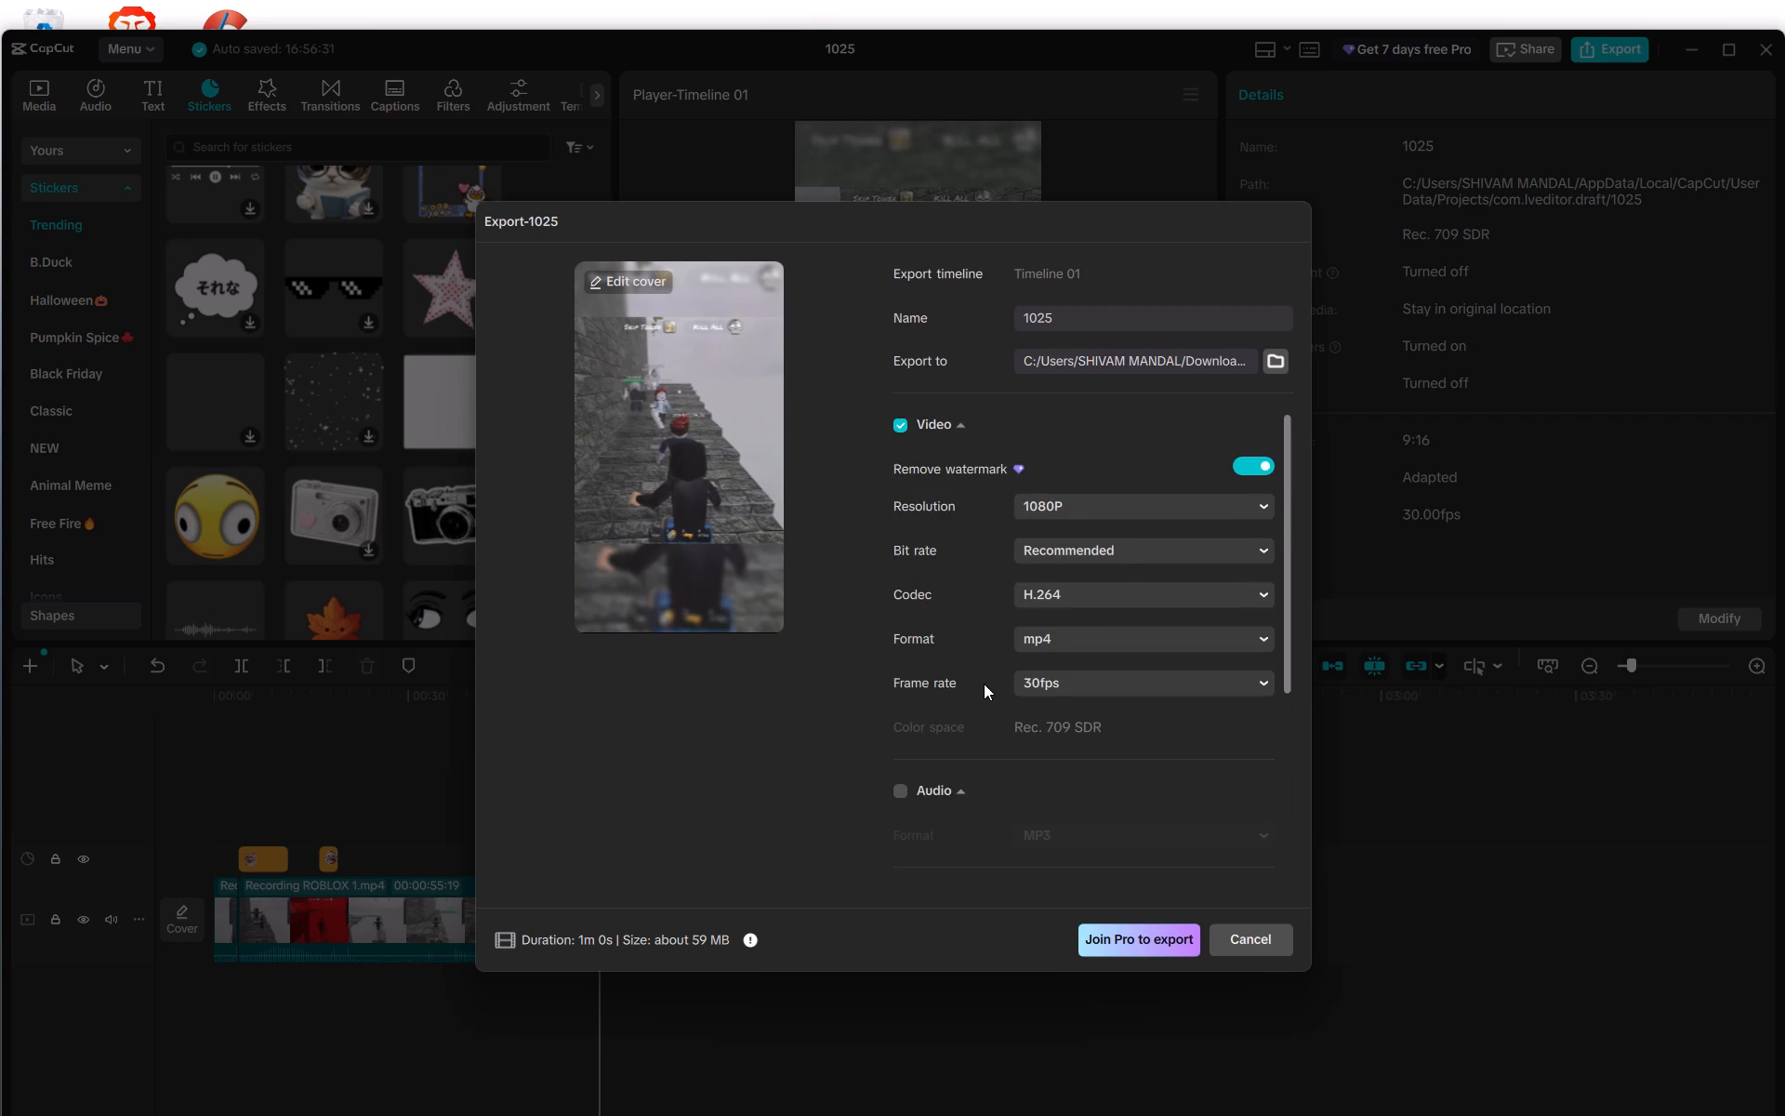
Review the export resolution options and set the frame rate to 60fps.
click(1113, 511)
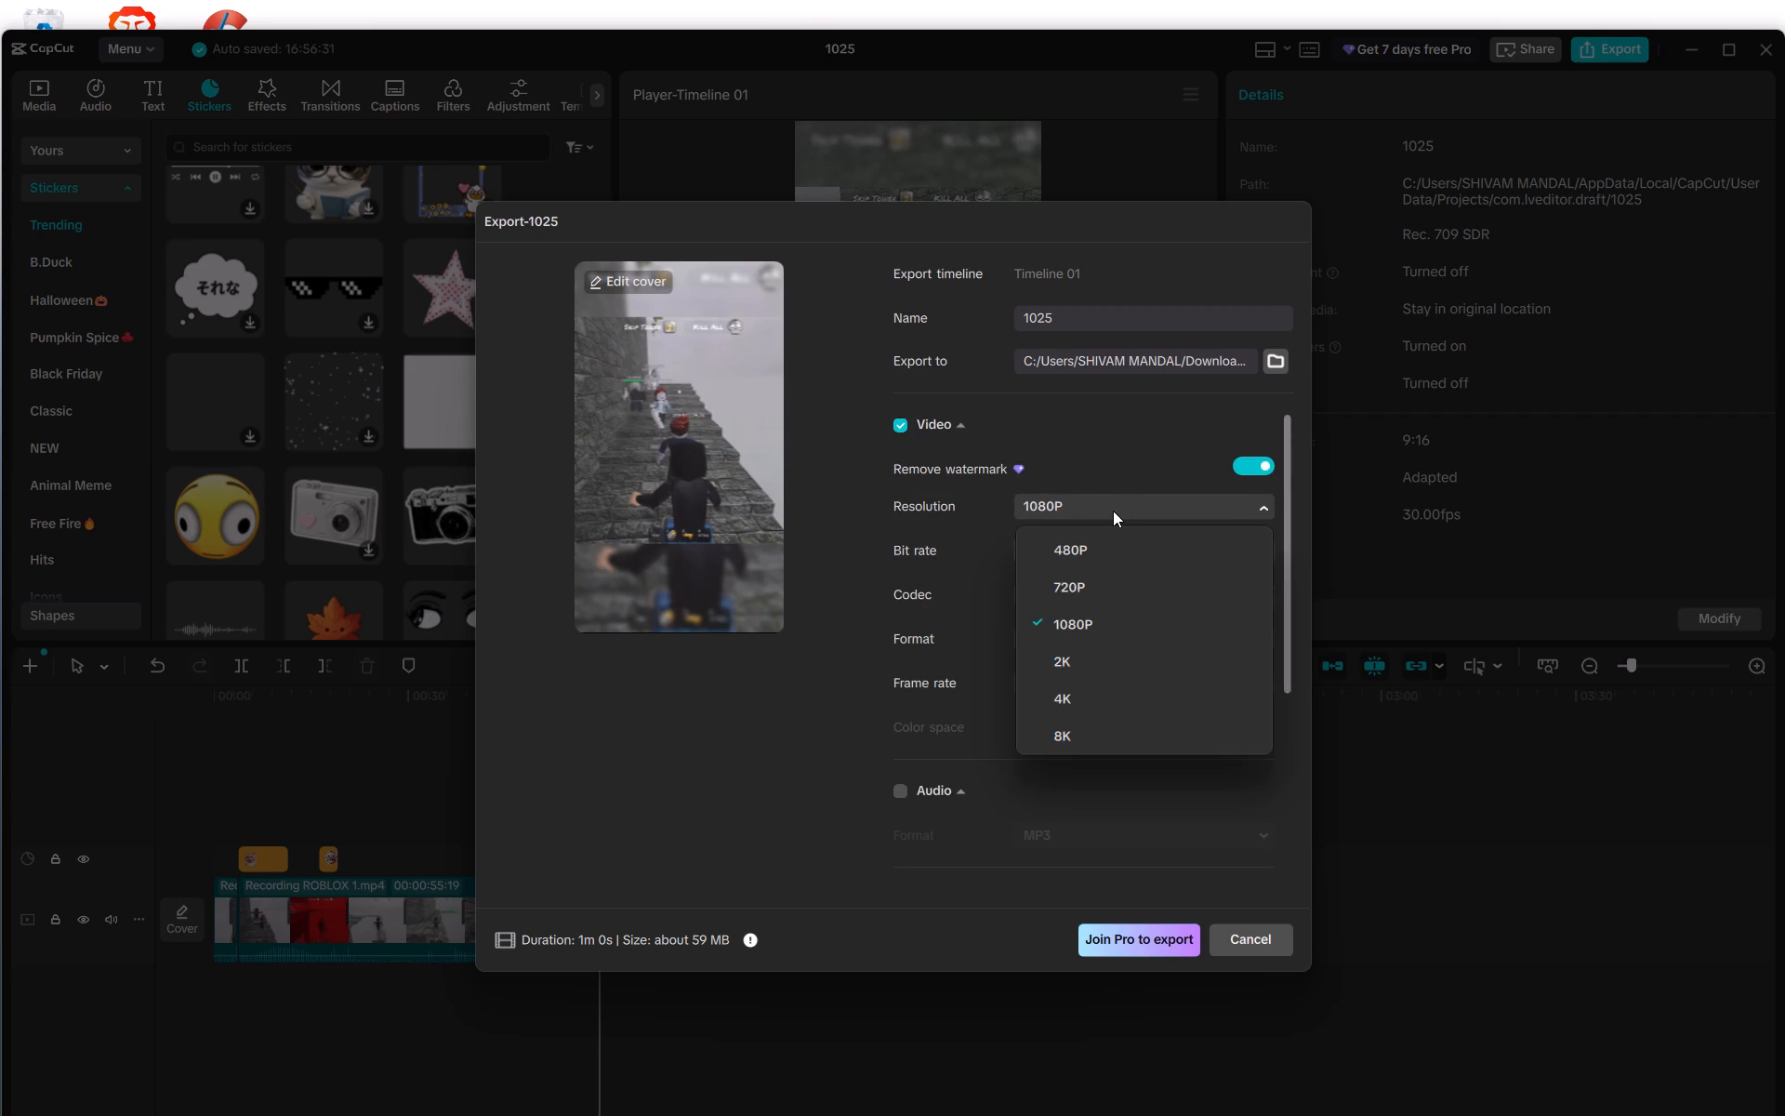
click(1113, 511)
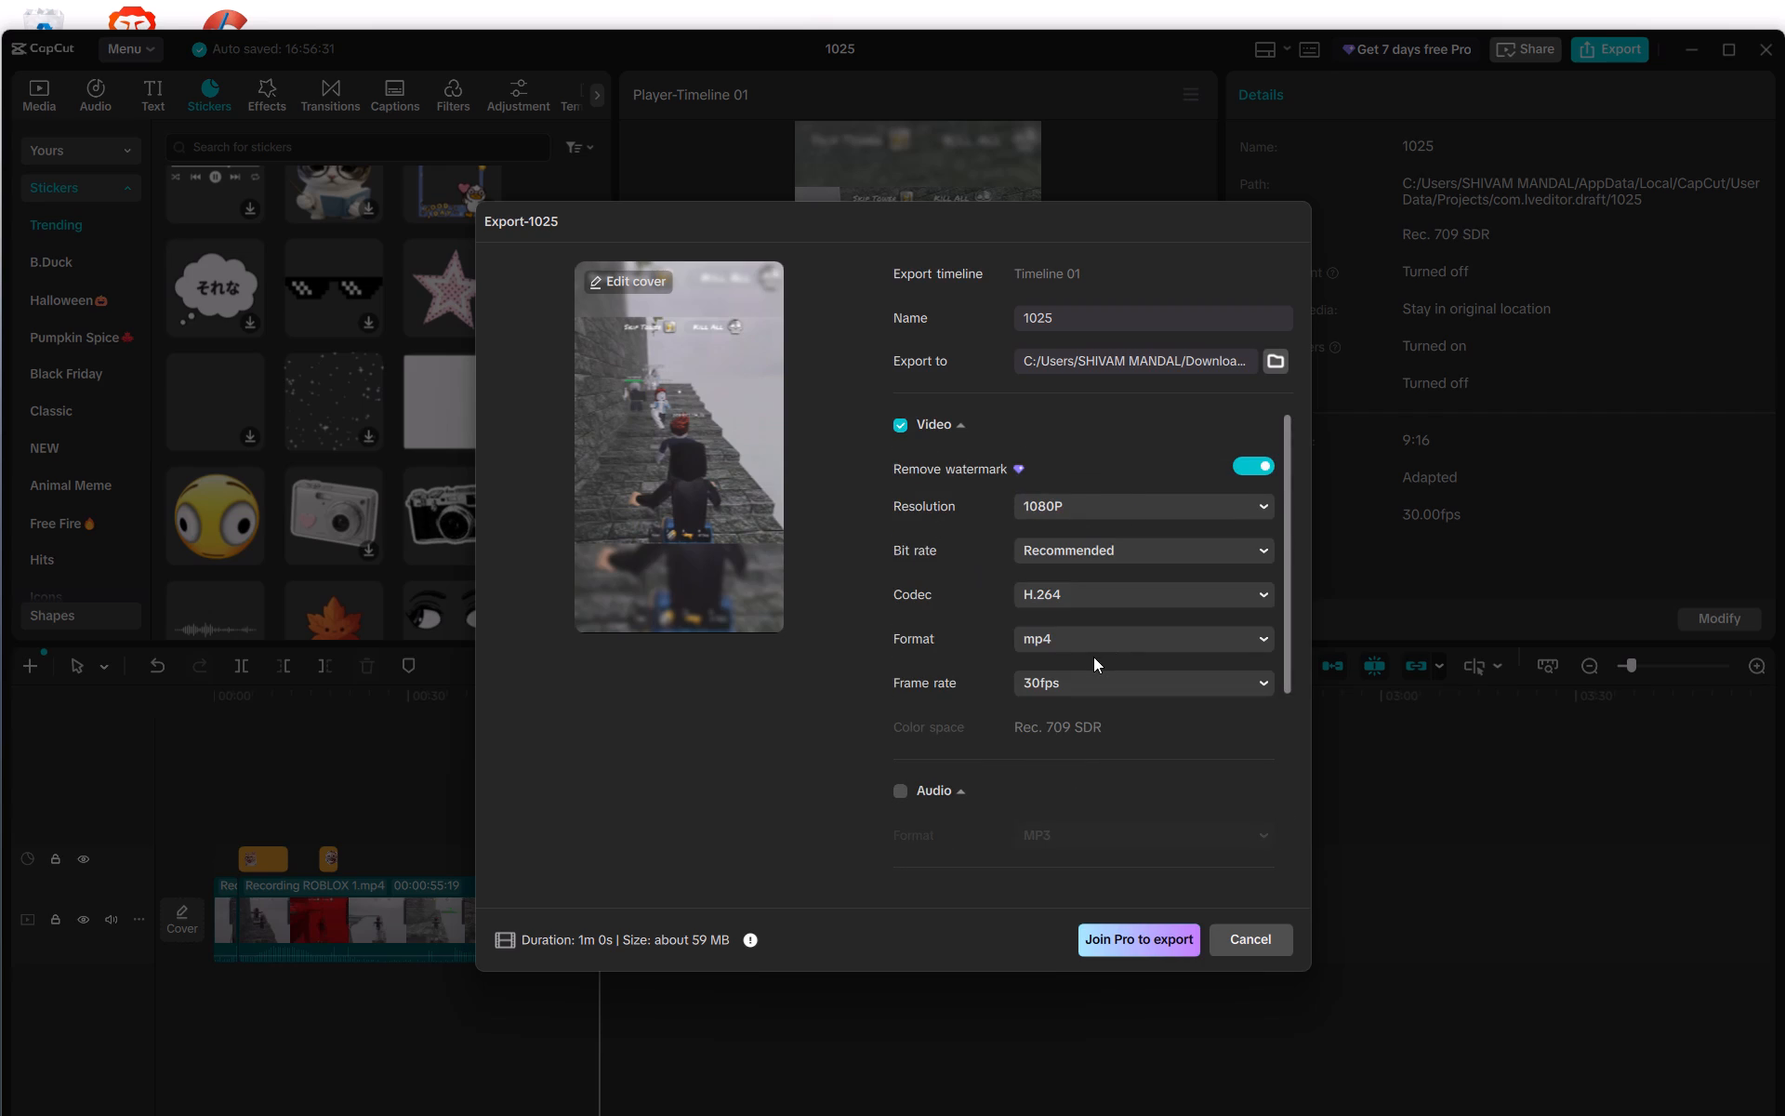
scroll(1093, 657, down, 1)
click(1123, 588)
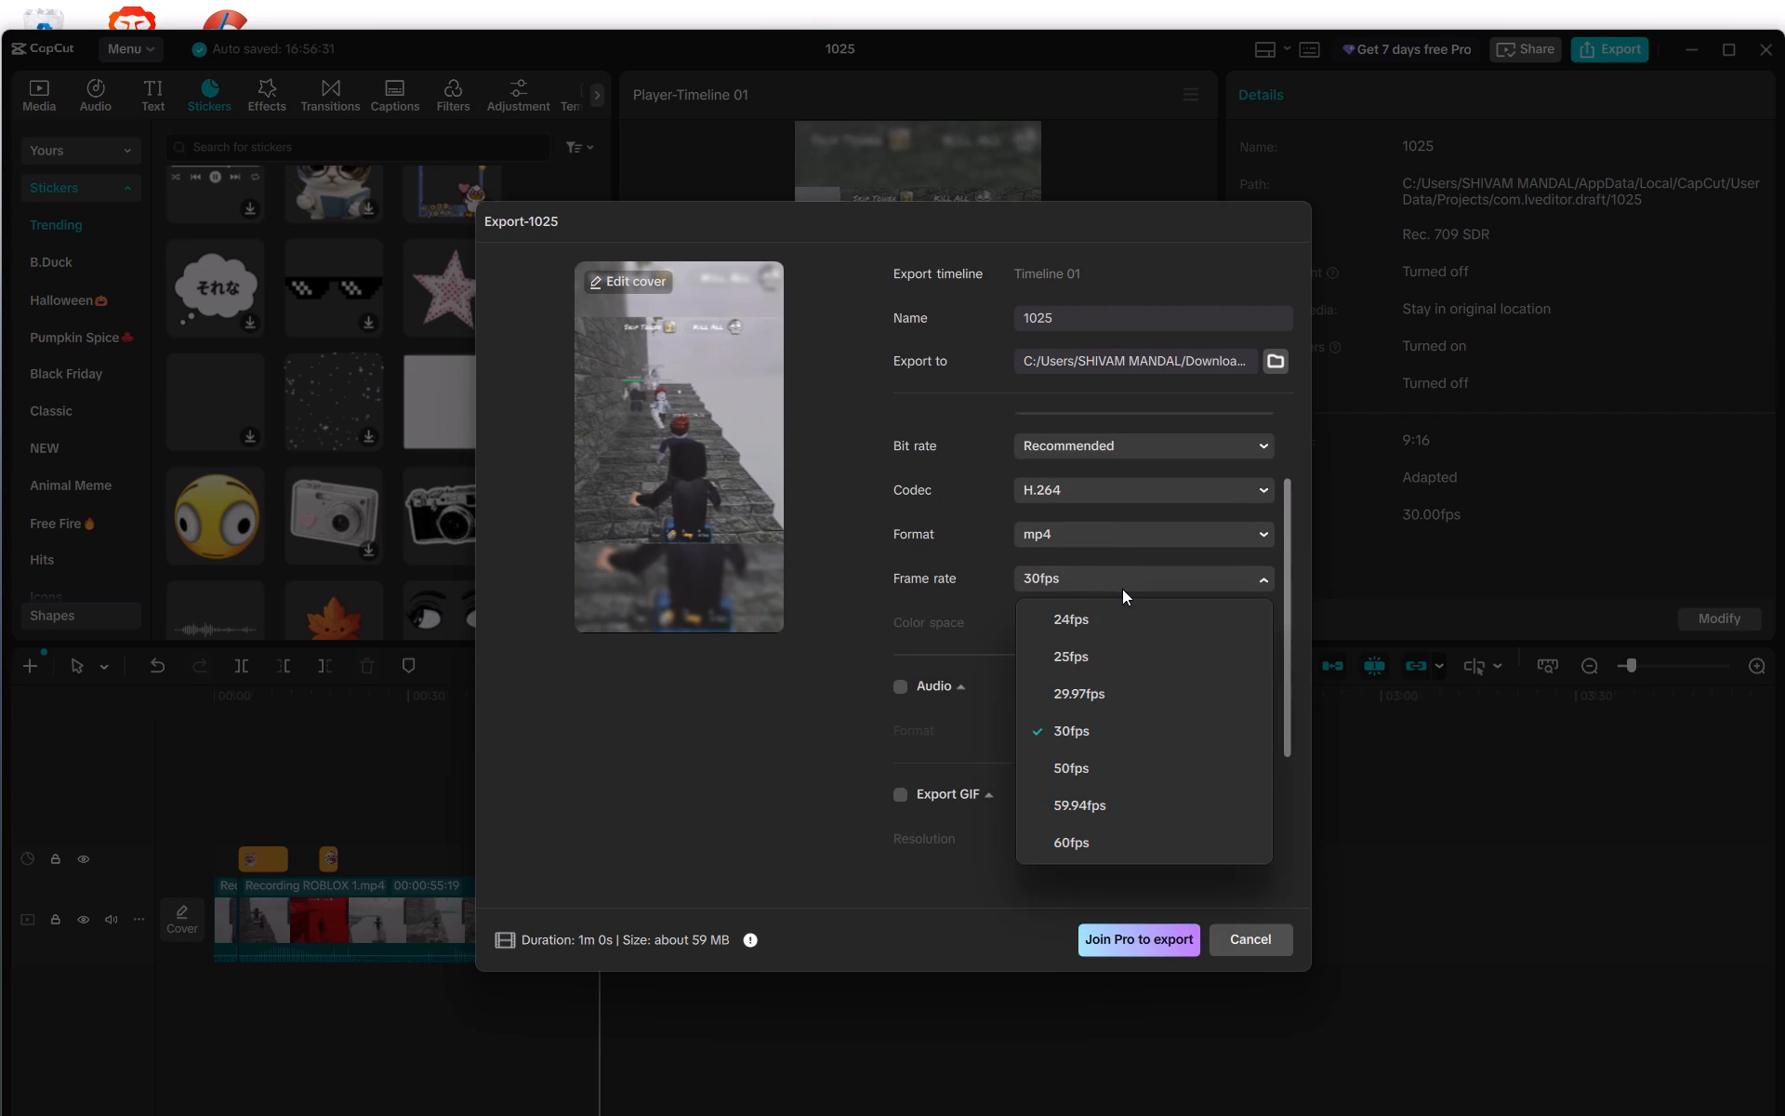
click(1104, 839)
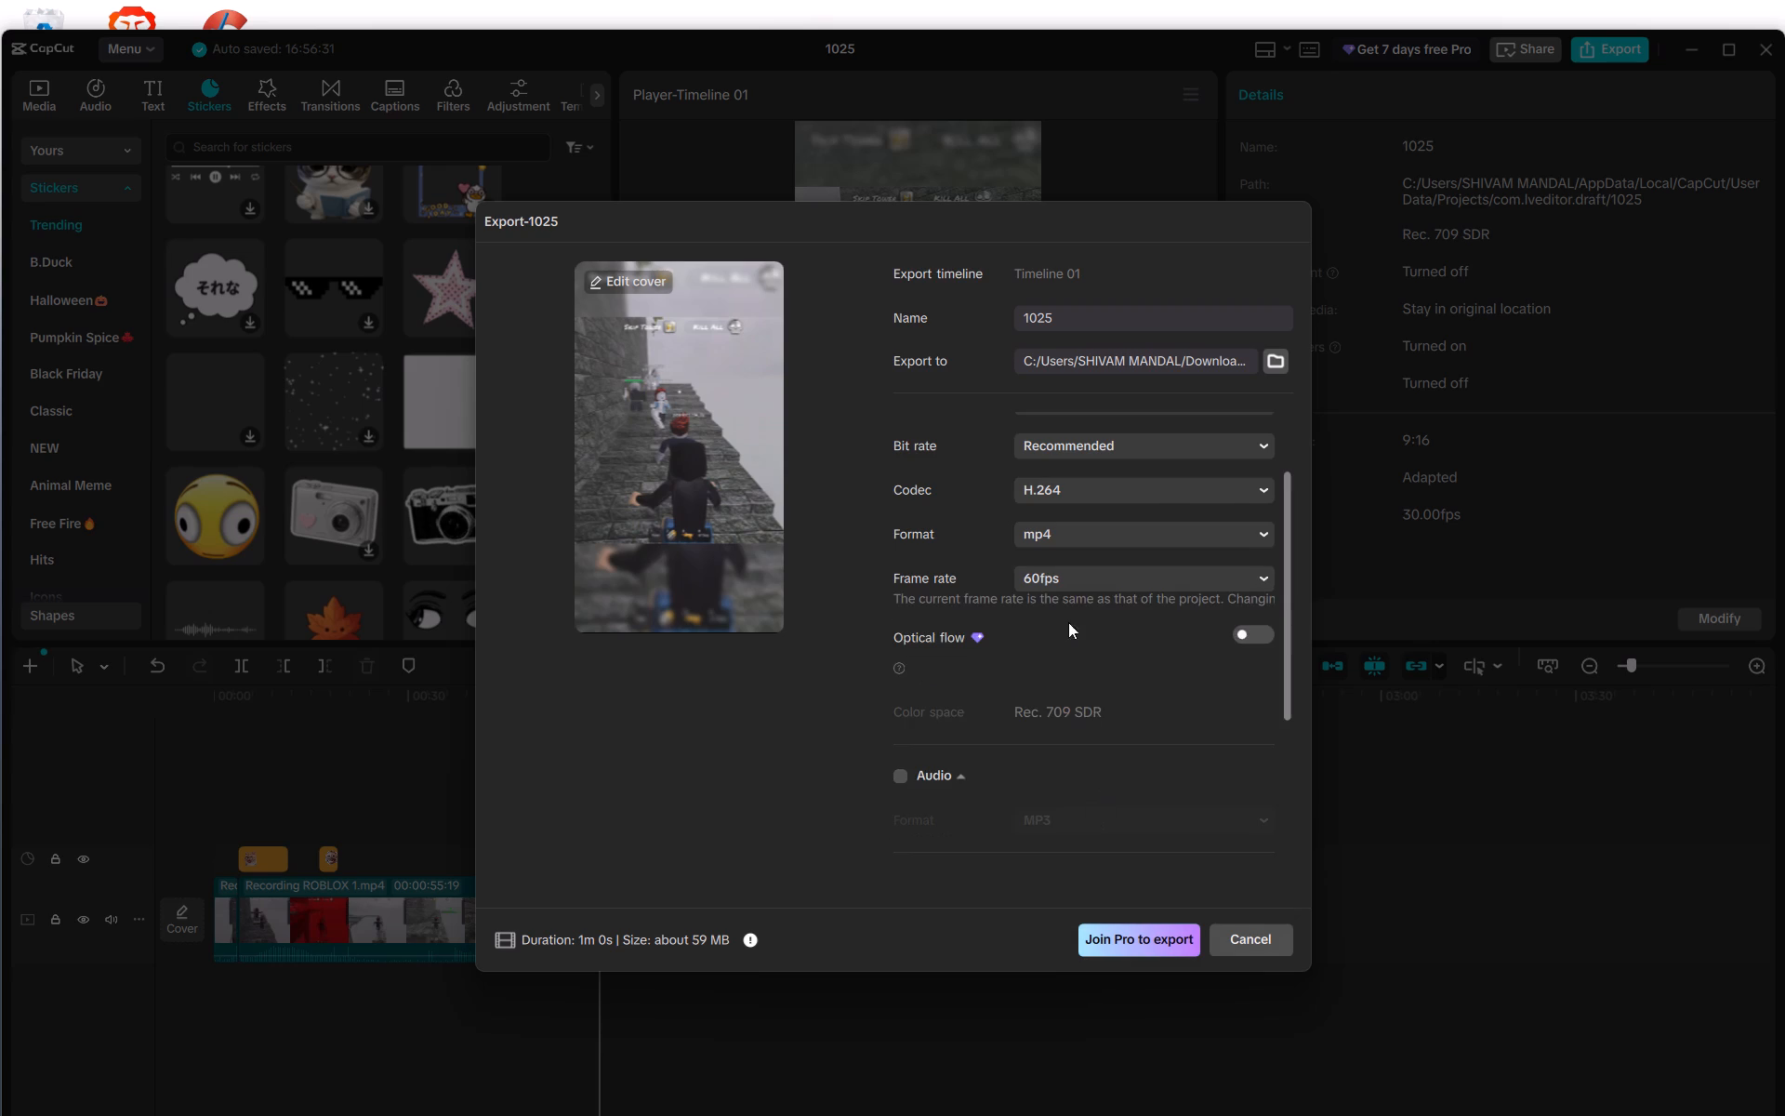
scroll(1075, 602, down, 1)
scroll(1050, 696, down, 2)
scroll(1051, 696, up, 2)
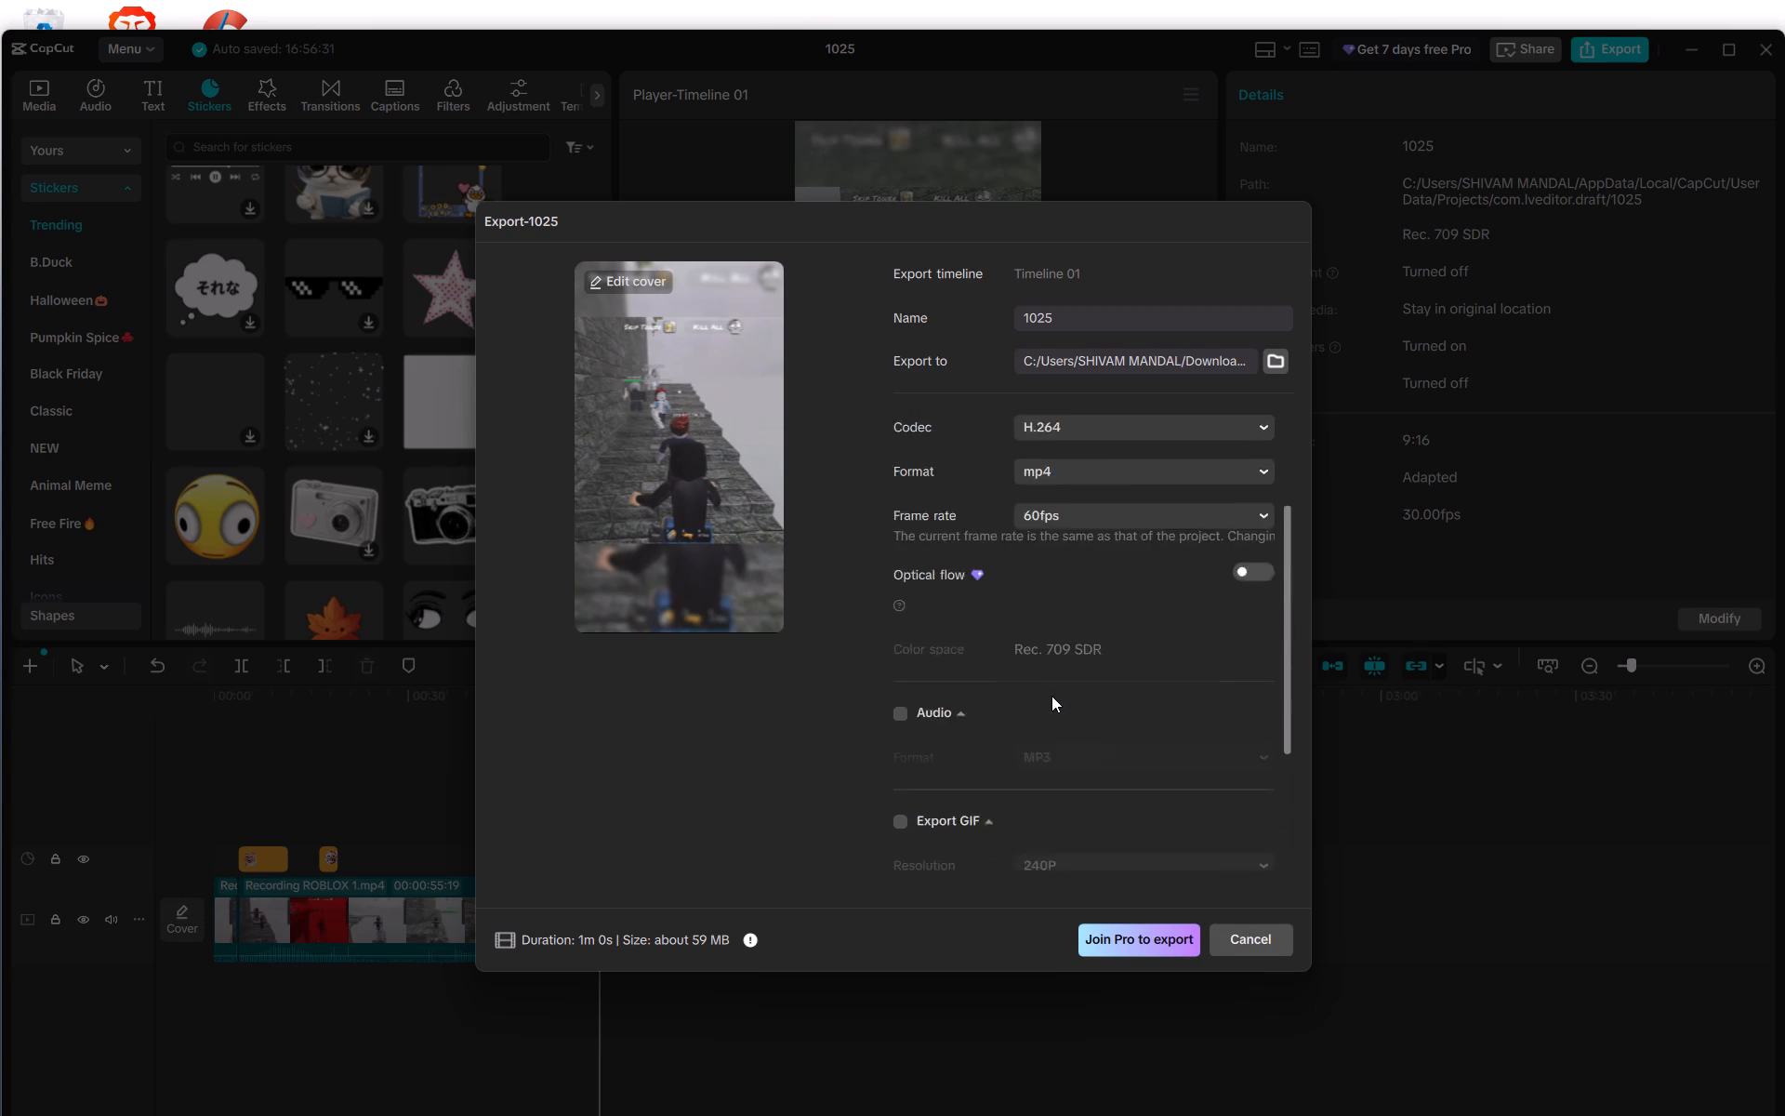
scroll(1051, 696, up, 2)
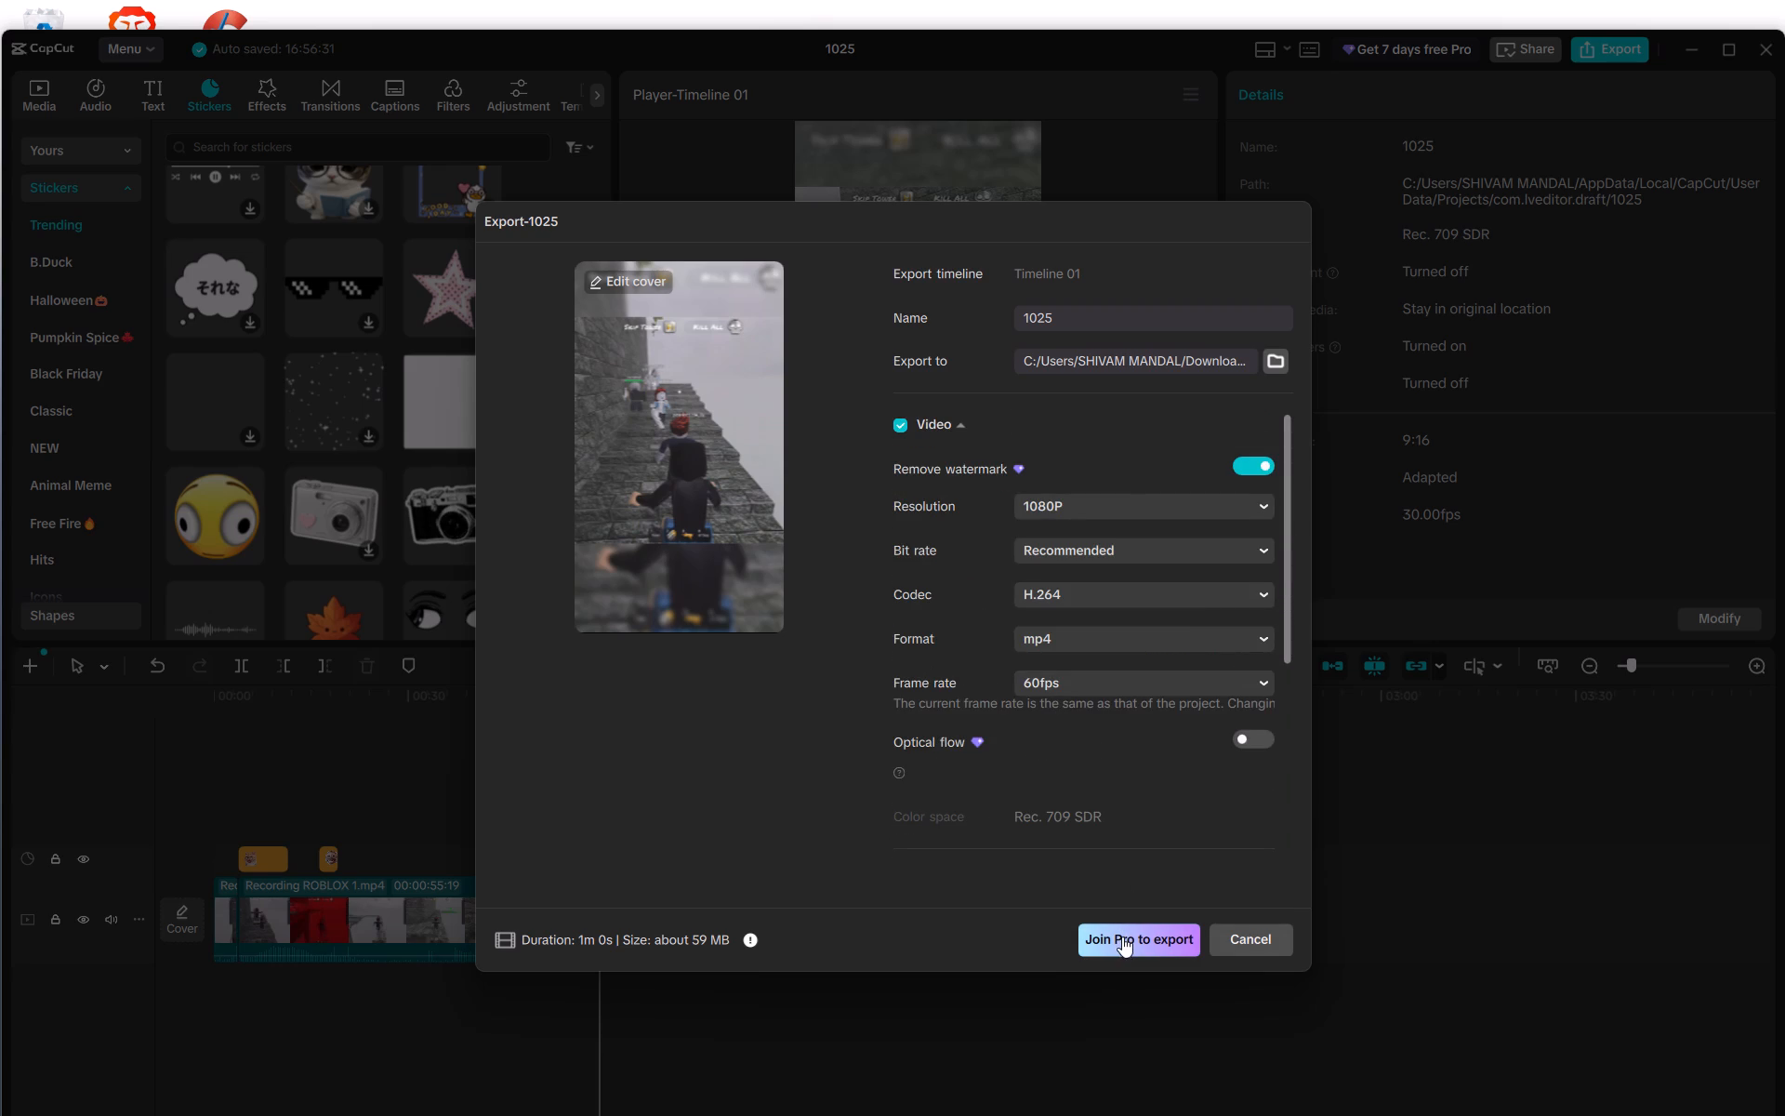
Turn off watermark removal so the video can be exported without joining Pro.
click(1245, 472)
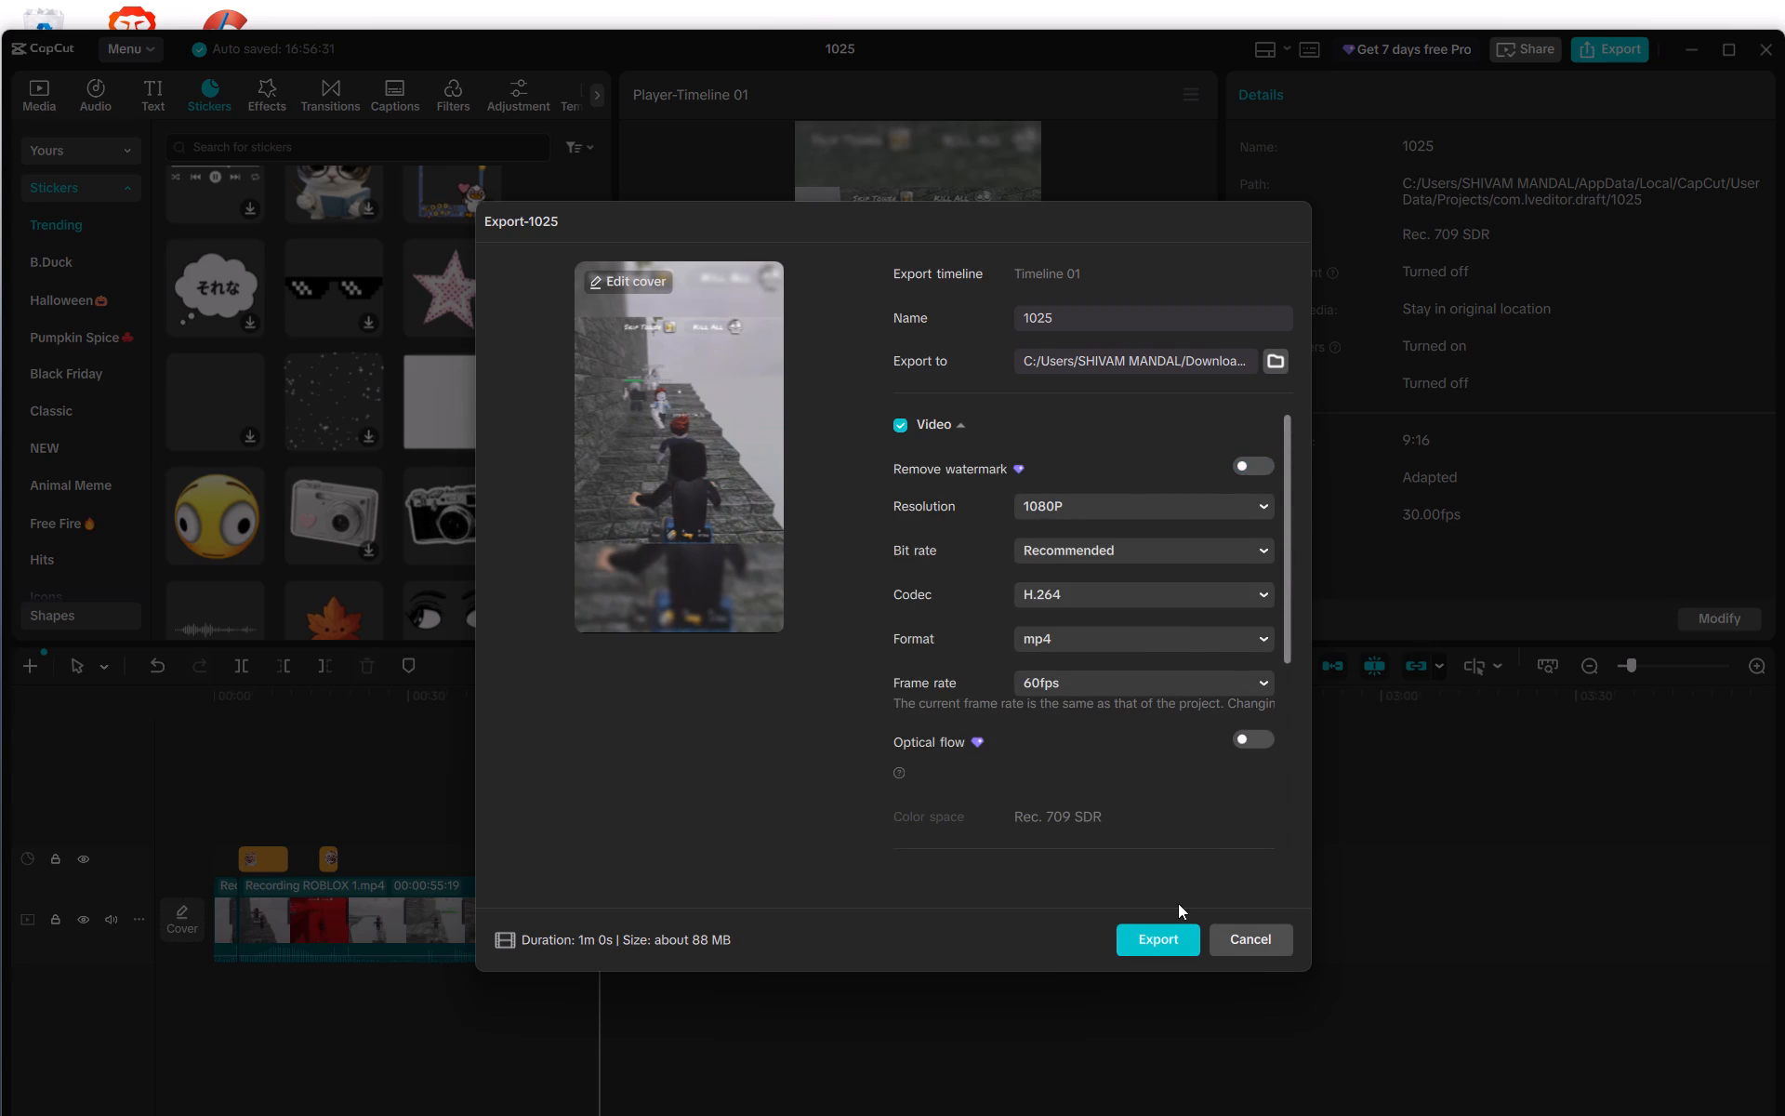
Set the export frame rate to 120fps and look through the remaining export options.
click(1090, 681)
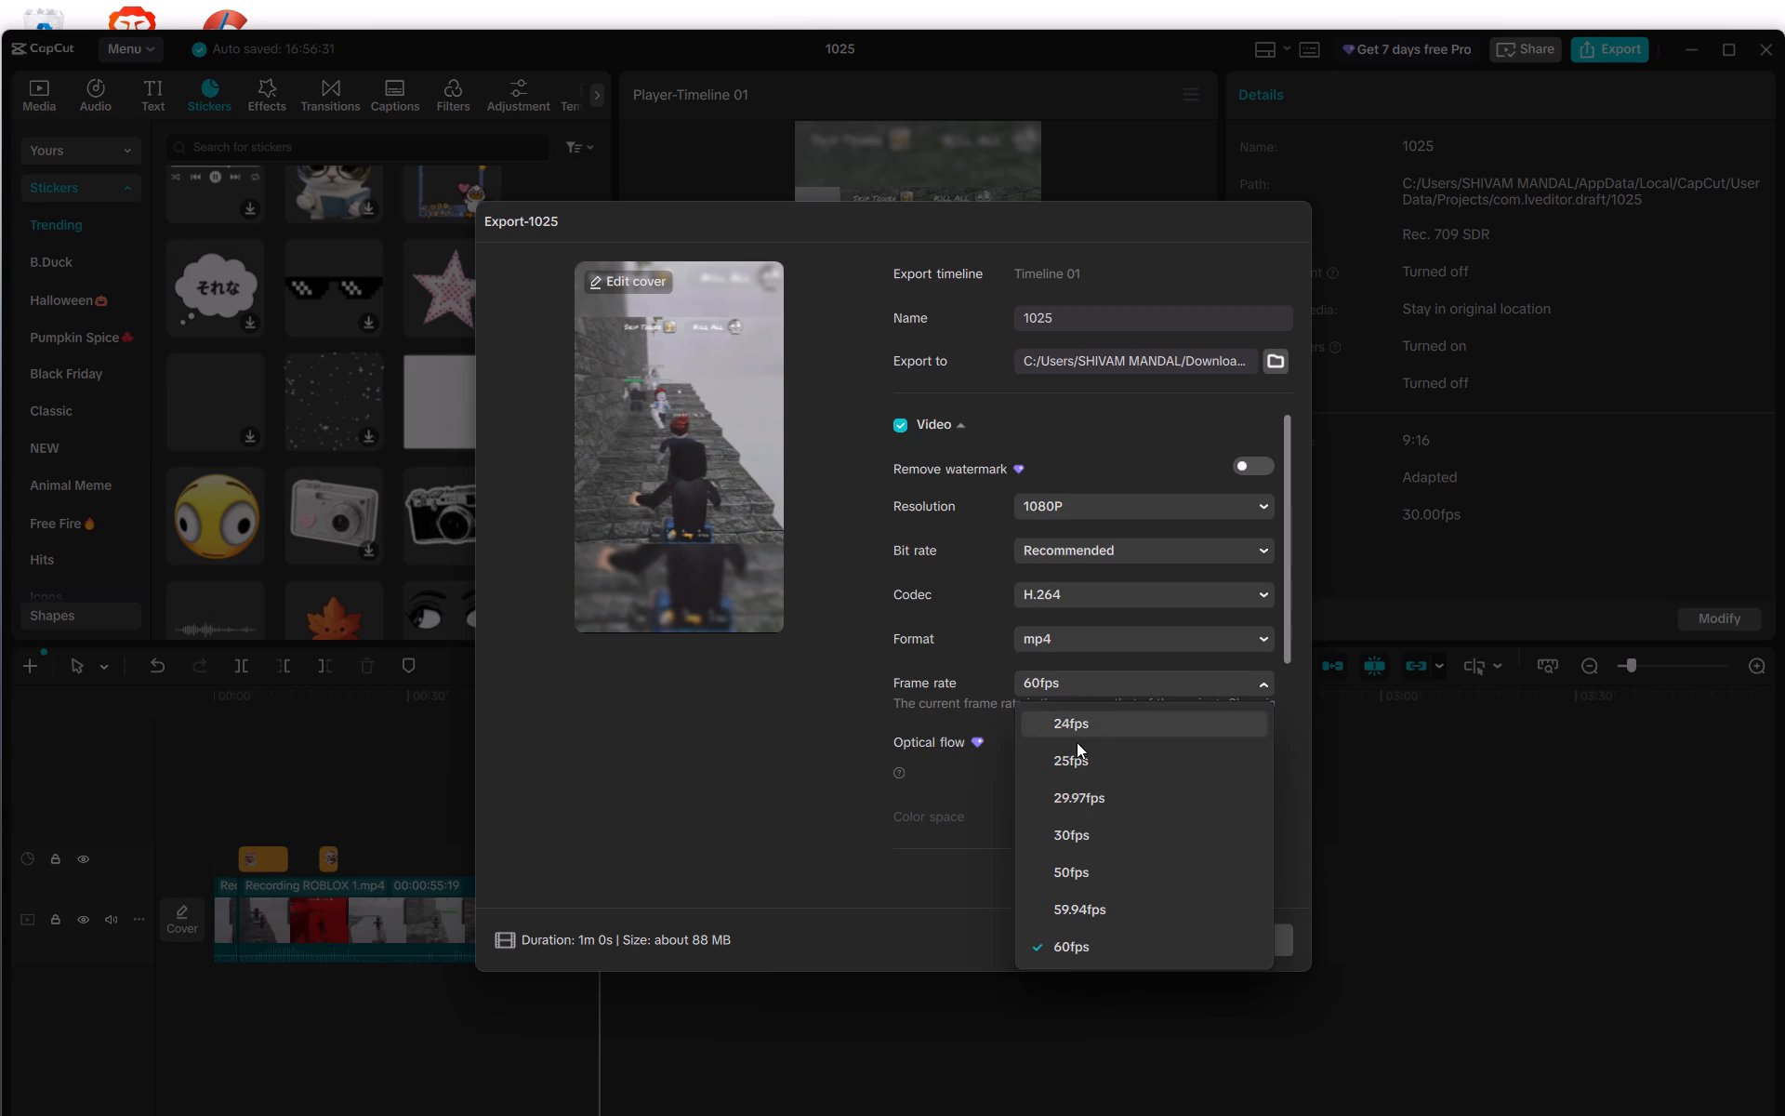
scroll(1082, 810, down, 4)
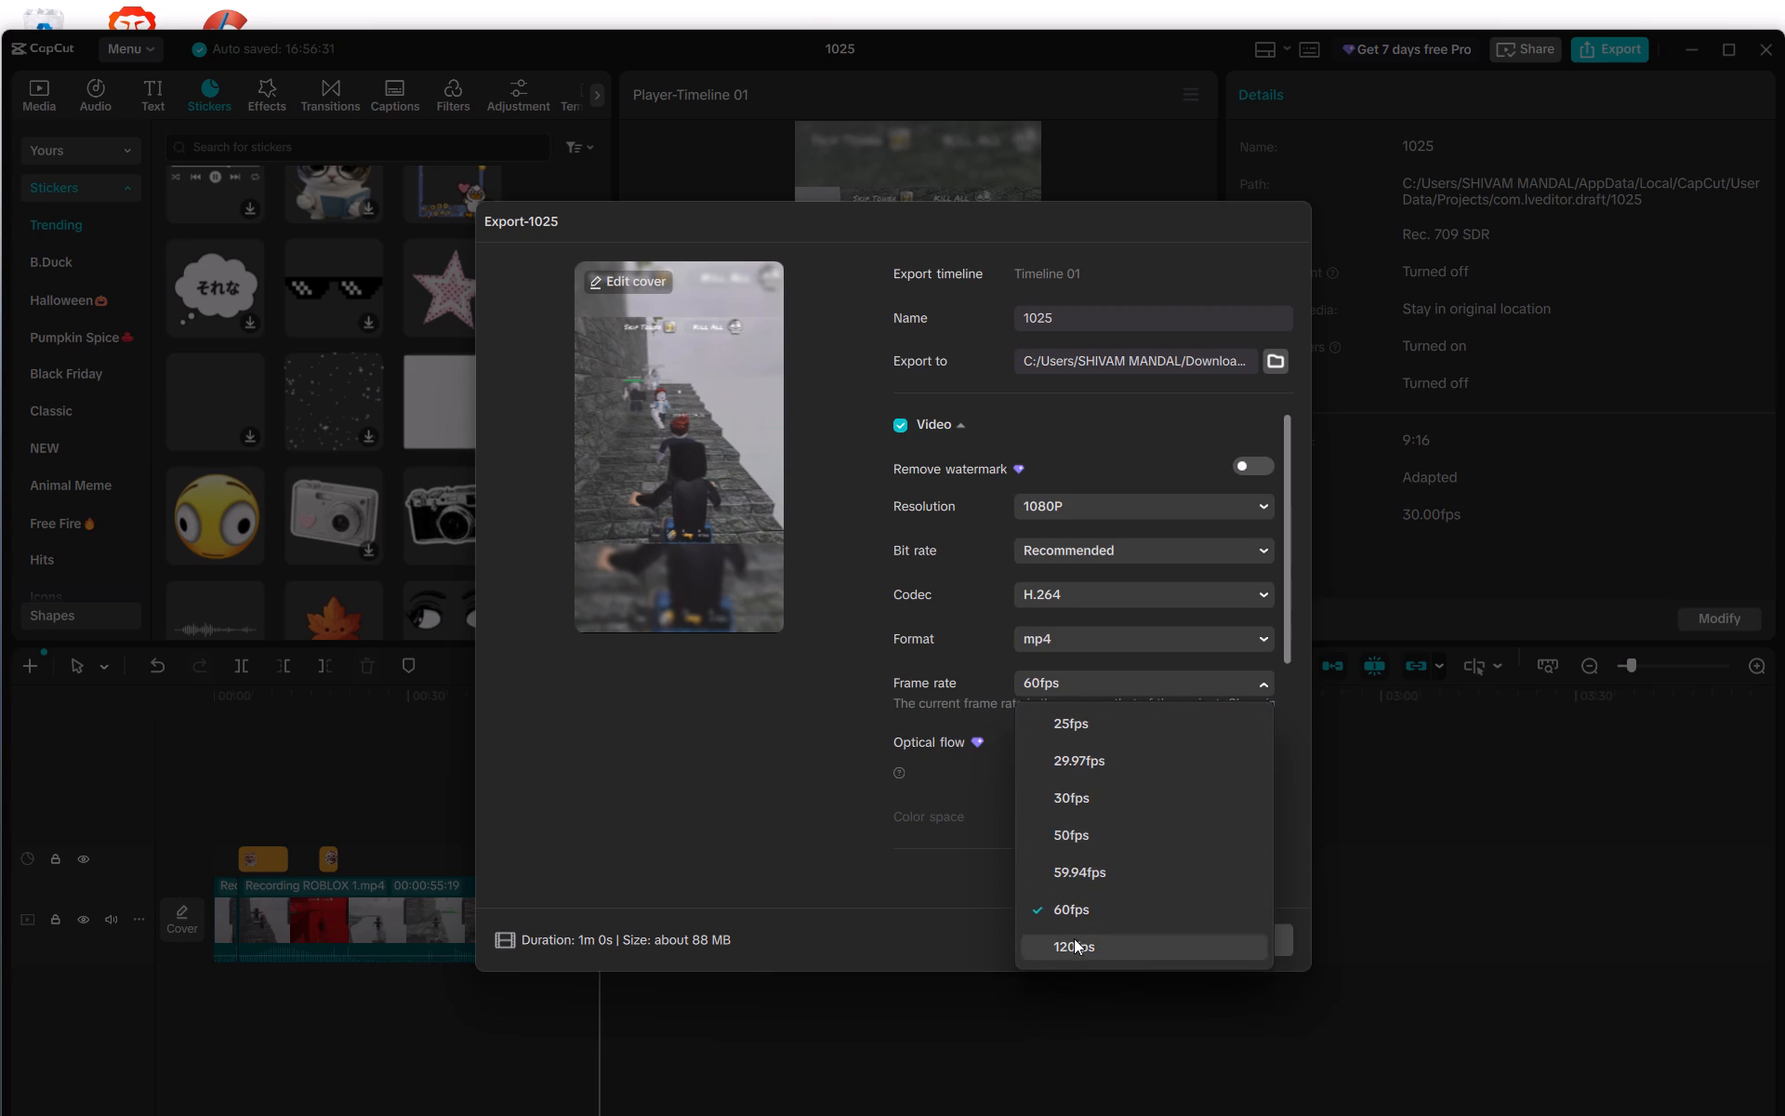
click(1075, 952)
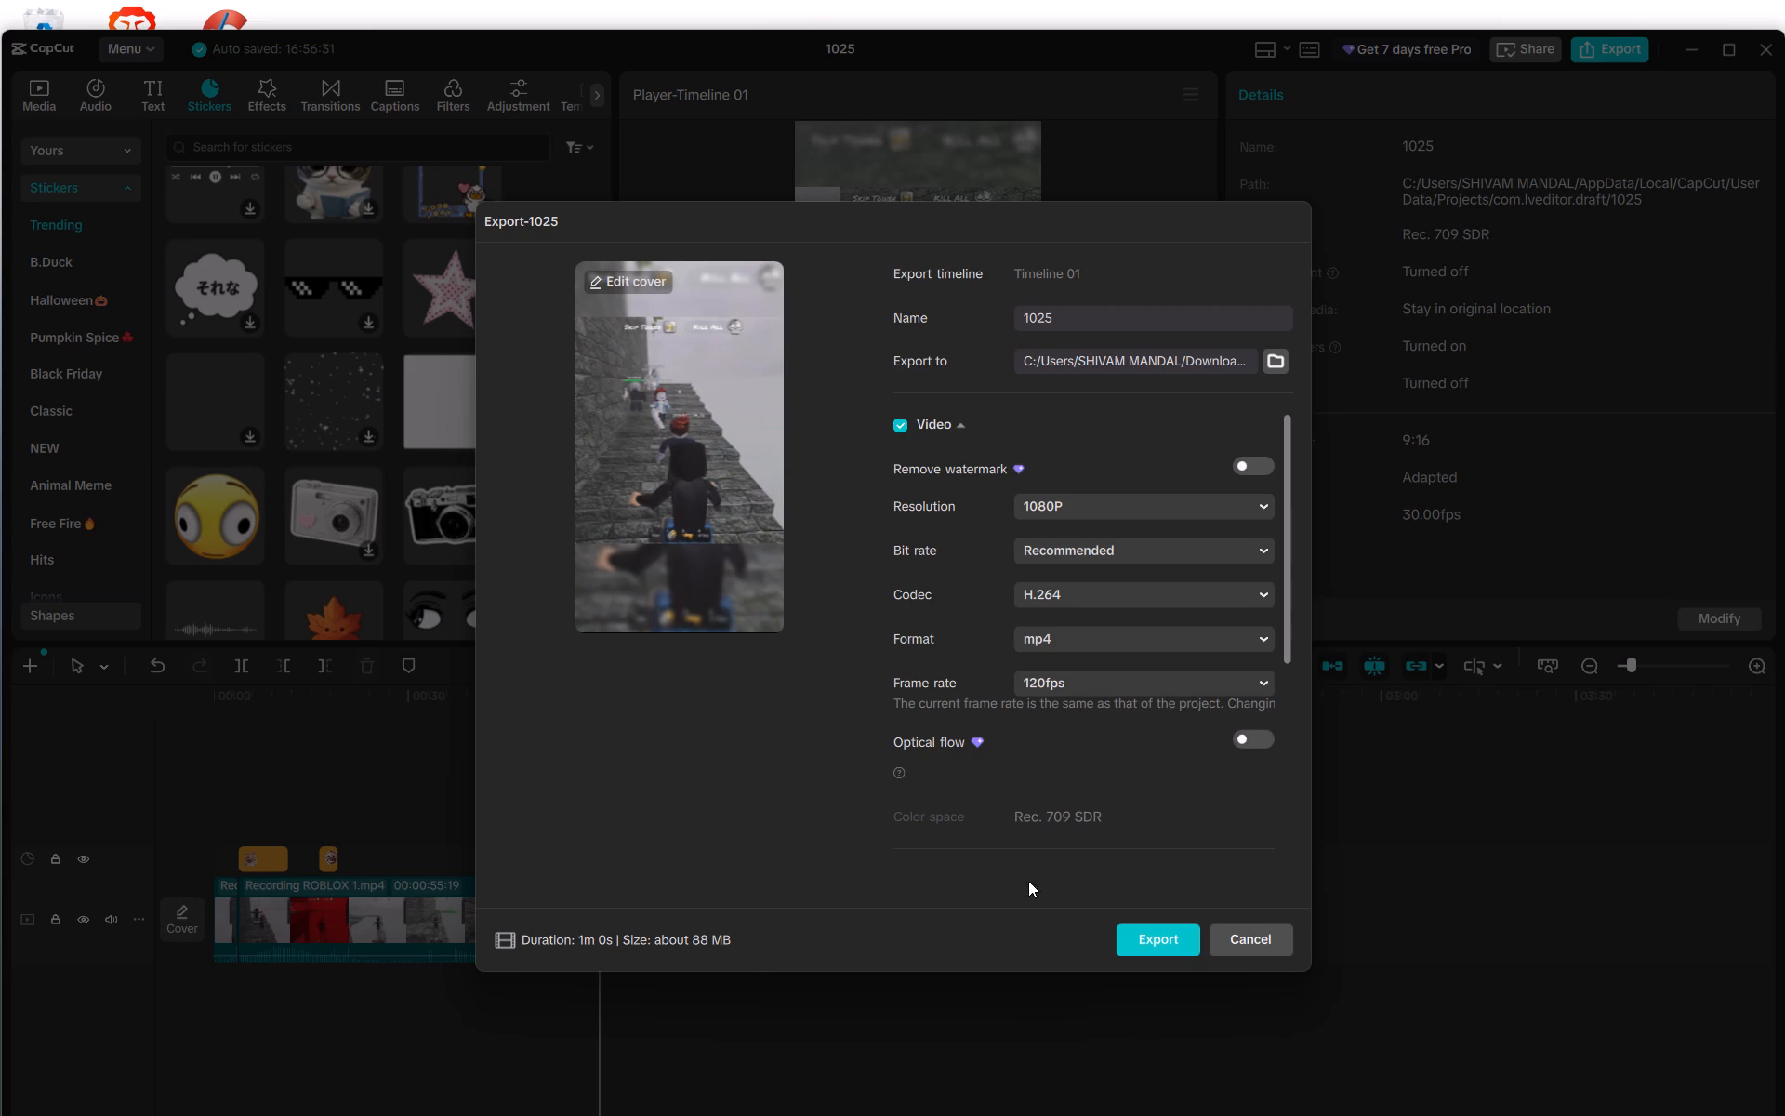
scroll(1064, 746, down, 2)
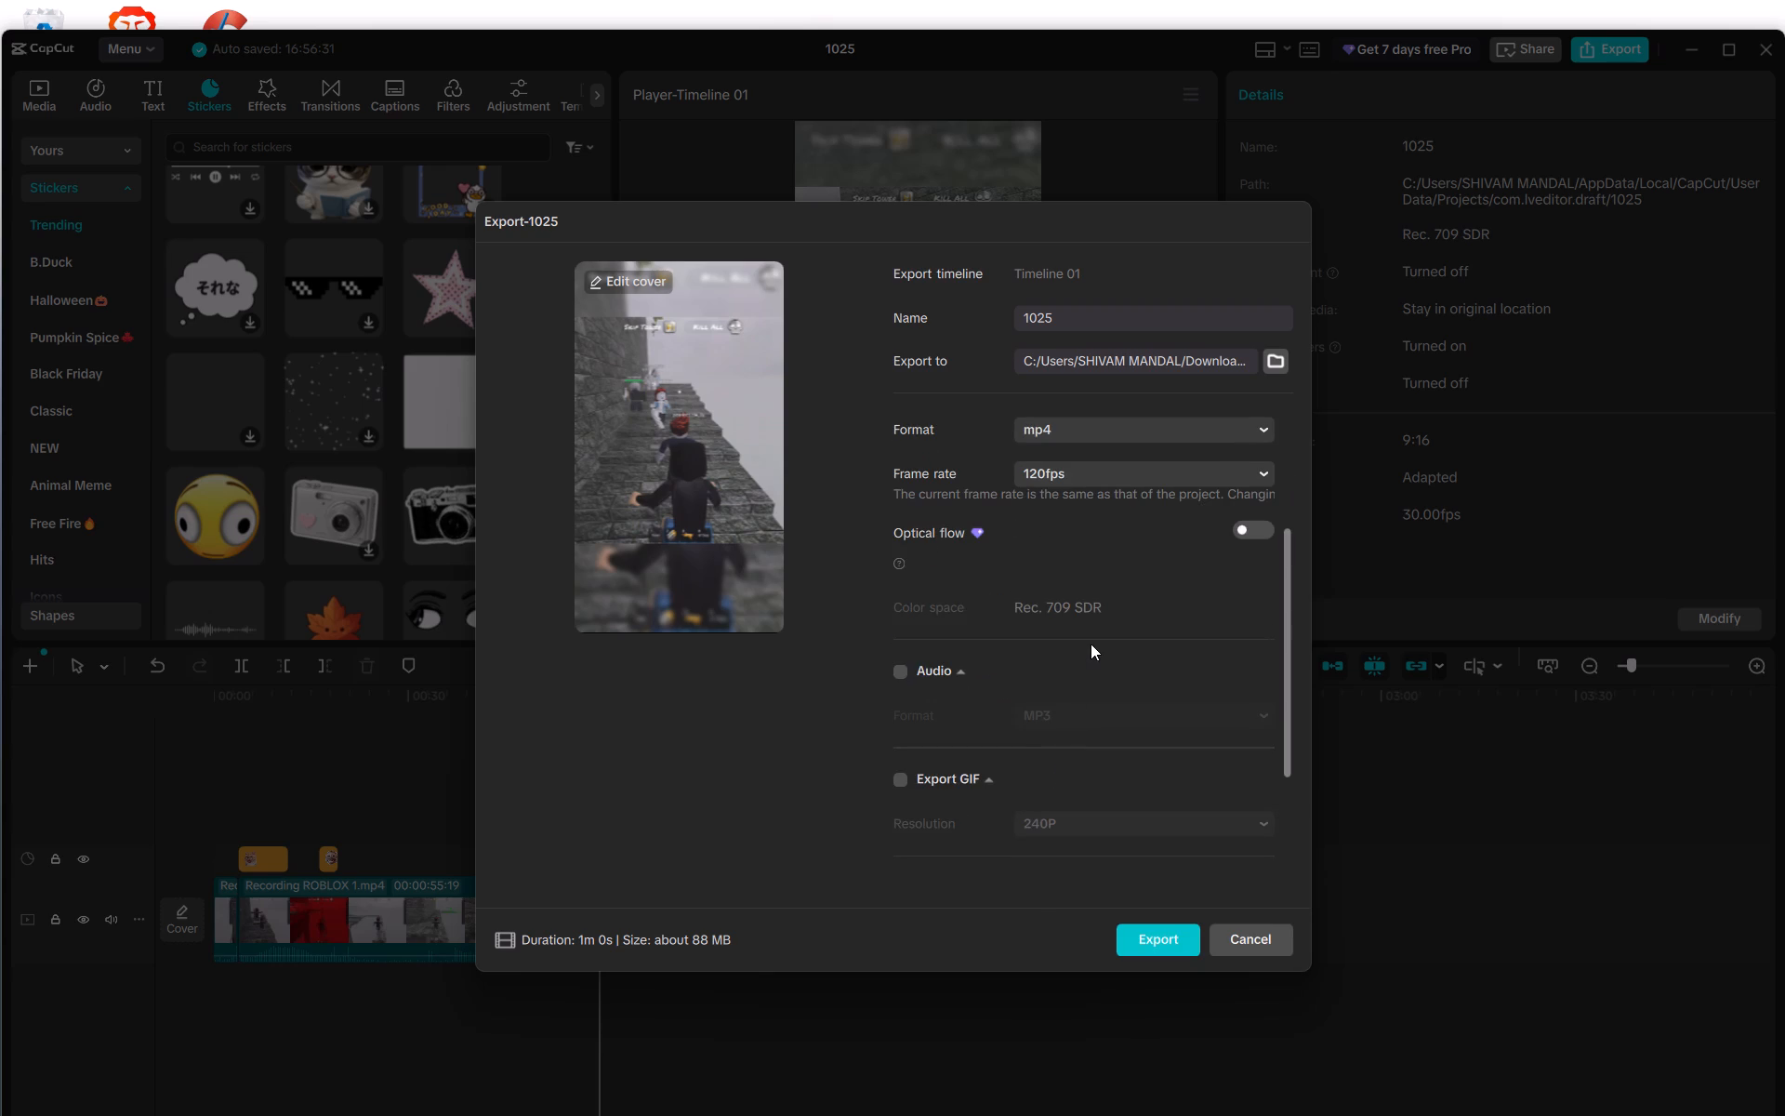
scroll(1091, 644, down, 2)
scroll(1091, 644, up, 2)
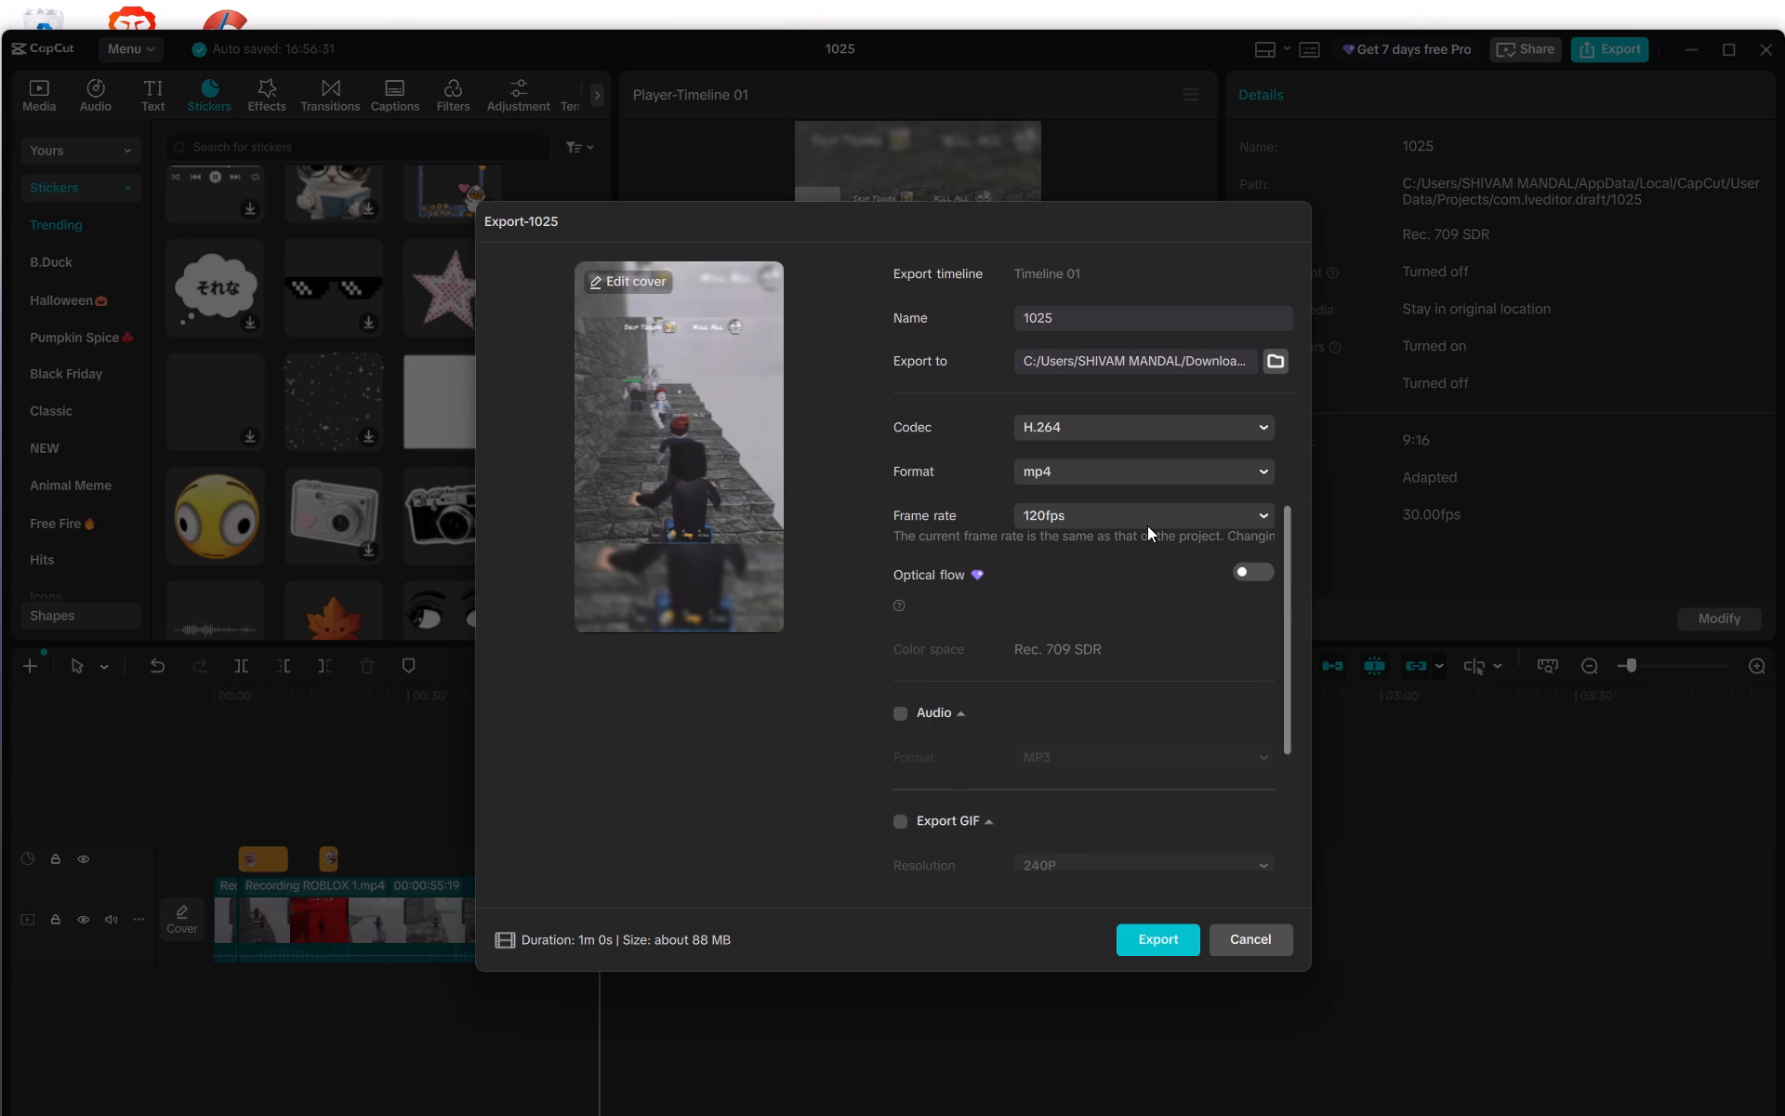
Set the frame rate to 60fps and start exporting video 1025 as a 1080P H.264 mp4.
click(1147, 518)
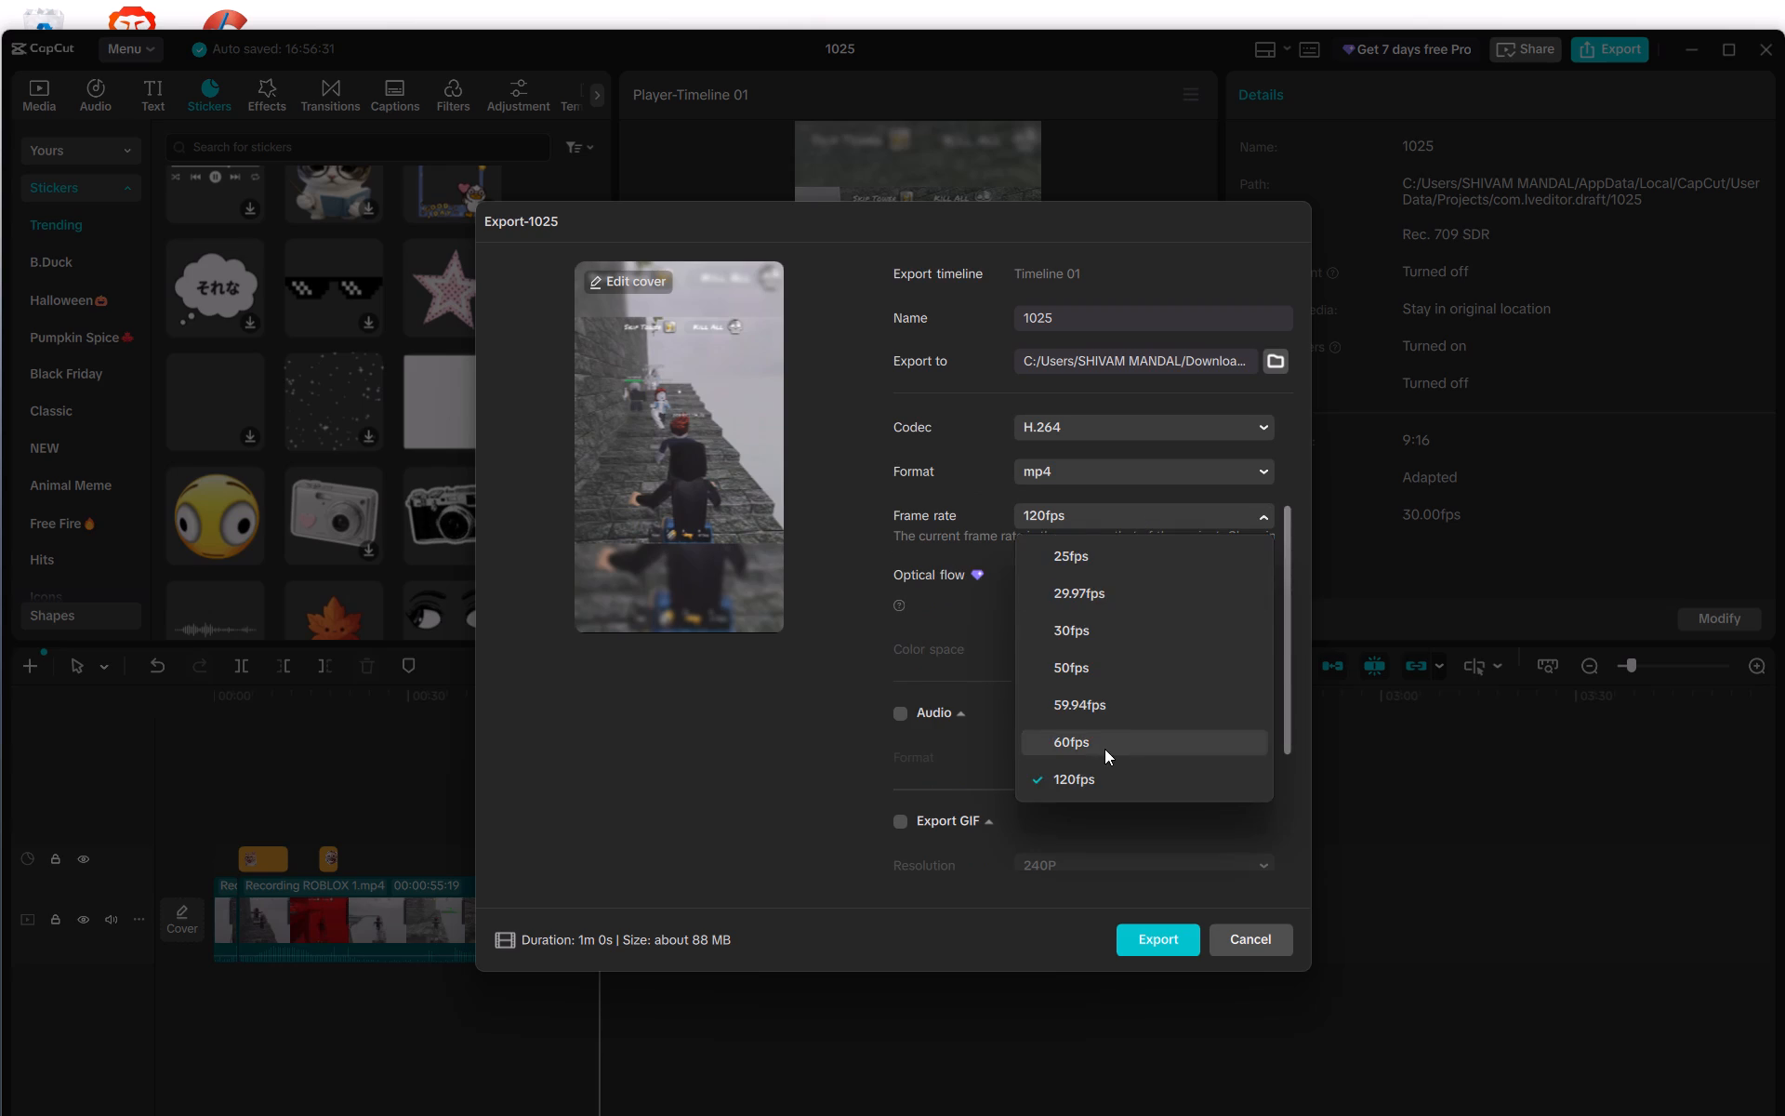
click(1104, 749)
scroll(1100, 741, down, 4)
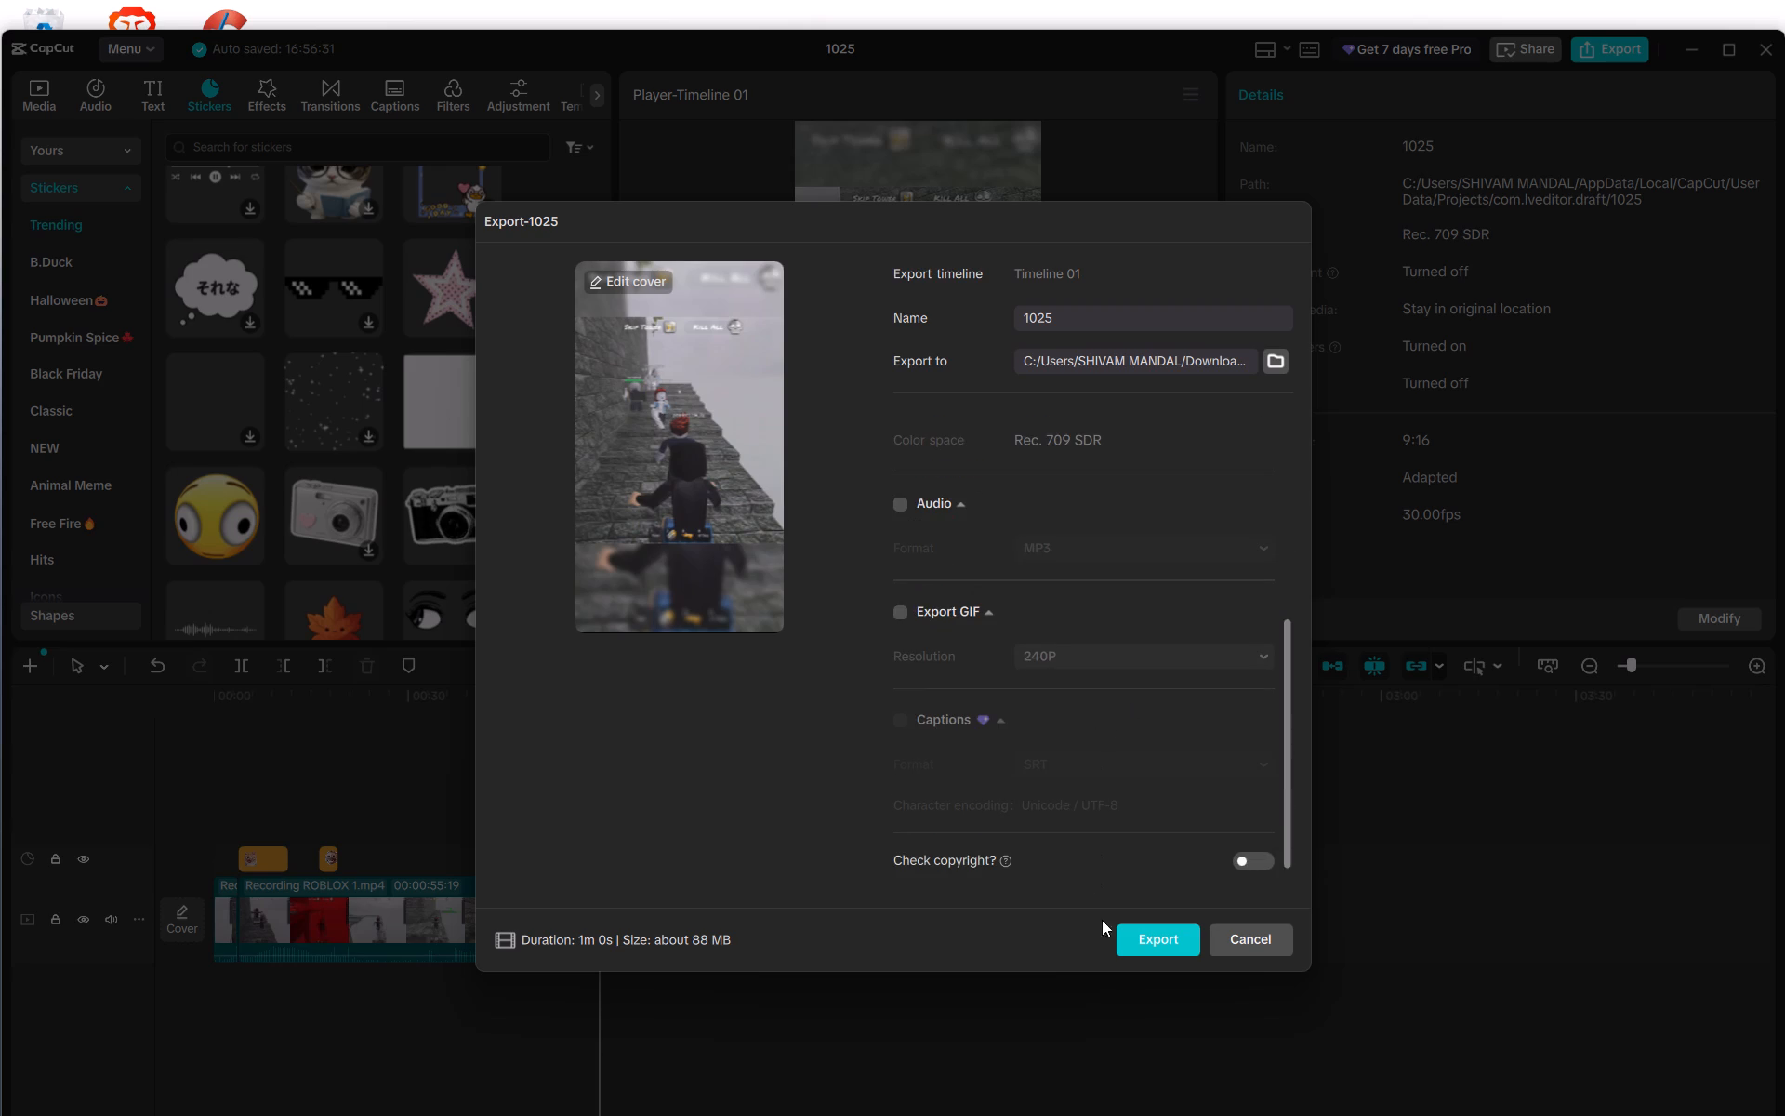
click(1130, 937)
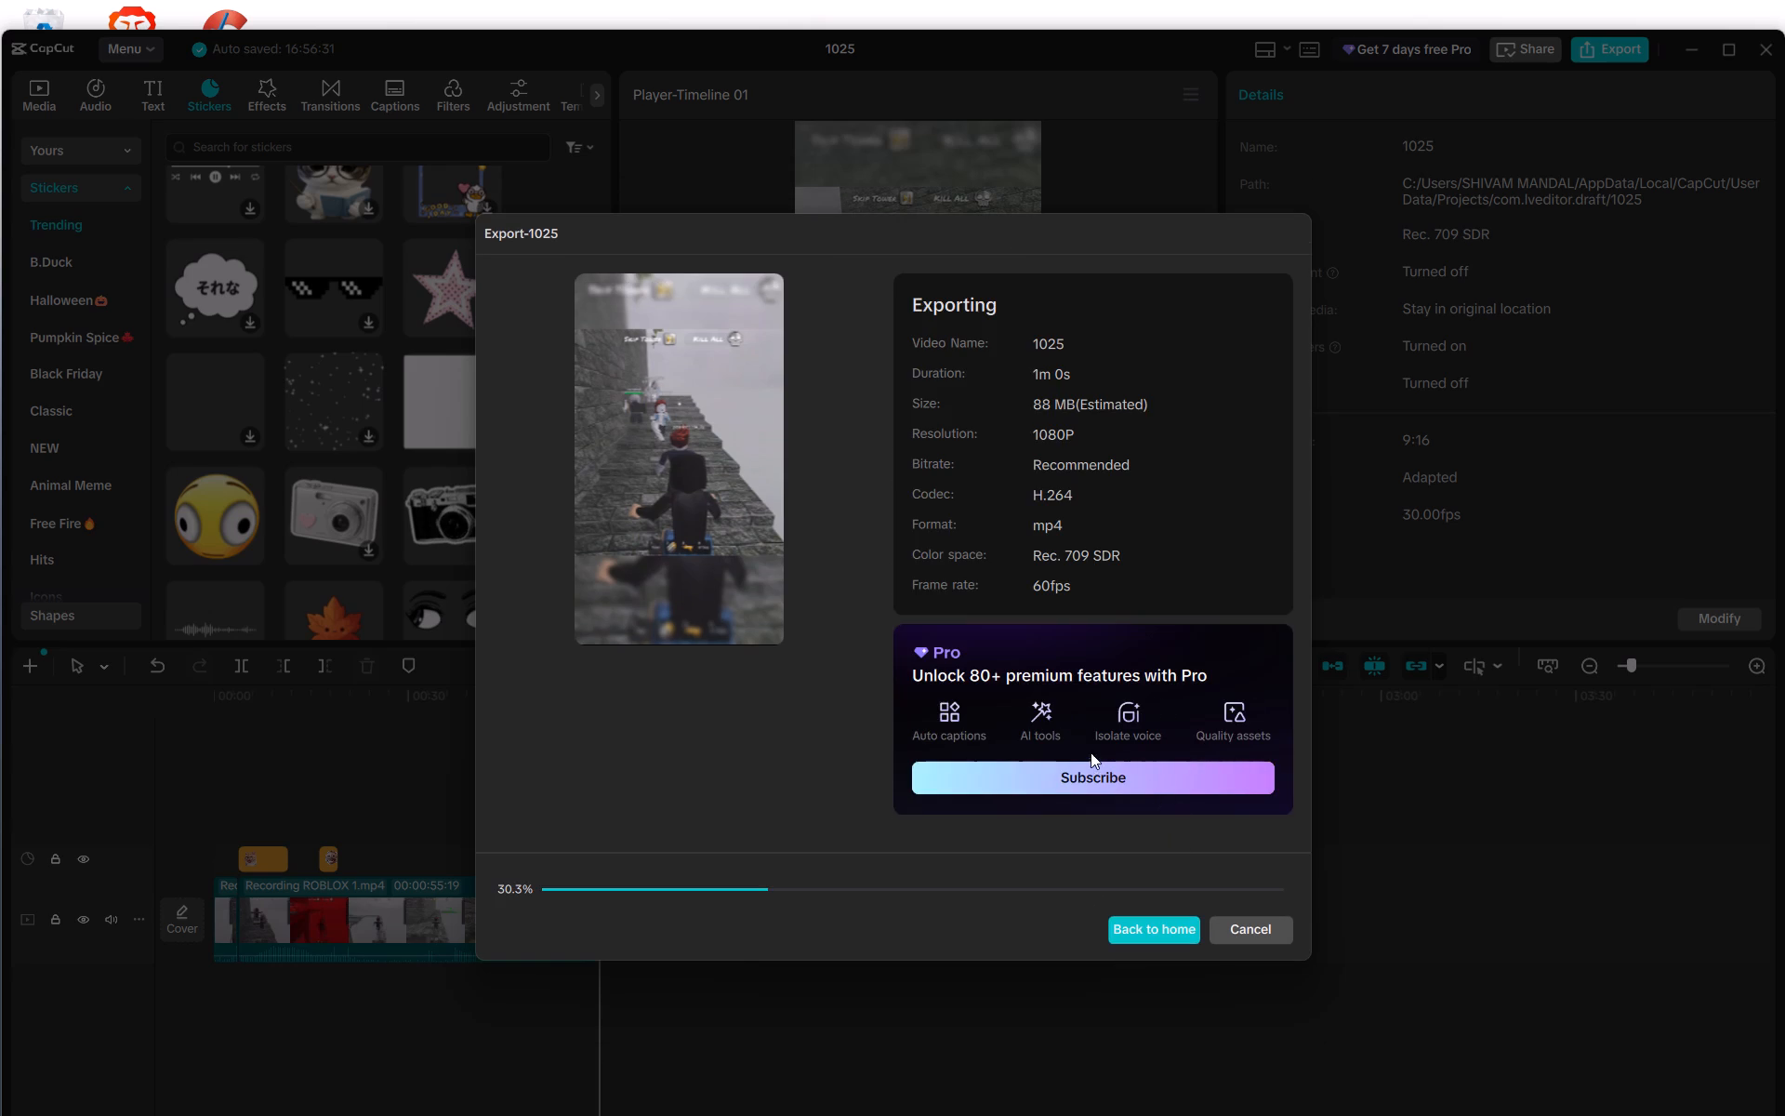